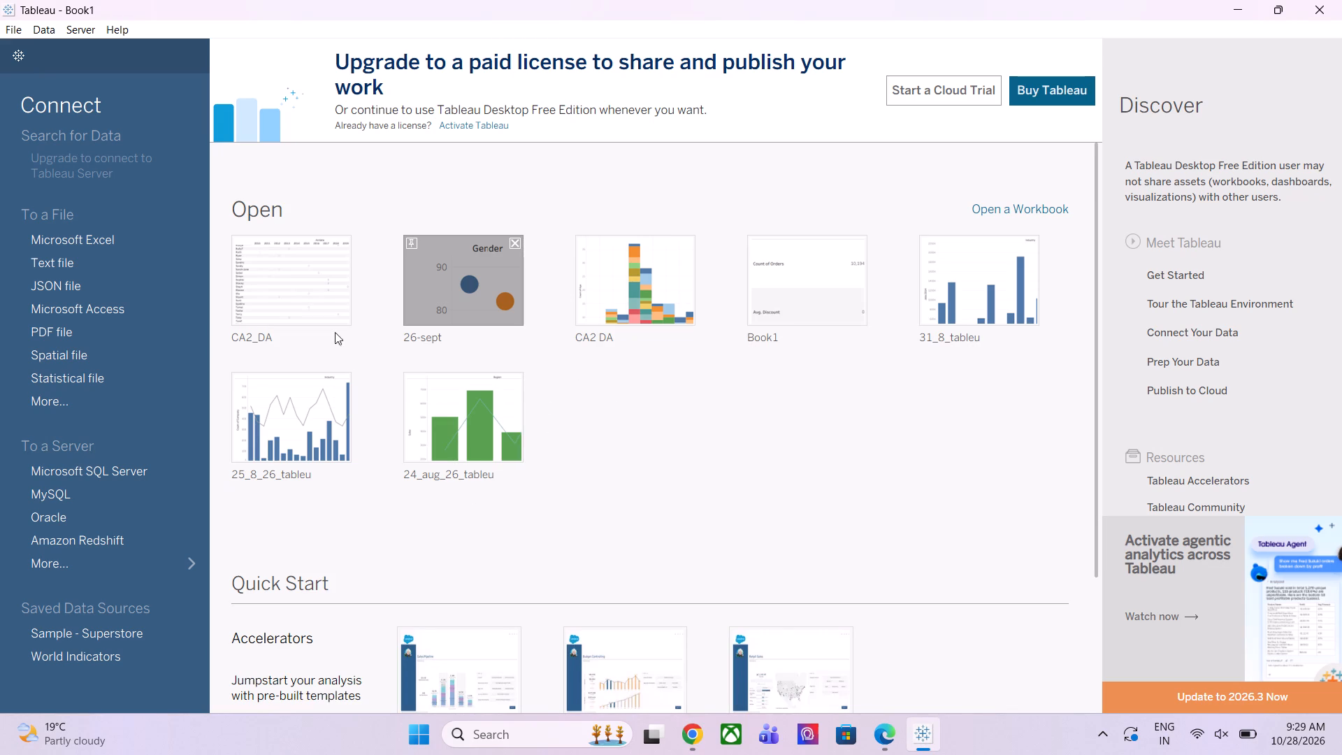
left_click(607, 305)
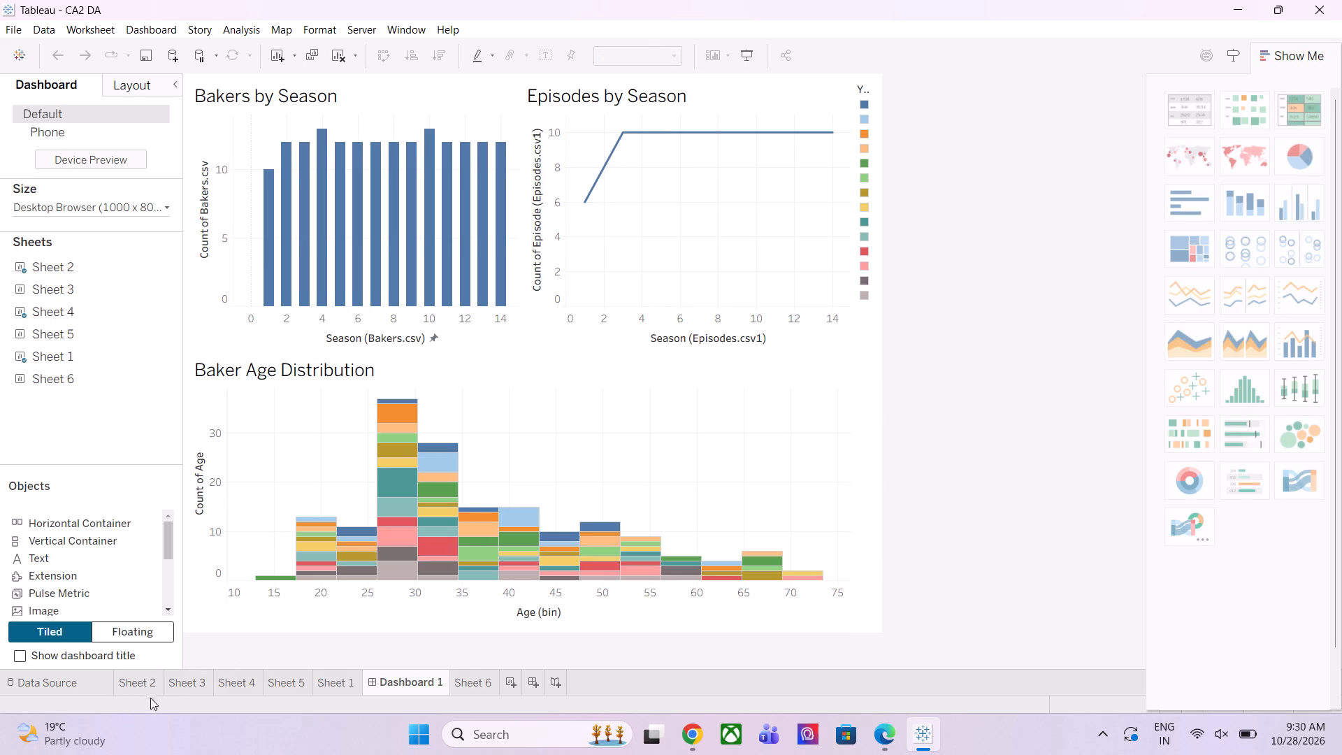
Review the charts on Sheets 1 to 5 of the workbook, ending on Dashboard 1.
left_click(329, 683)
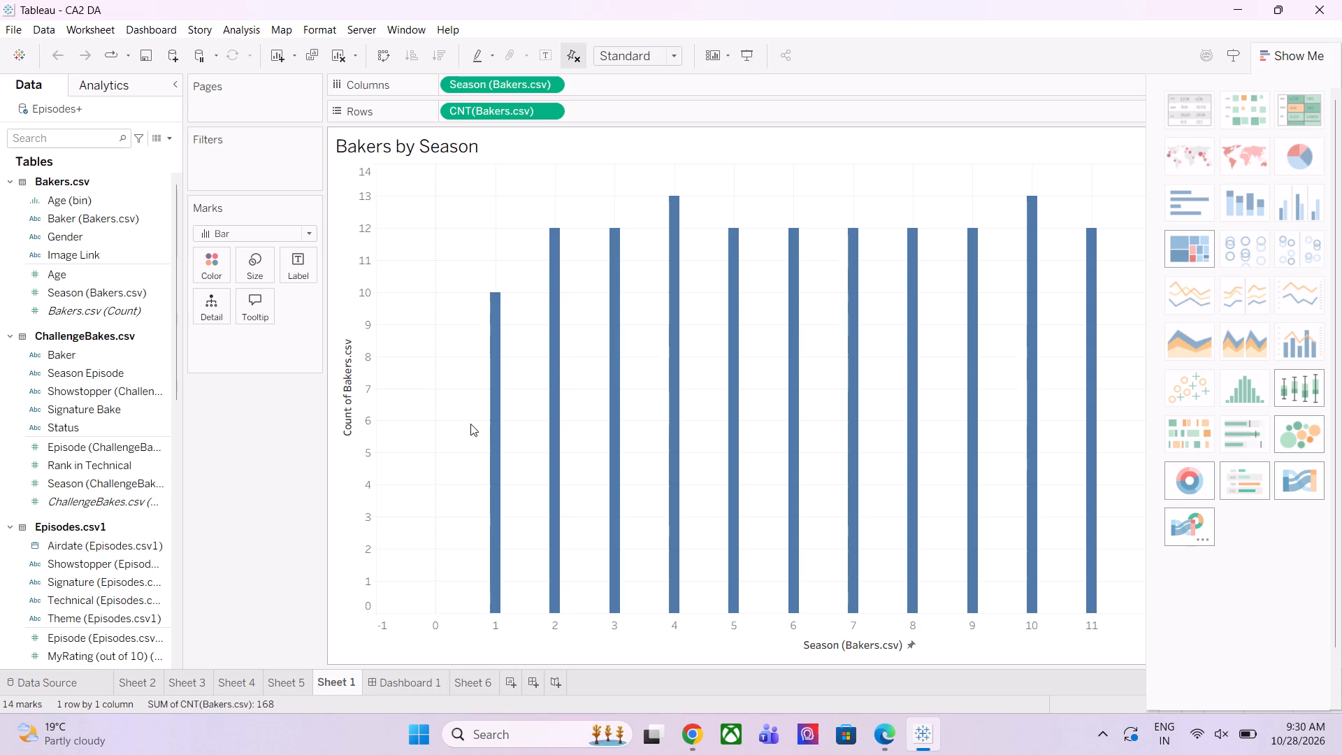
scroll(548, 437, "down", 1)
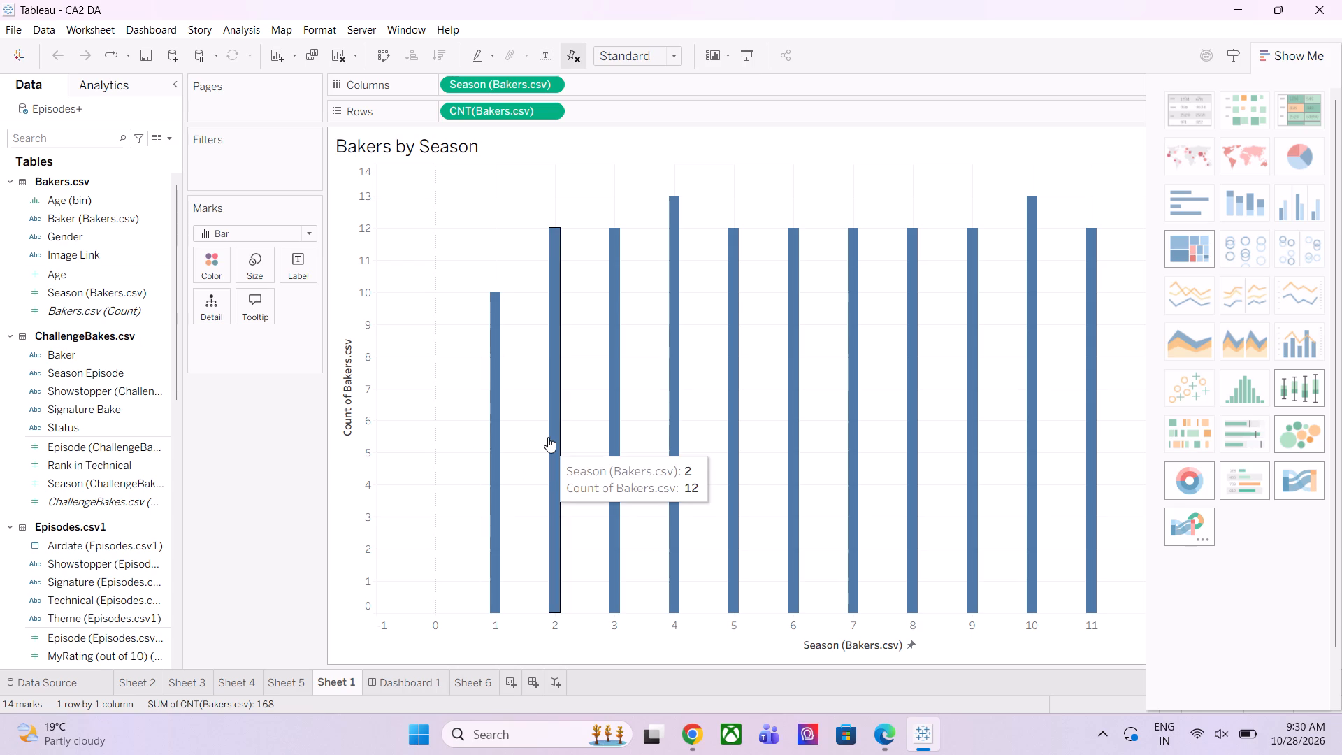
scroll(548, 437, "down", 1)
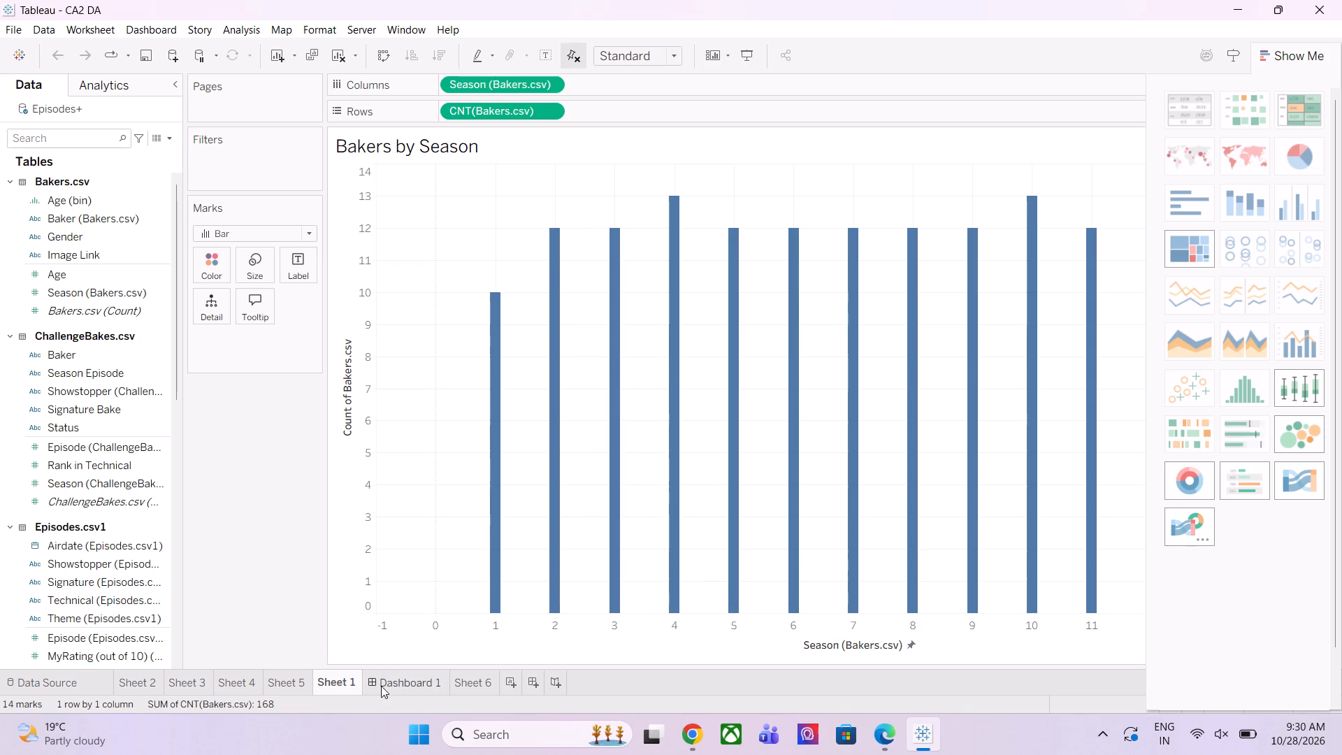
left_click(138, 683)
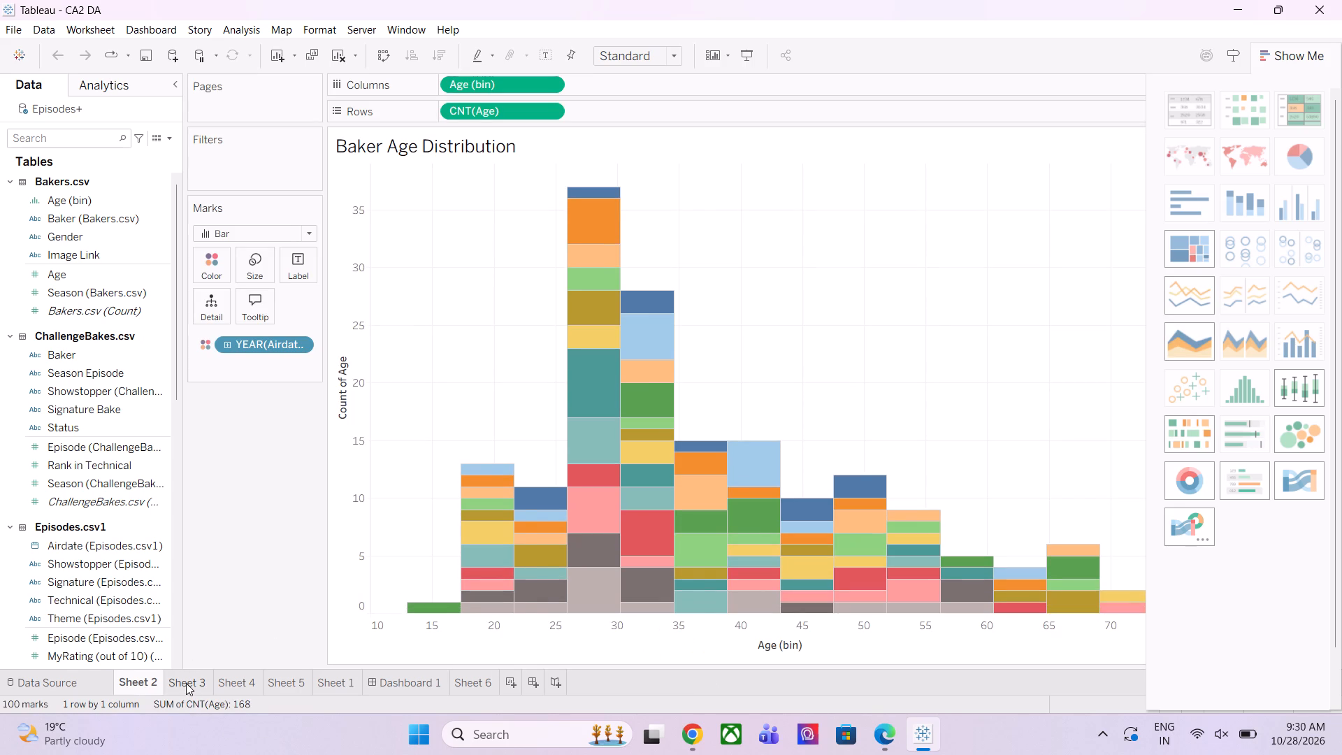
left_click(186, 683)
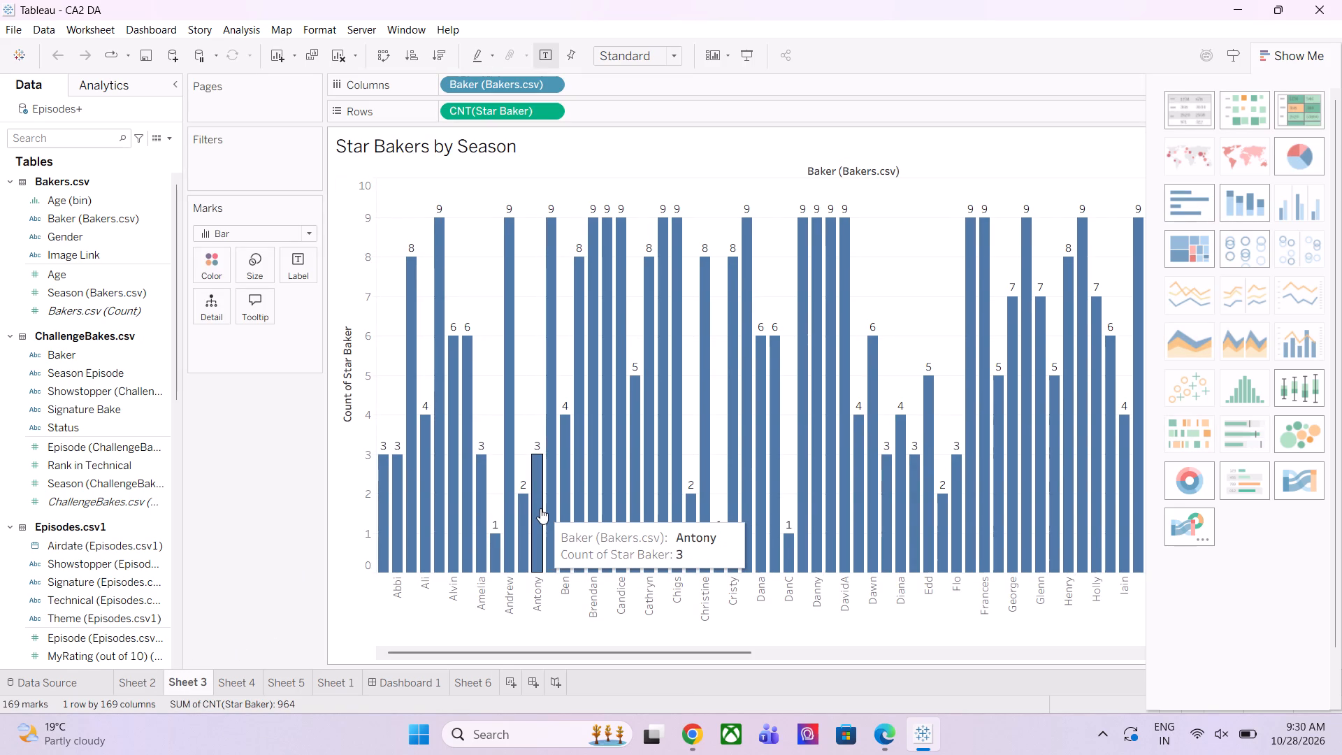
left_click(238, 684)
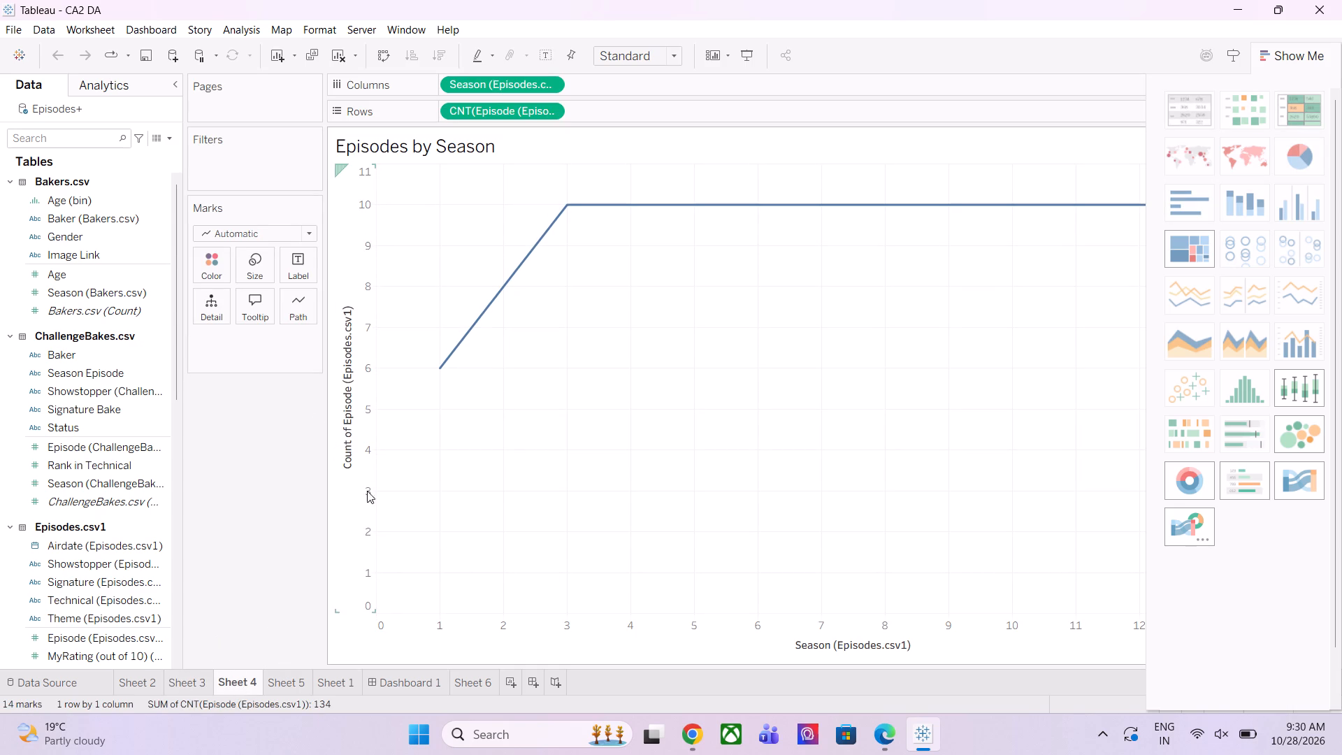
left_click(277, 684)
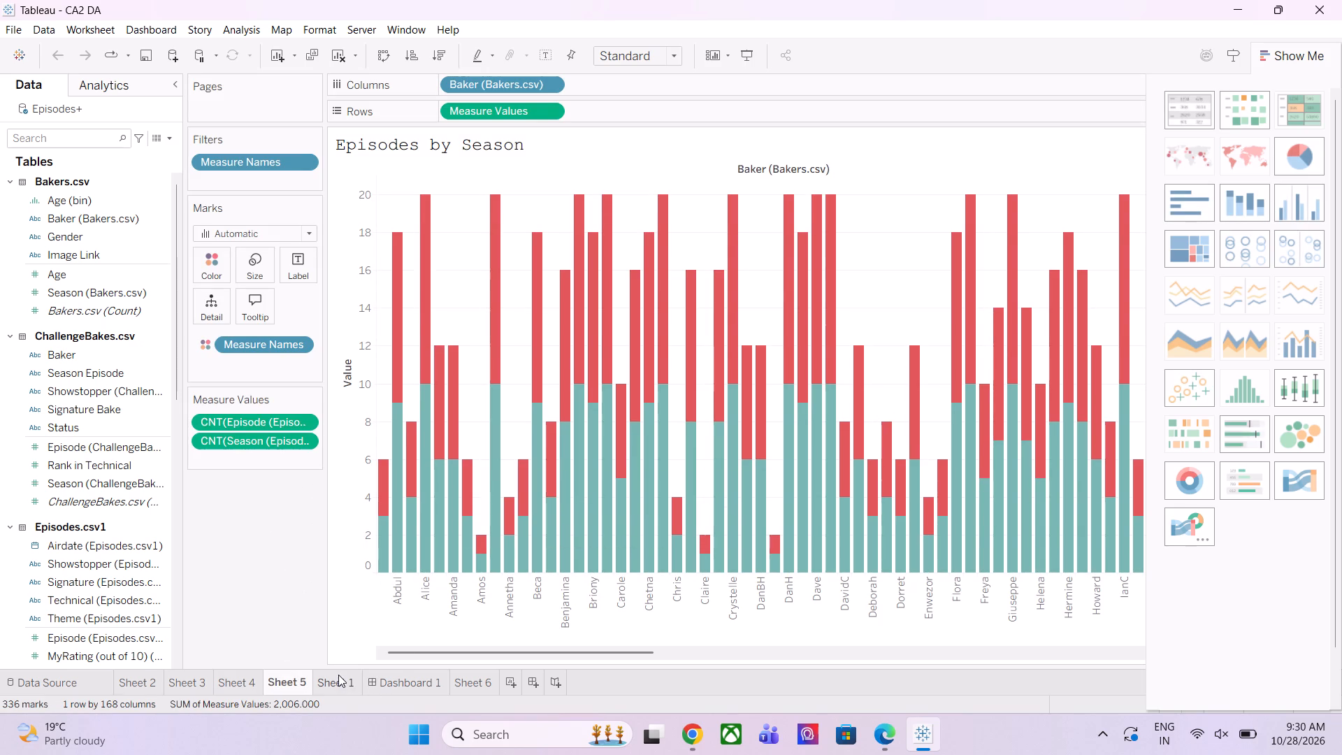
left_click(320, 690)
left_click(405, 681)
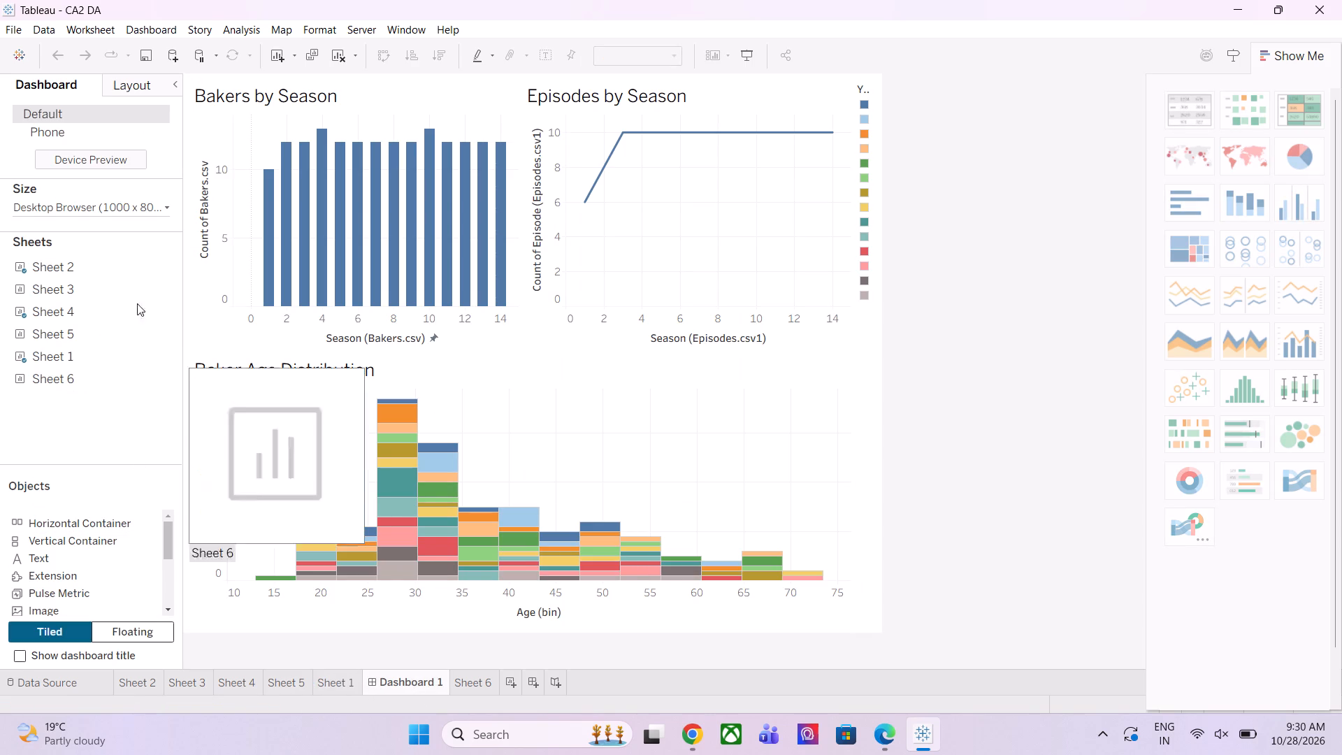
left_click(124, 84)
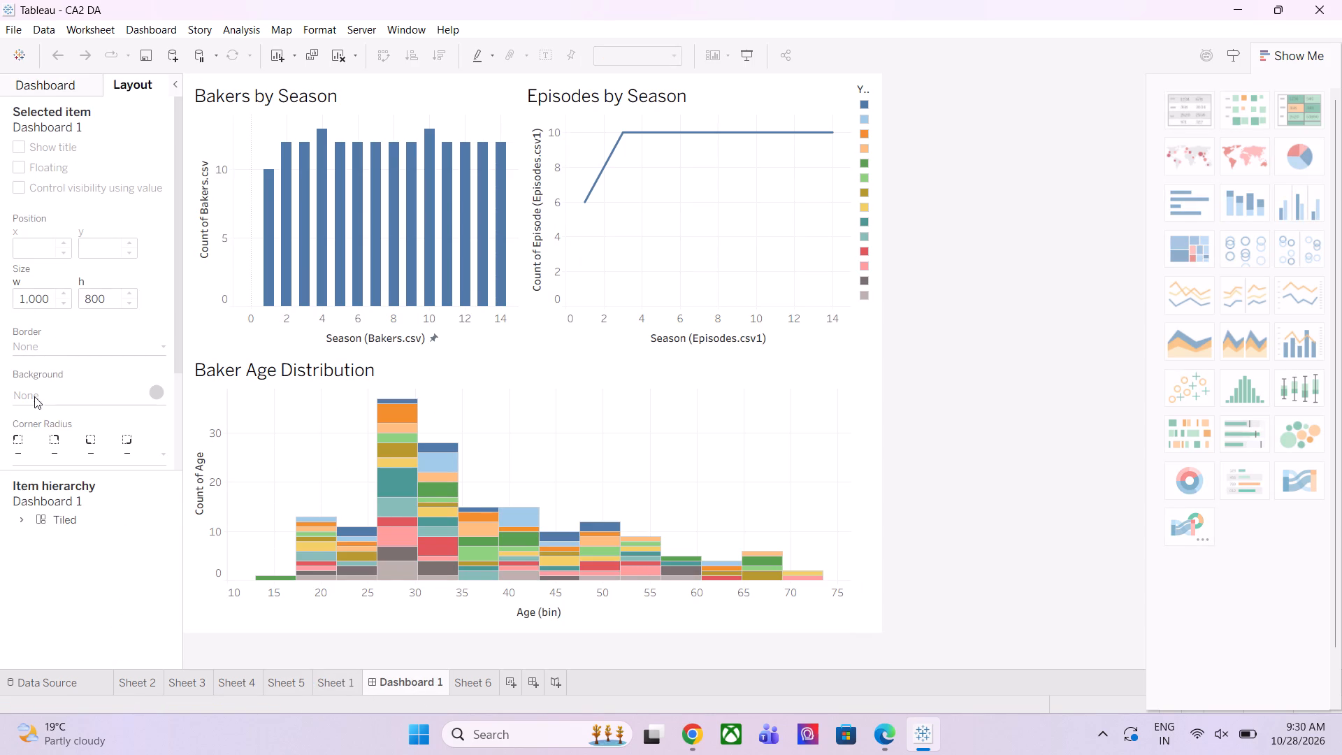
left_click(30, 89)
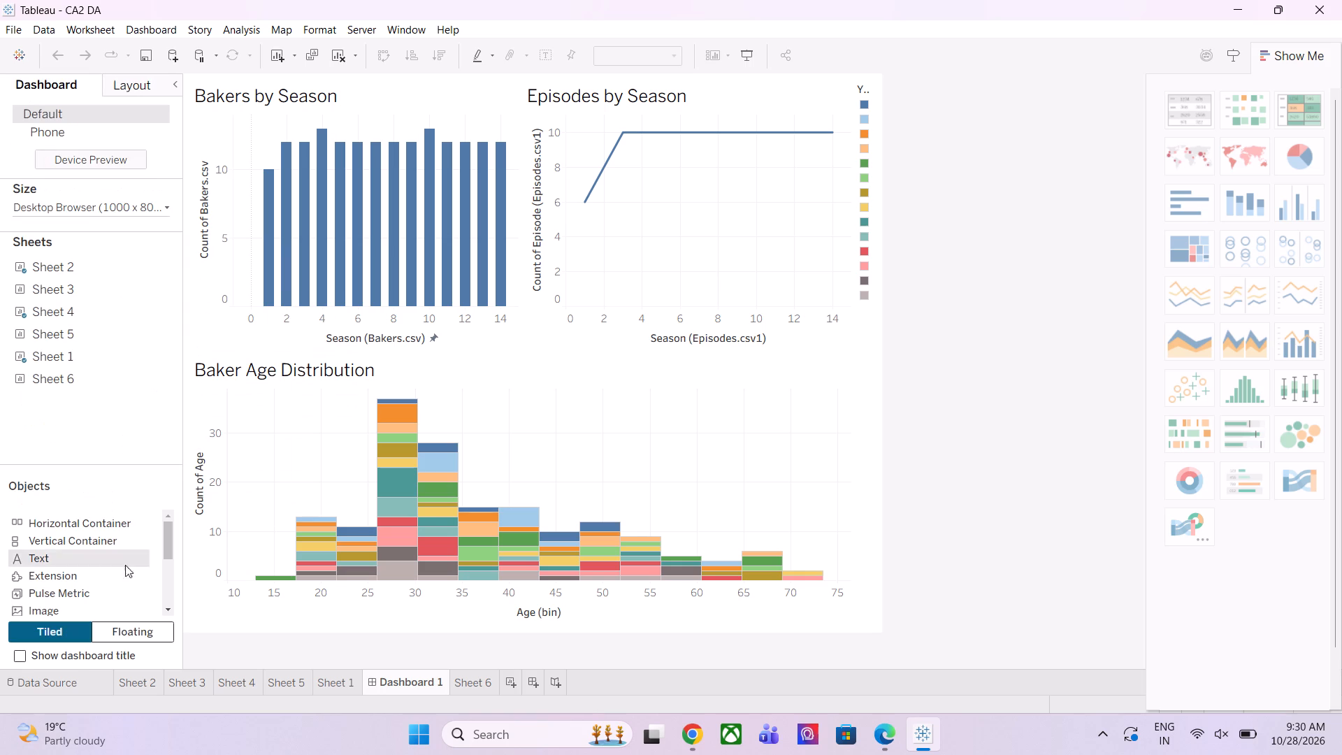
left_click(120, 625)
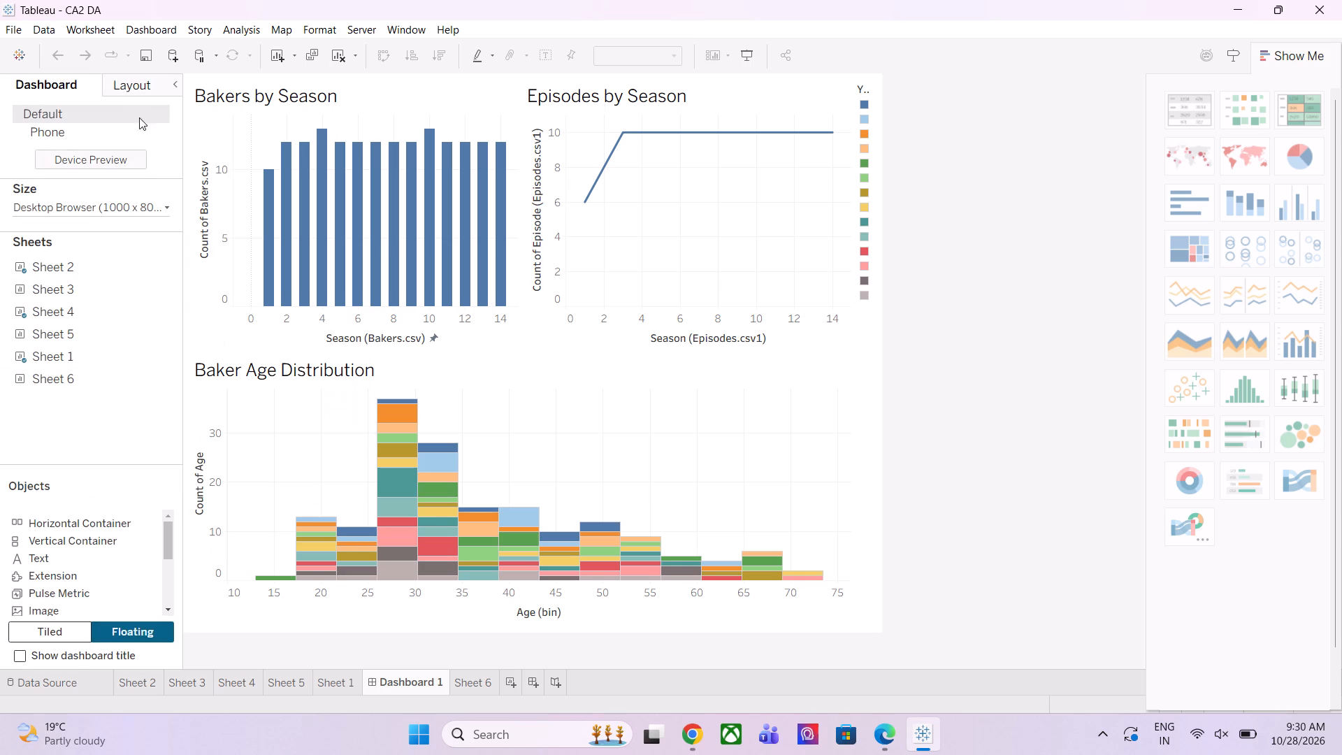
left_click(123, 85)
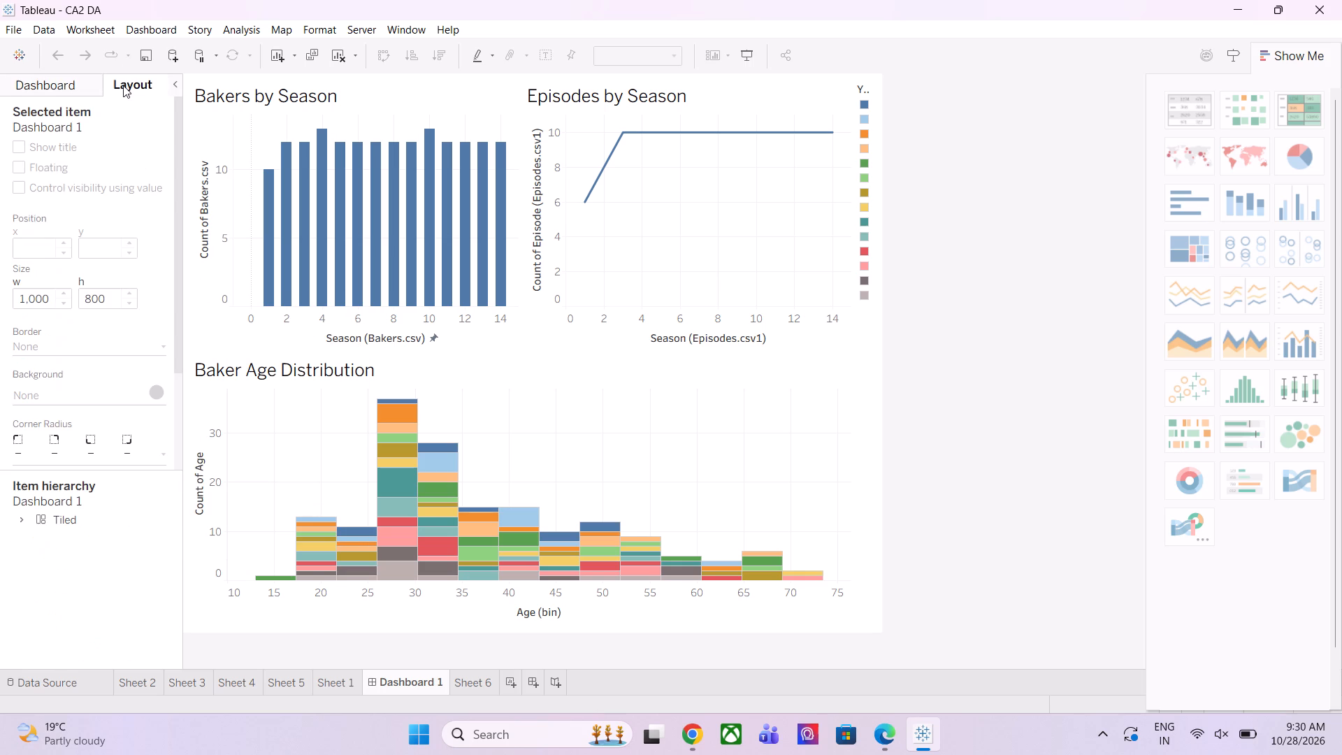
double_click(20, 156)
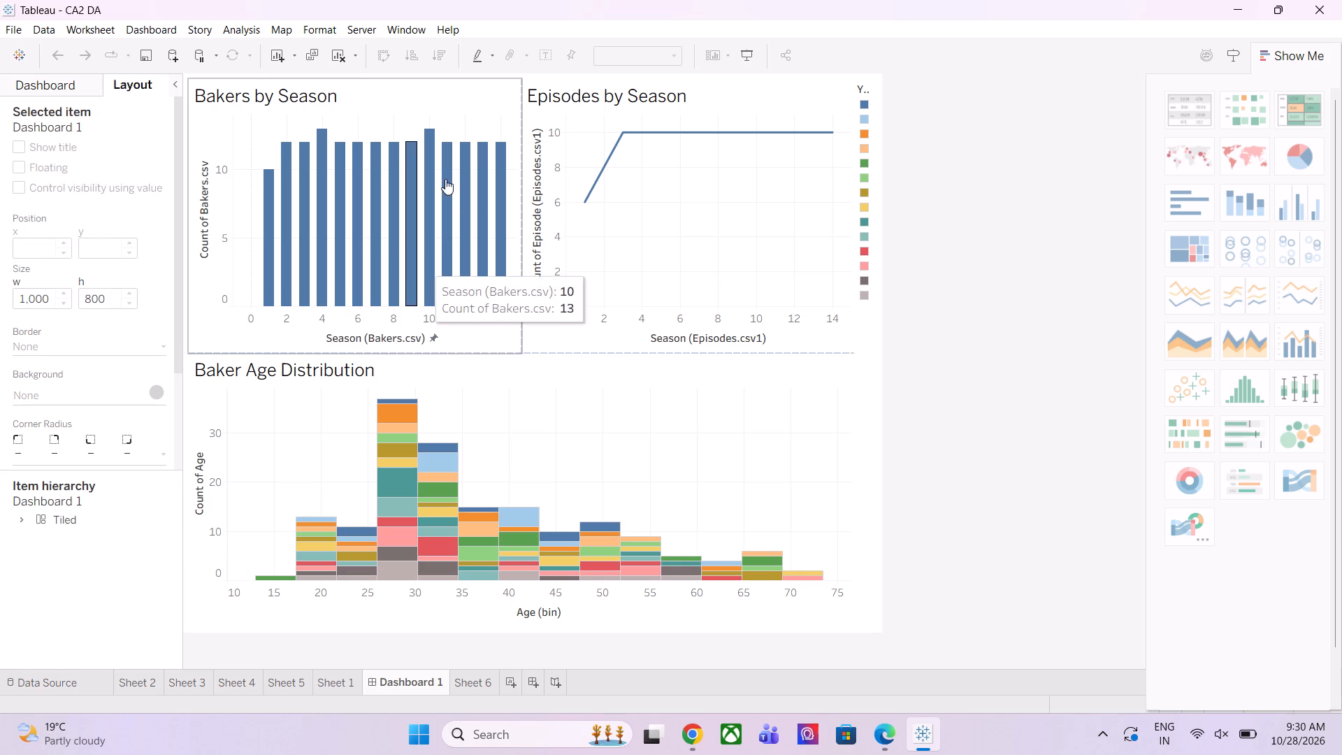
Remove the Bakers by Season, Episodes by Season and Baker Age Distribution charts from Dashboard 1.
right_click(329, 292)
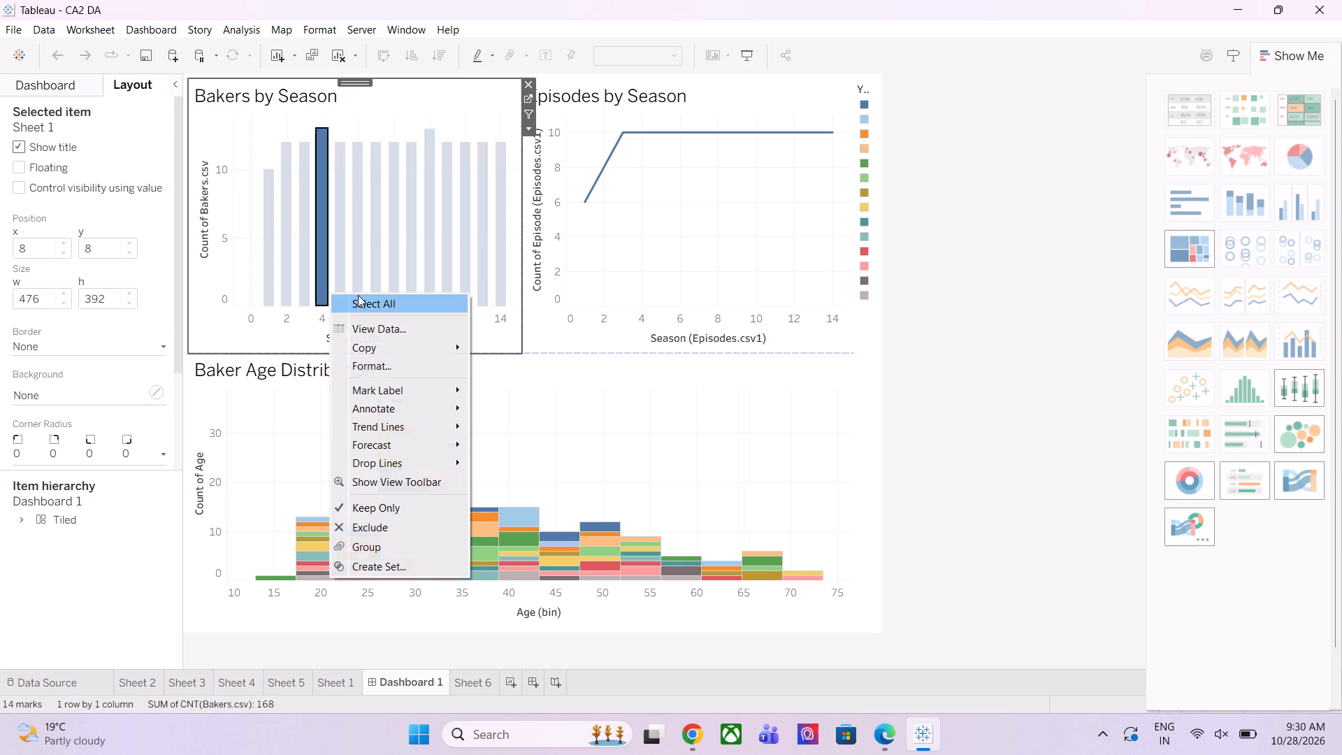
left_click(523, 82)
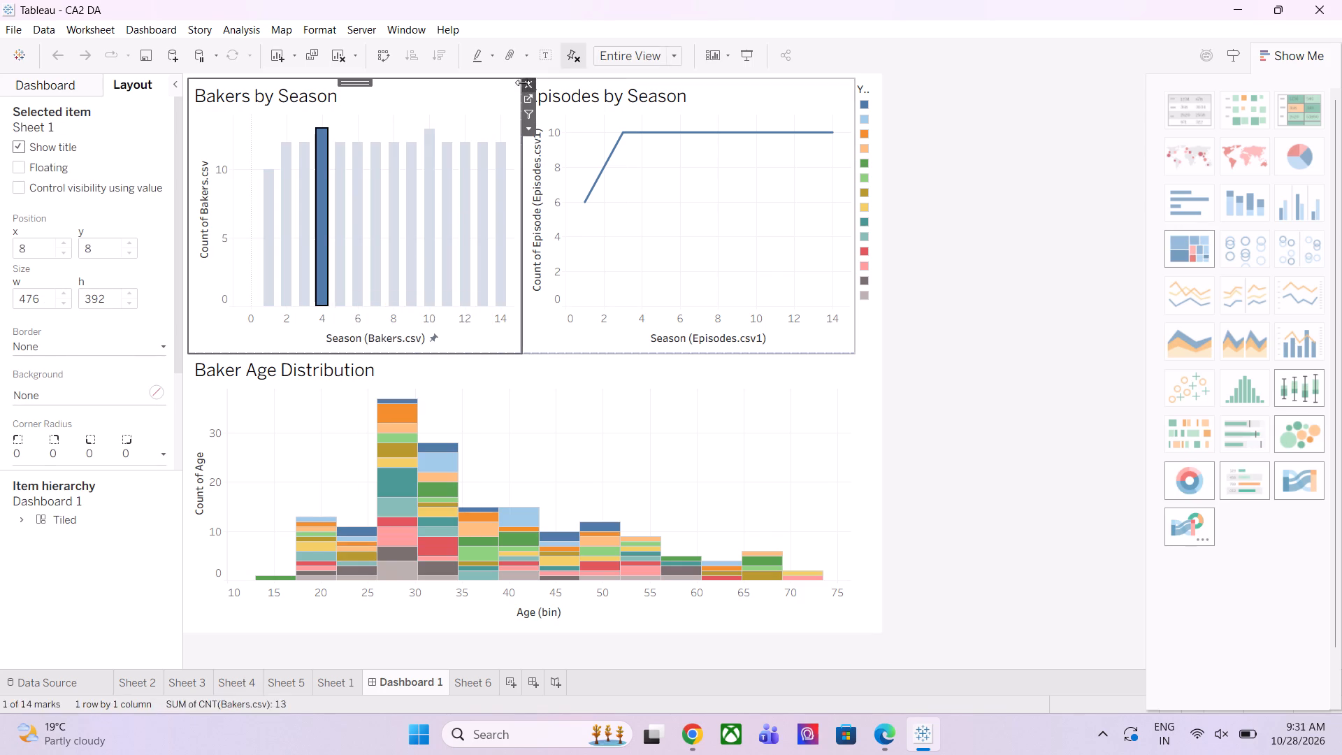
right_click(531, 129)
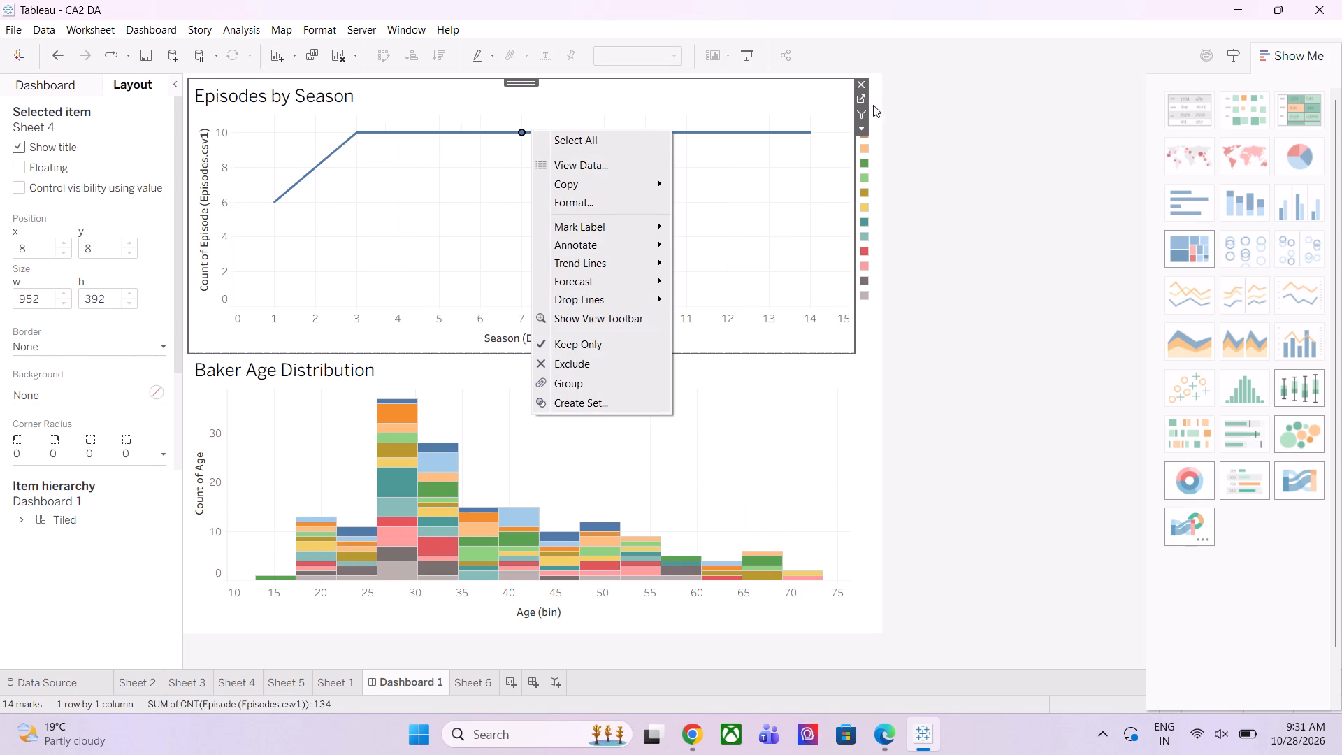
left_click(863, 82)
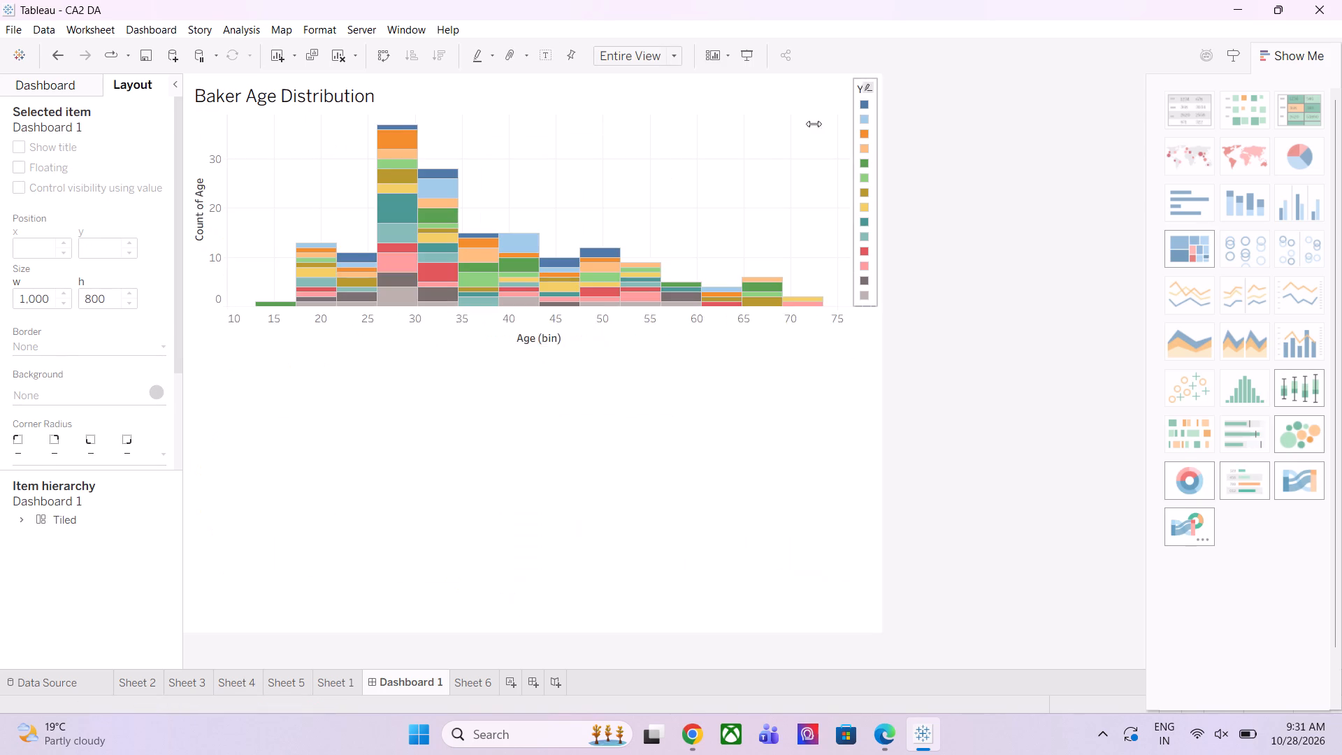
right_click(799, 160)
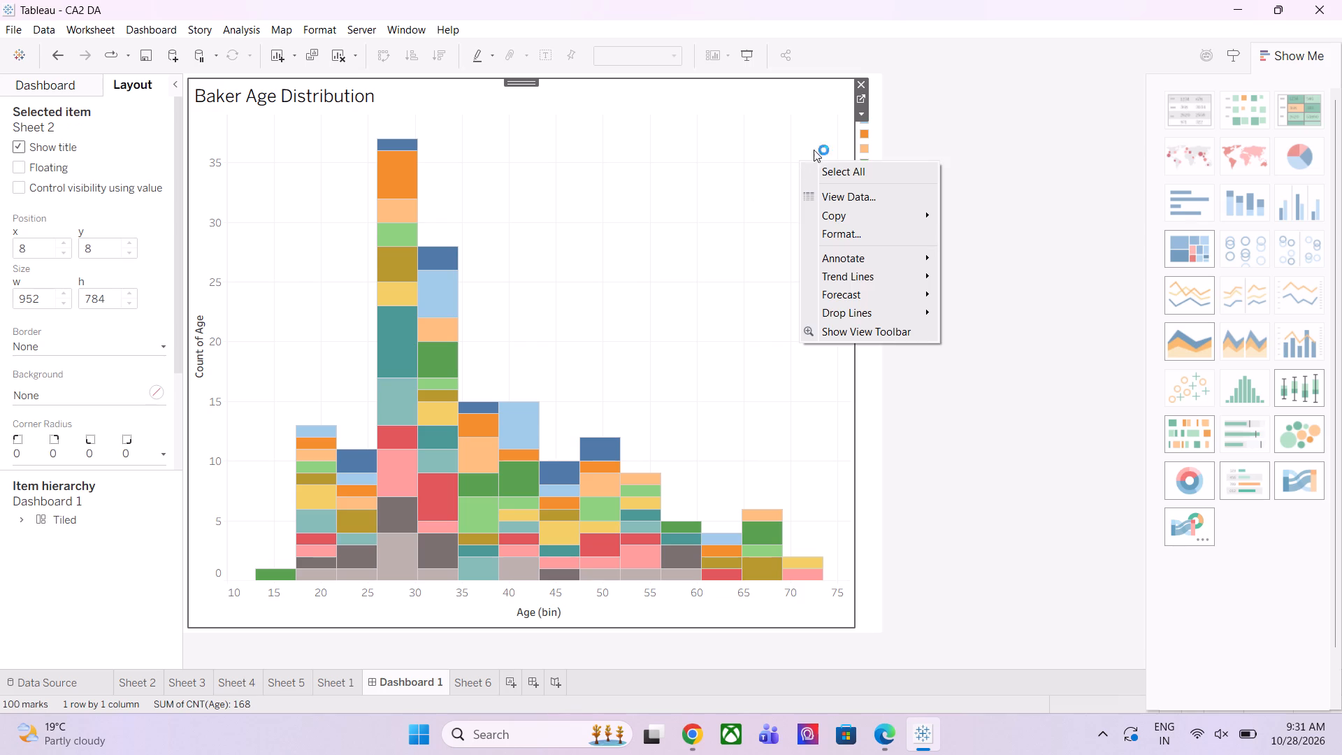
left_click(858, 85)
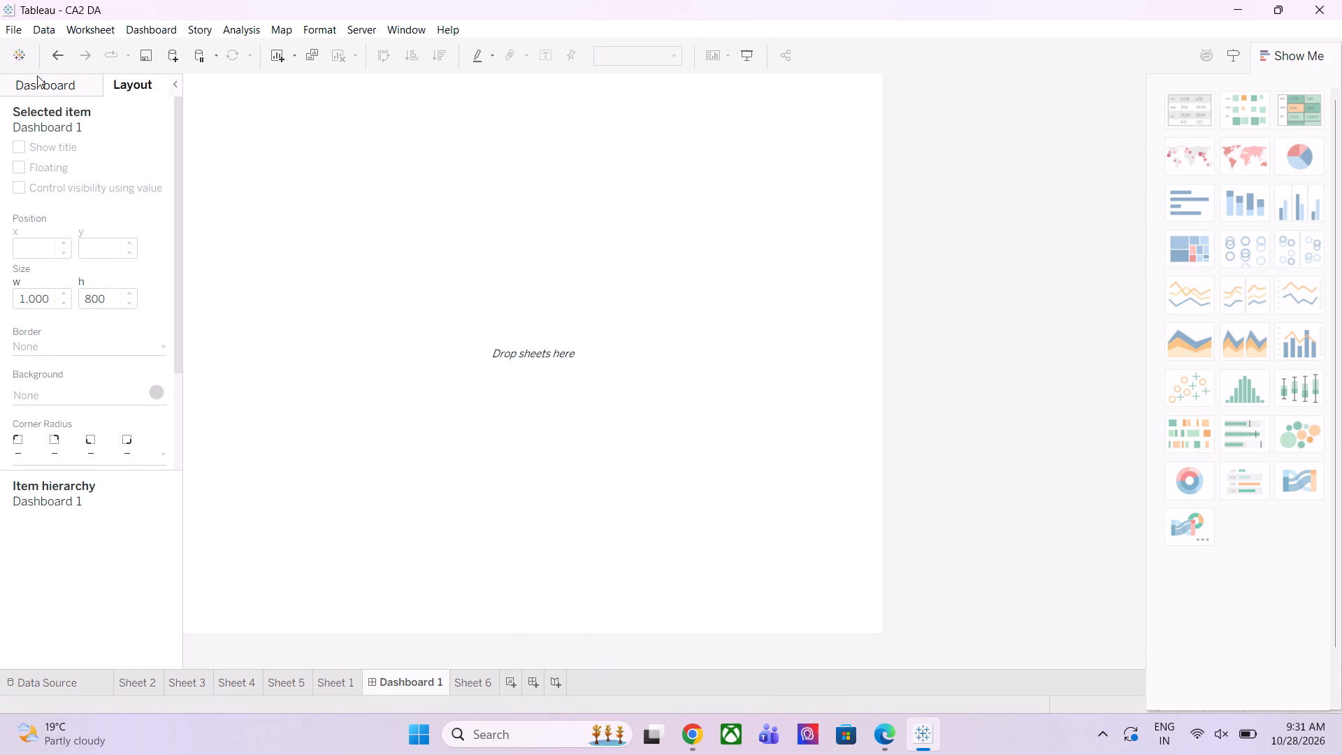
Delete Dashboard 1 from the workbook.
right_click(406, 676)
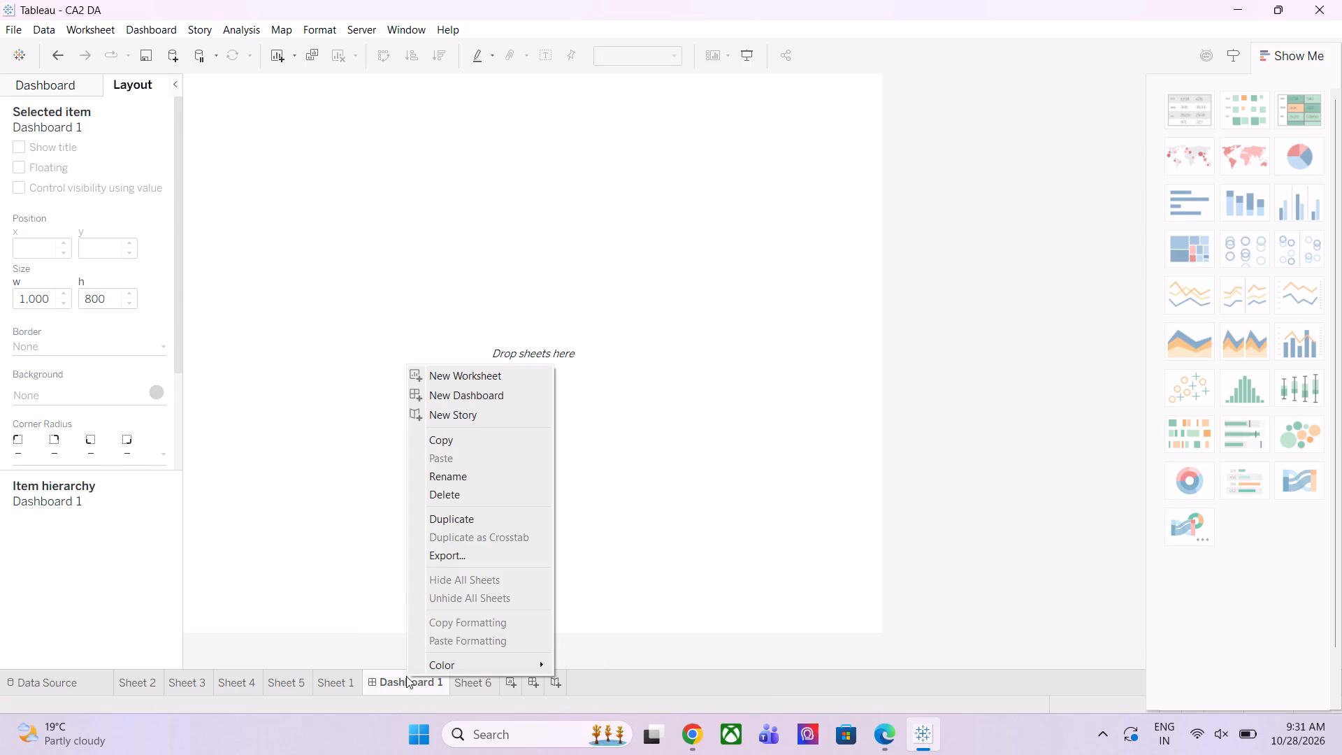
left_click(443, 496)
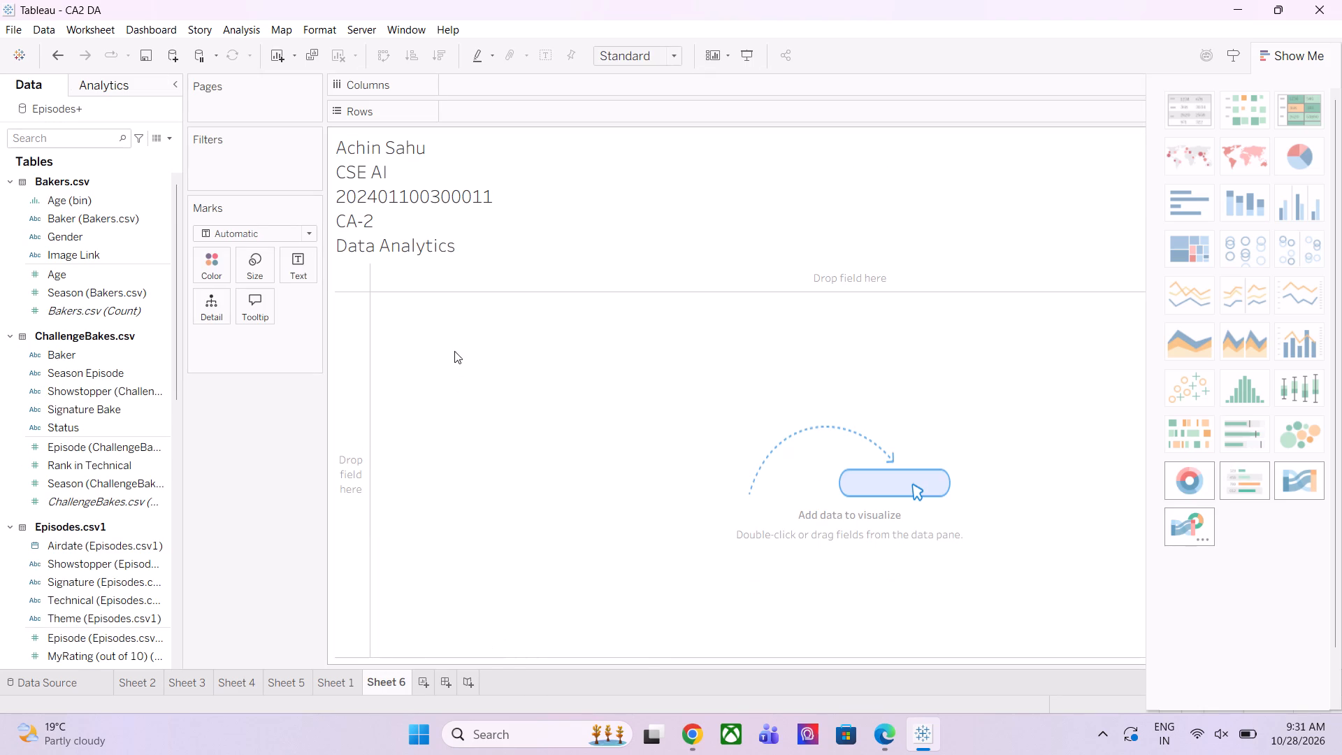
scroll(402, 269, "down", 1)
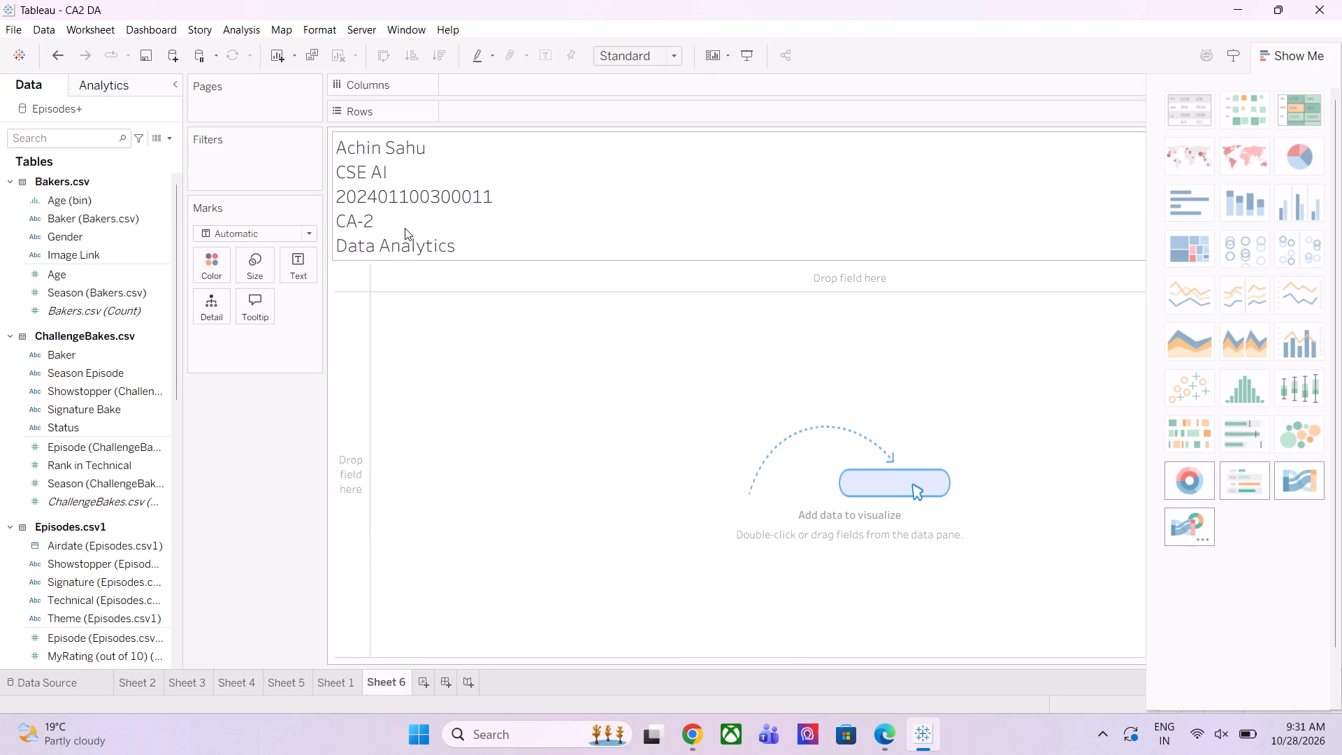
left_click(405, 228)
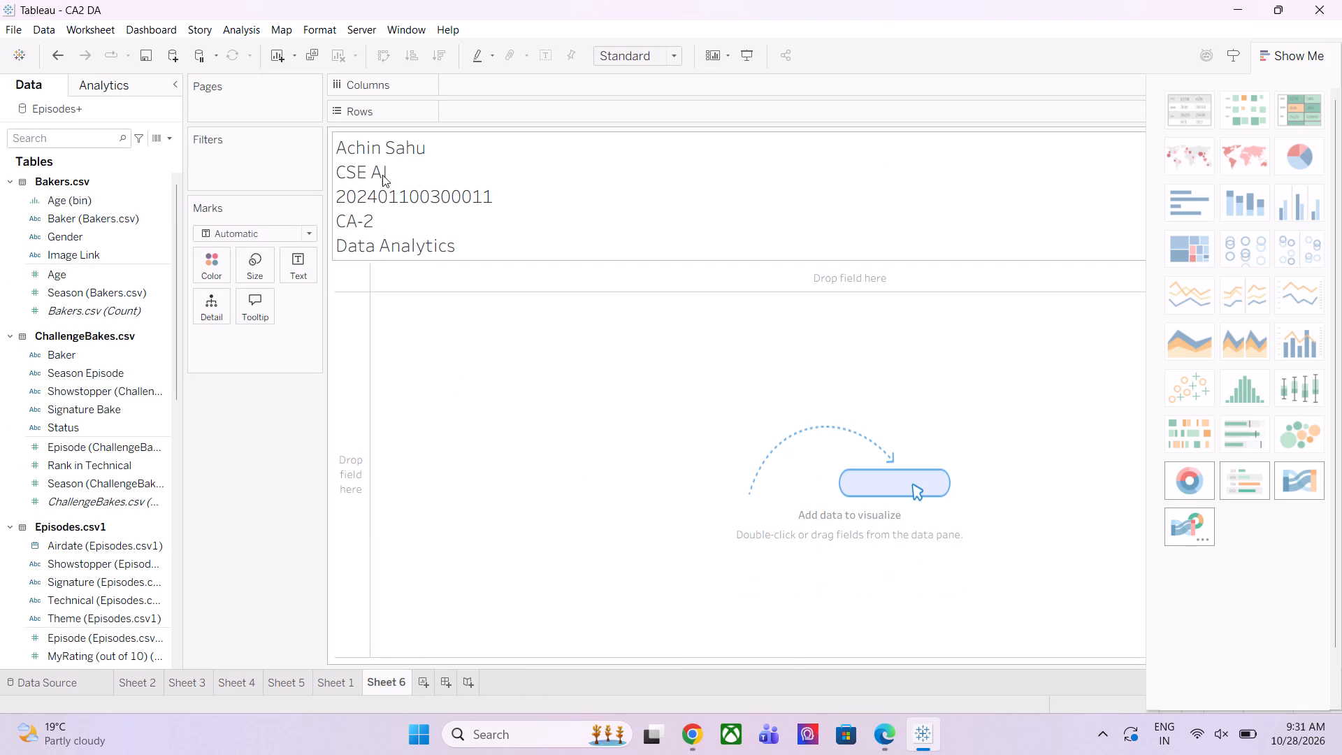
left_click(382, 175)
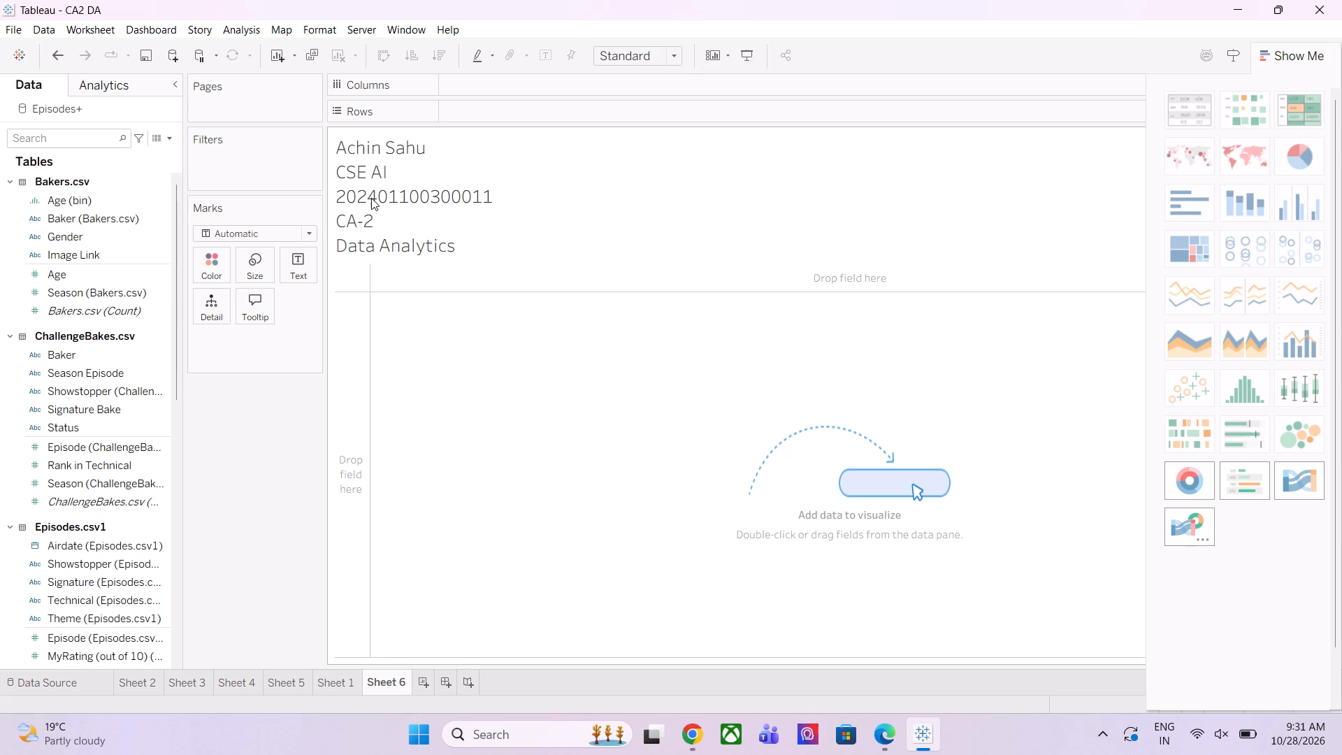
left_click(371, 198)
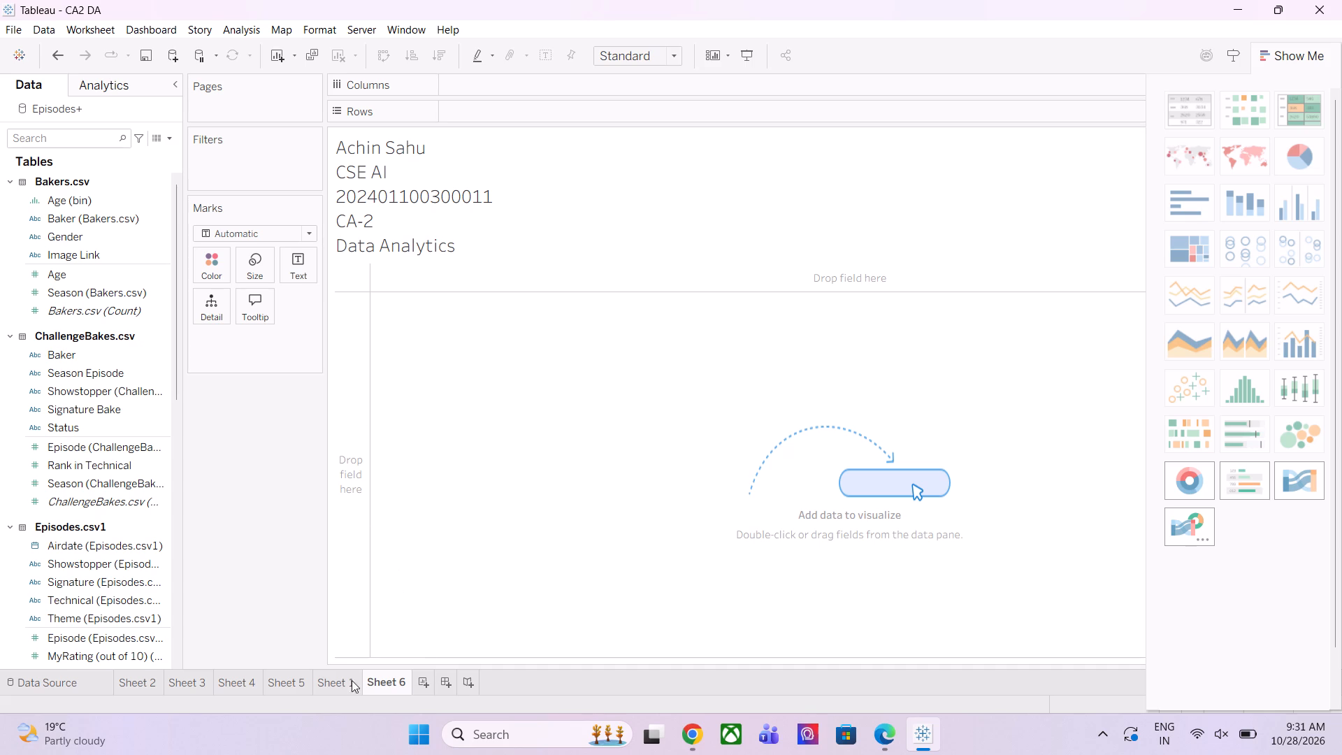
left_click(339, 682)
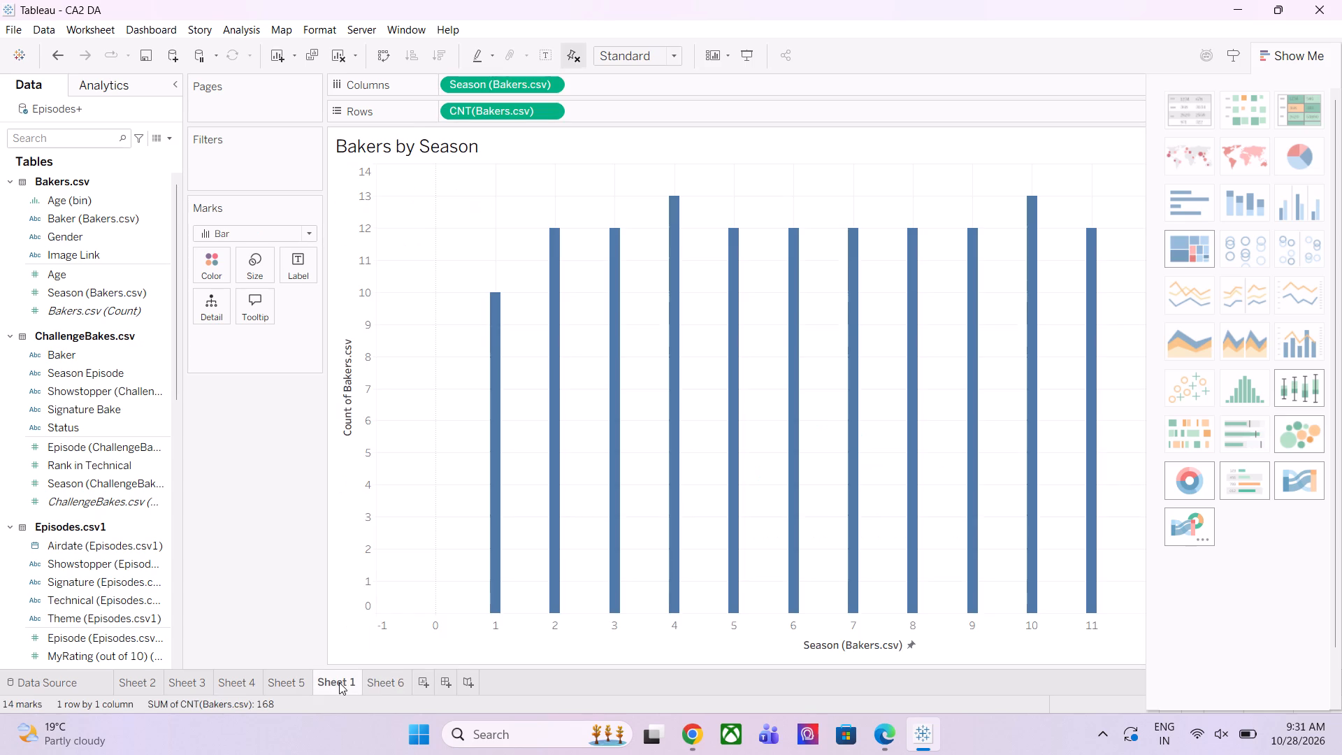
Delete the Sheet 6 worksheet, which holds only the title text, from the workbook.
left_click(382, 686)
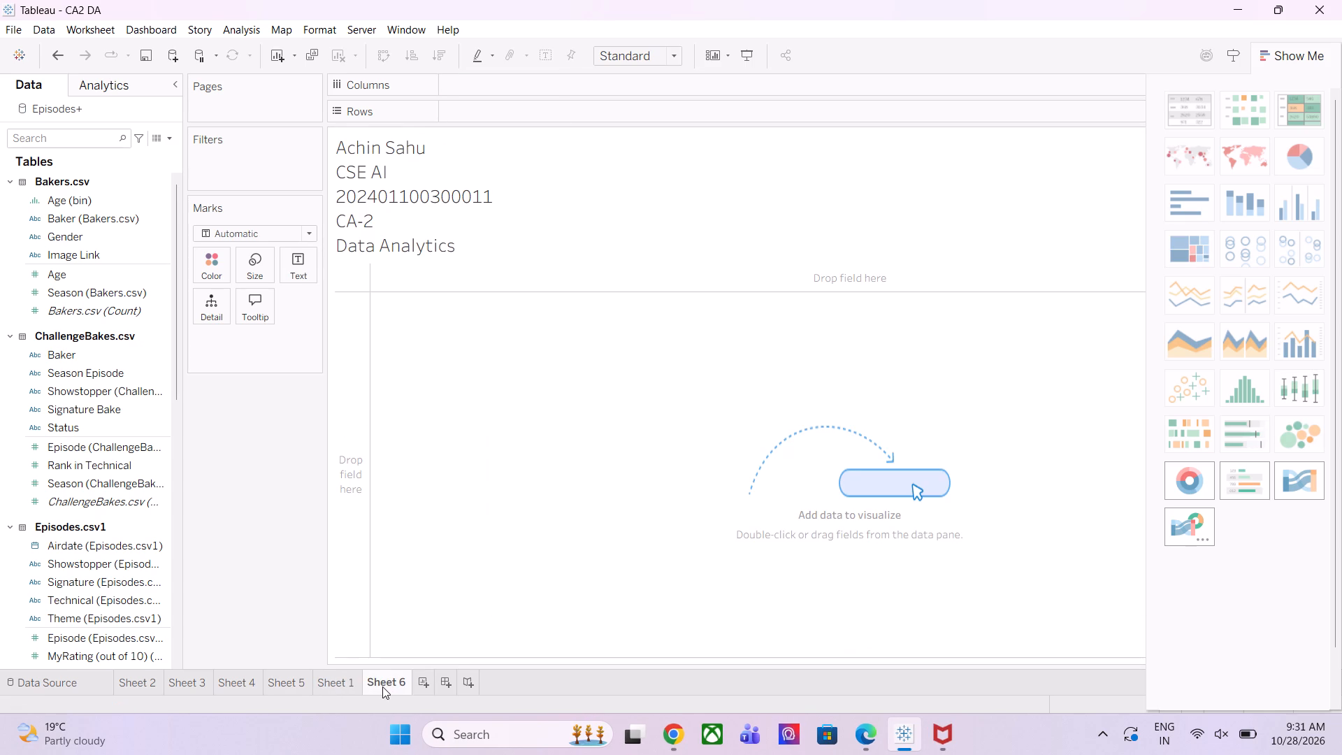
right_click(382, 686)
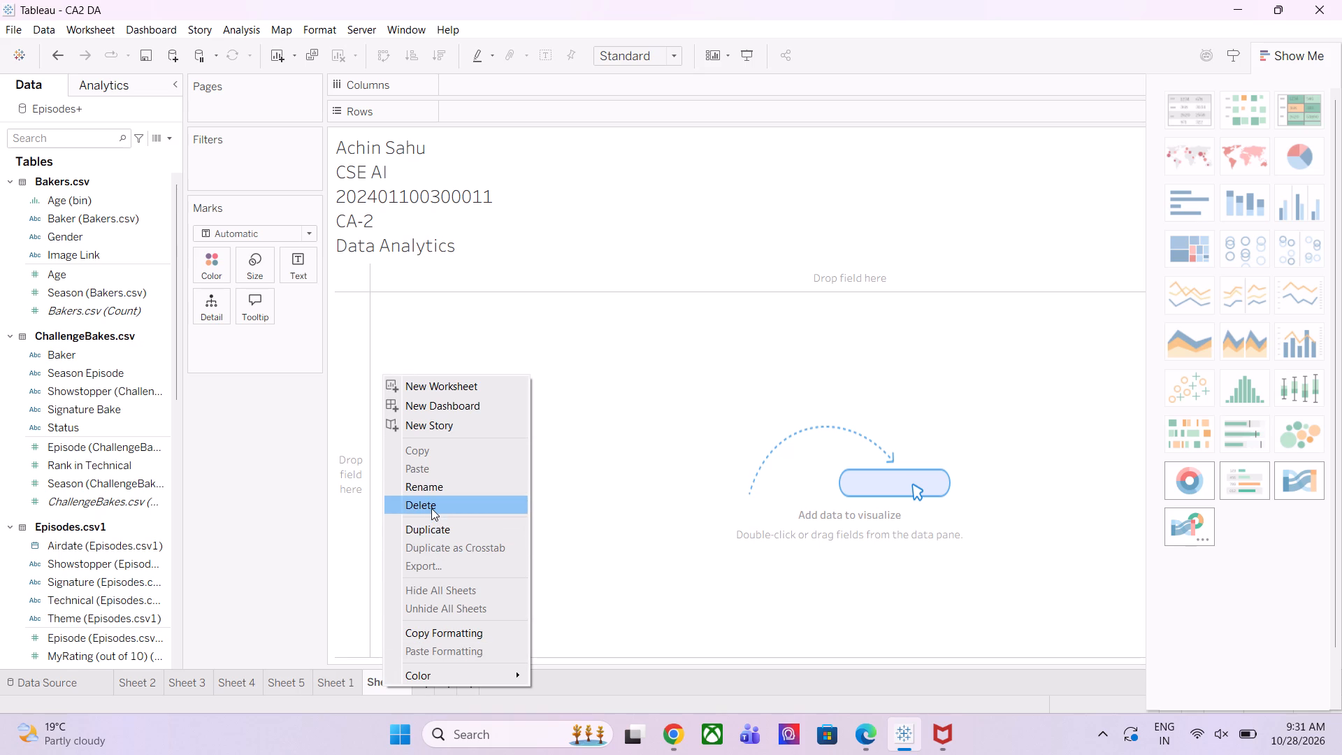
left_click(431, 508)
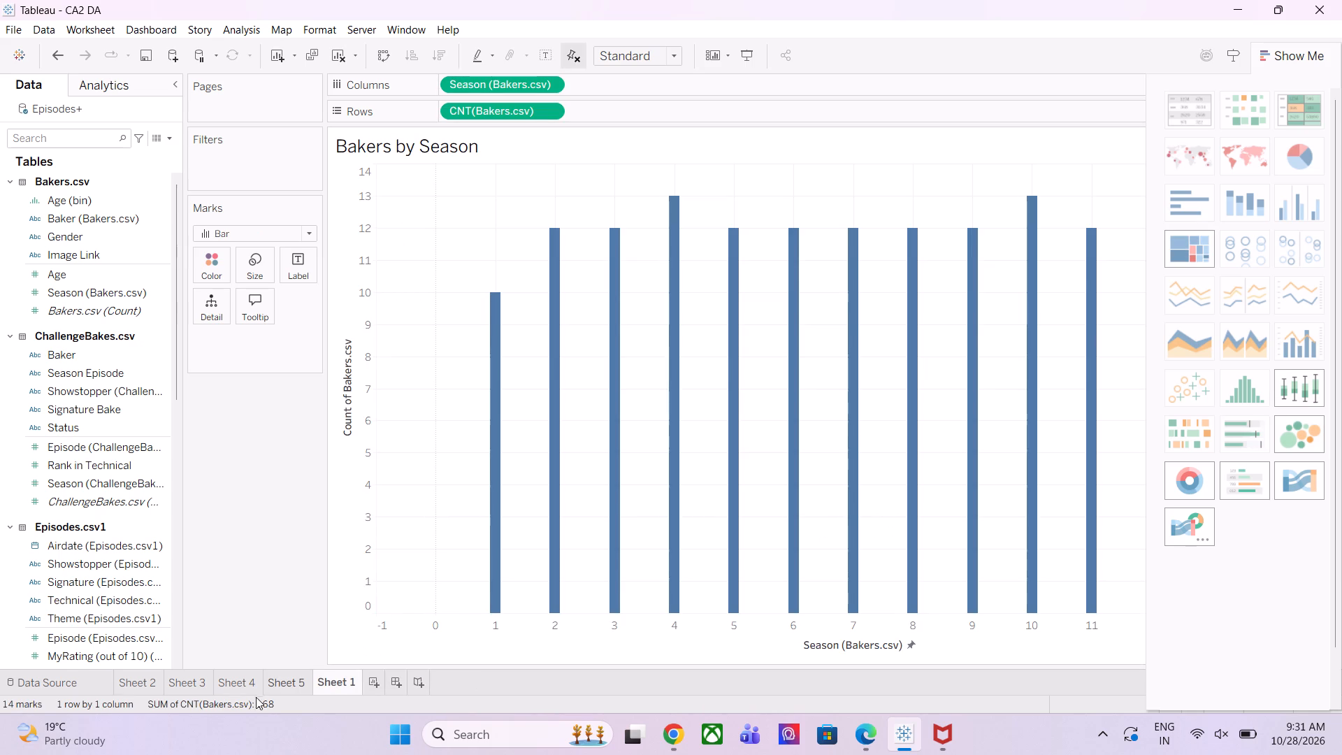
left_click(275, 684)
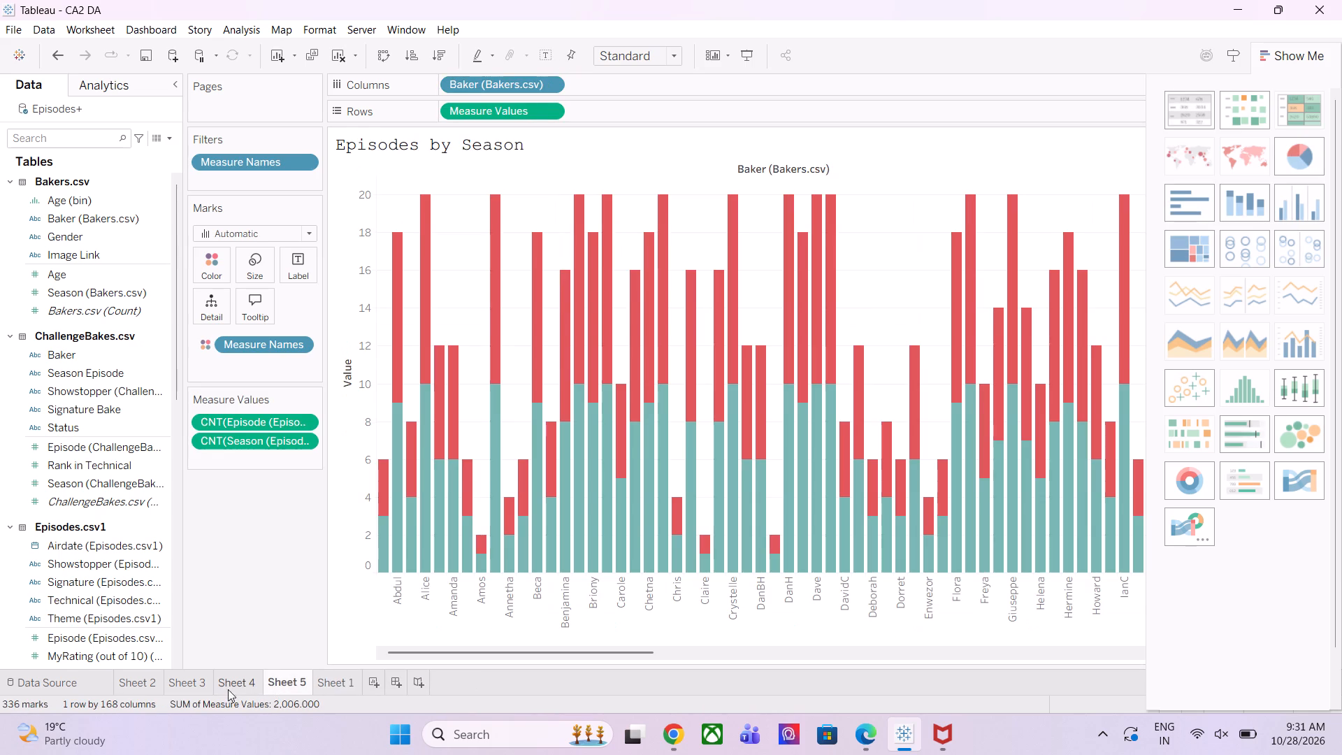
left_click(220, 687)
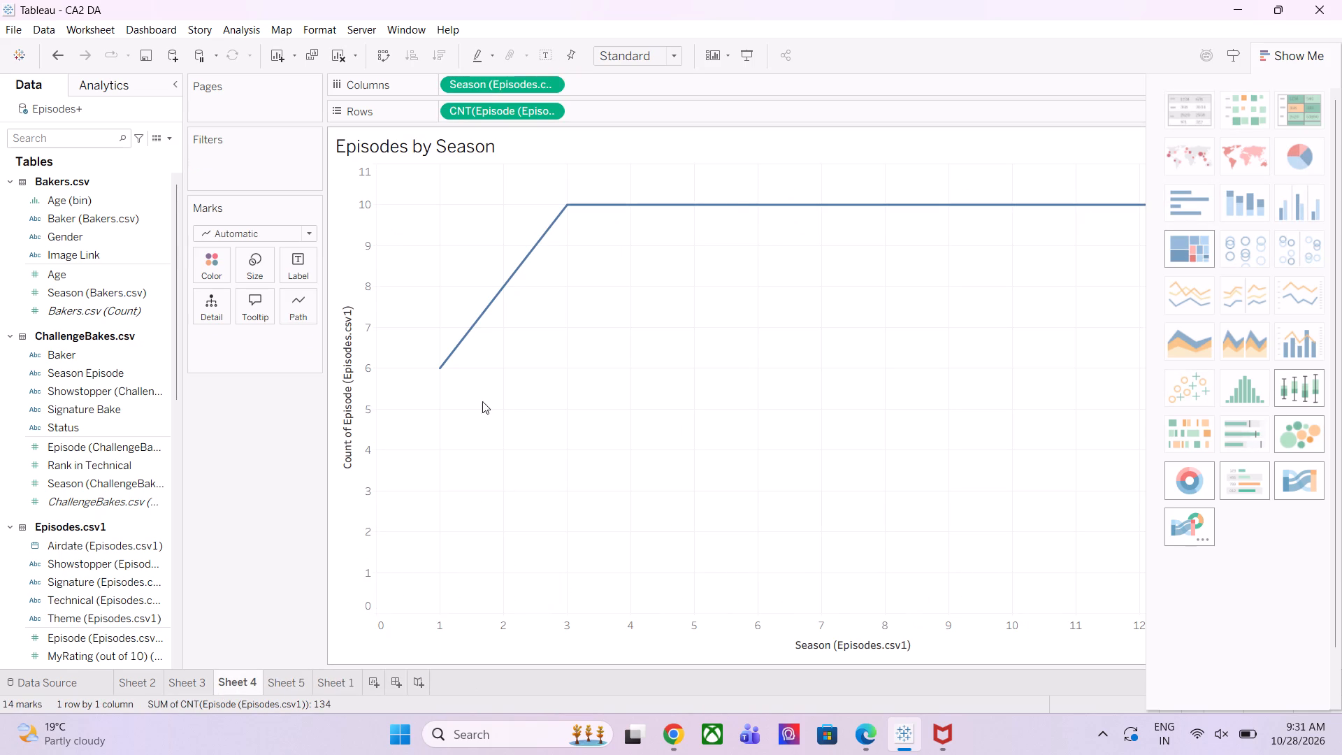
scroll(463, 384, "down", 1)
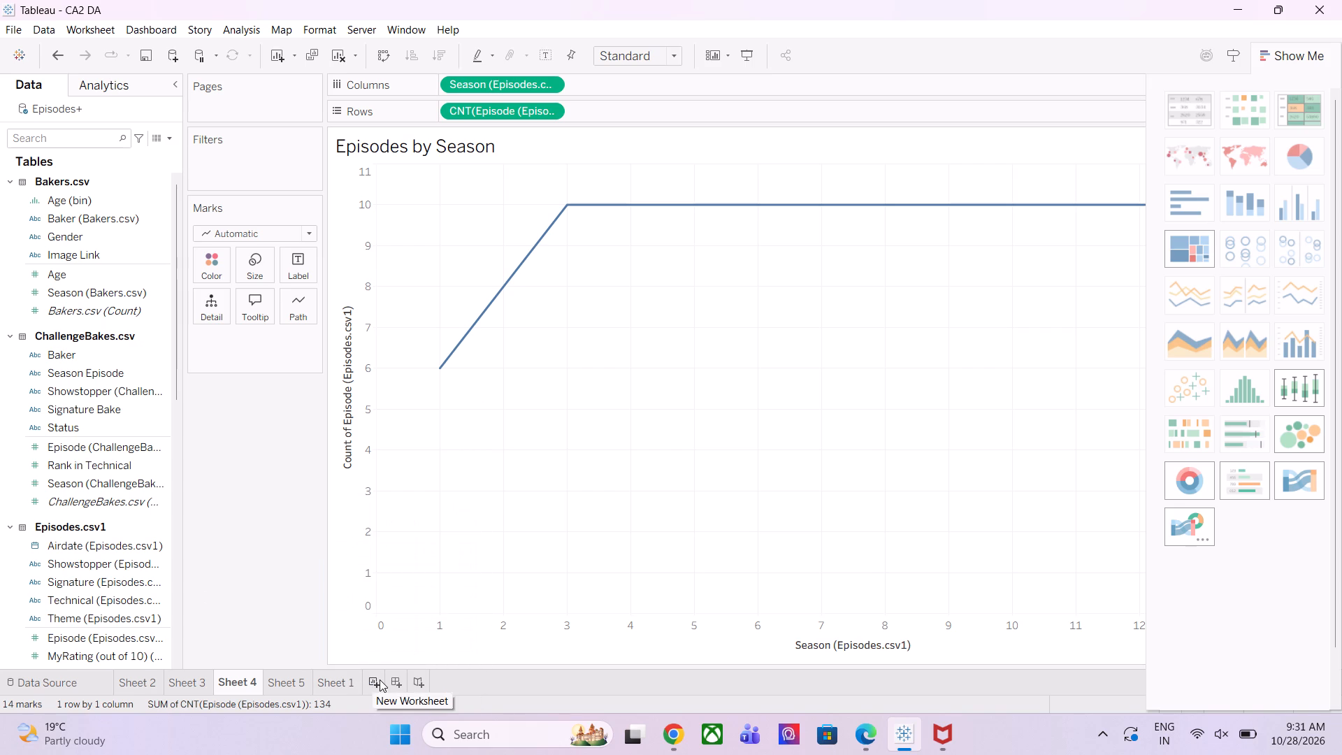
Add a new blank dashboard to the workbook.
left_click(398, 679)
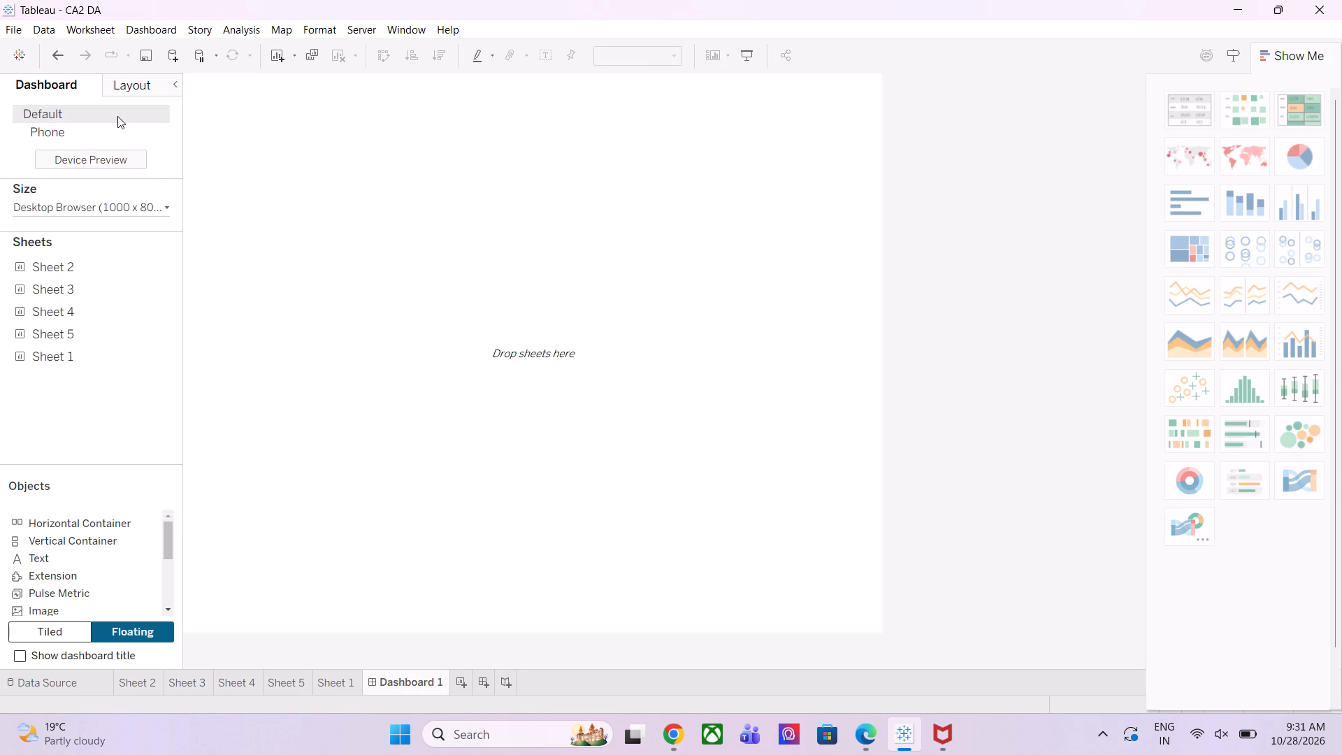
left_click(126, 79)
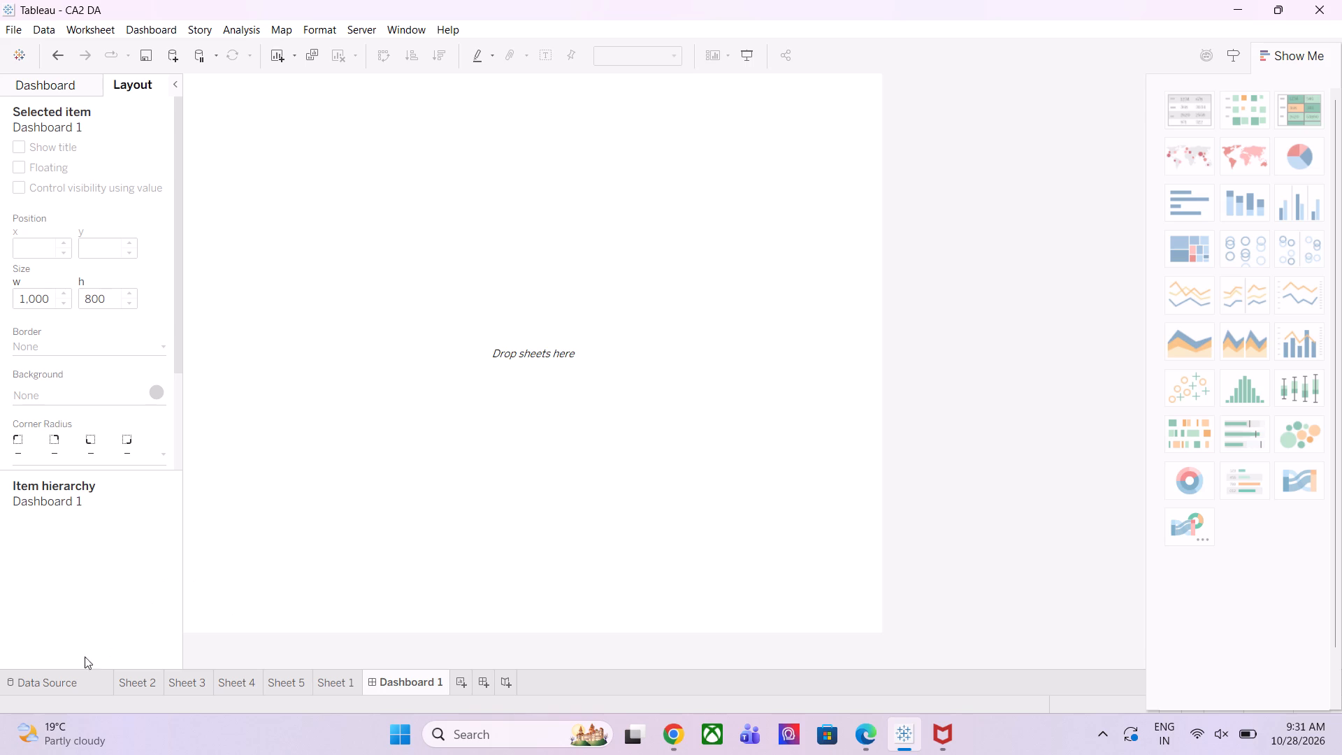
left_click(24, 92)
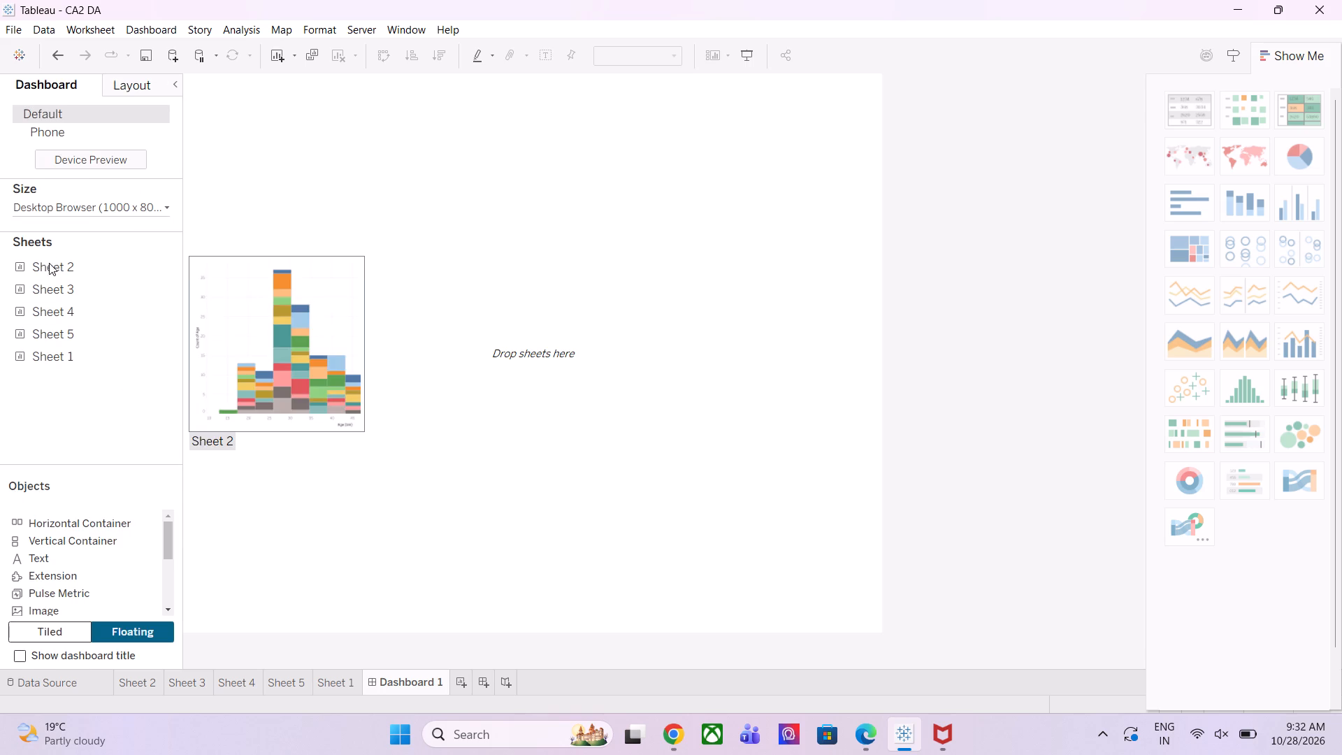
Place a floating text object on the blank dashboard.
left_click(52, 355)
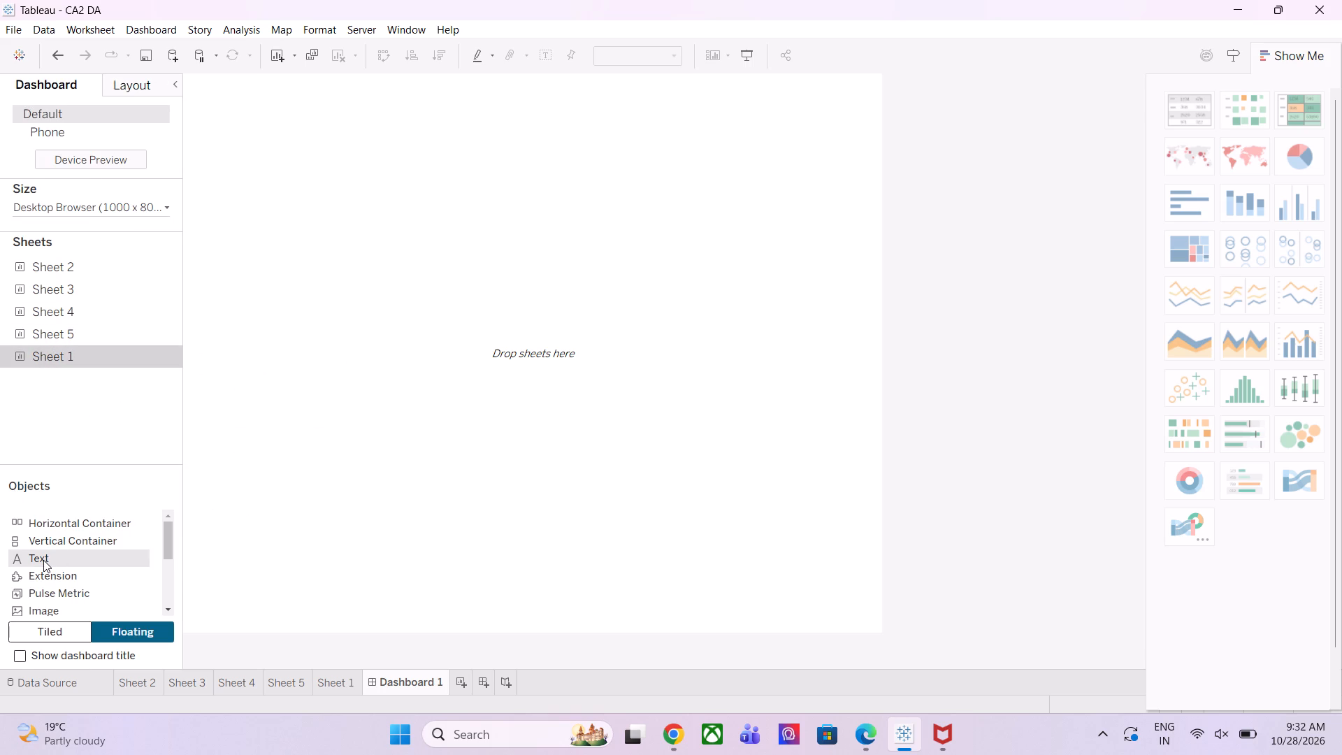
left_click(43, 558)
scroll(43, 558, "down", 1)
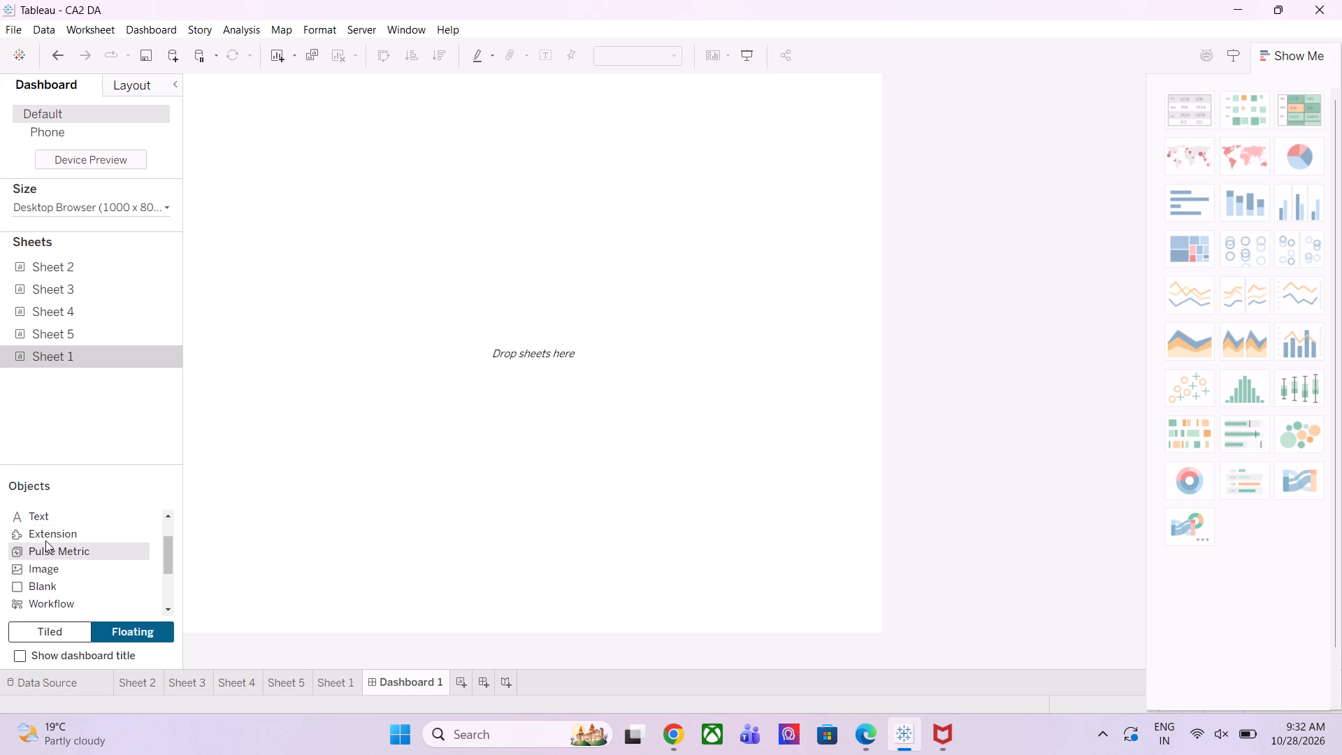
scroll(51, 518, "up", 1)
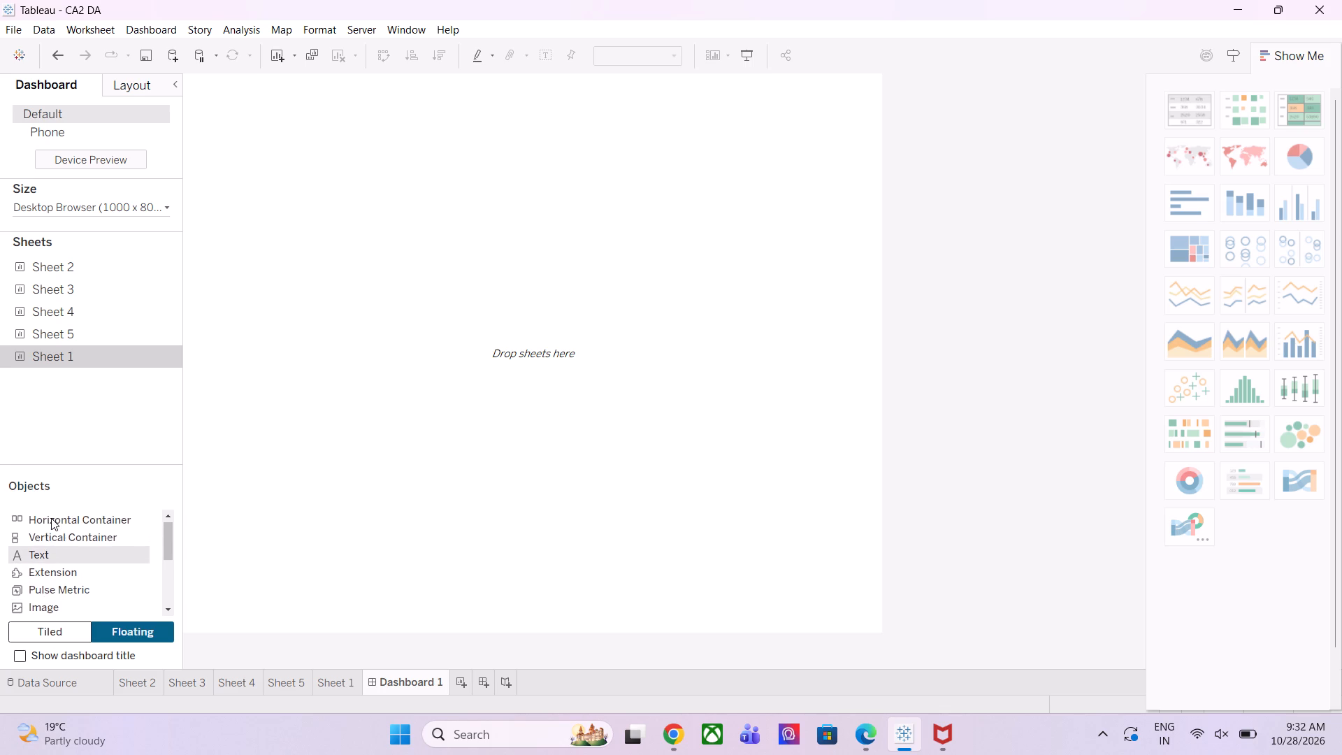
left_click_drag(47, 555, 289, 382)
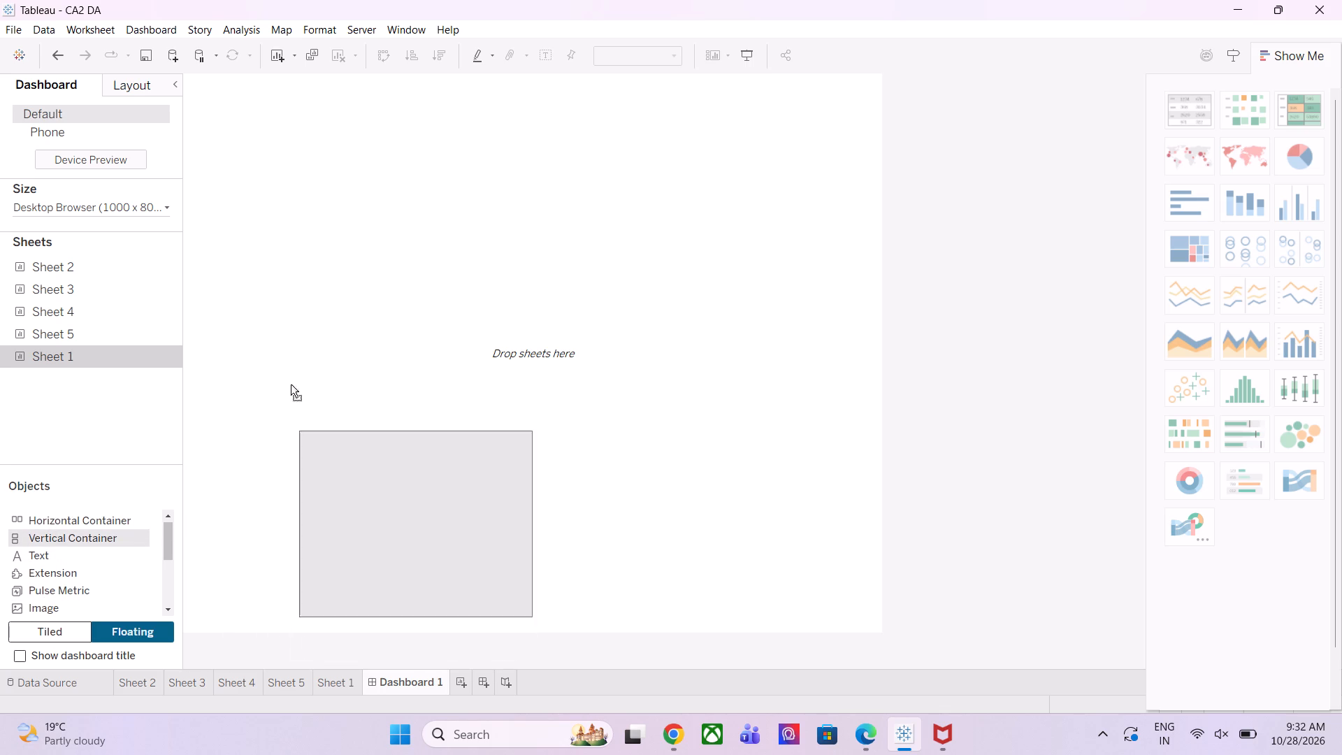
left_click_drag(289, 382, 268, 321)
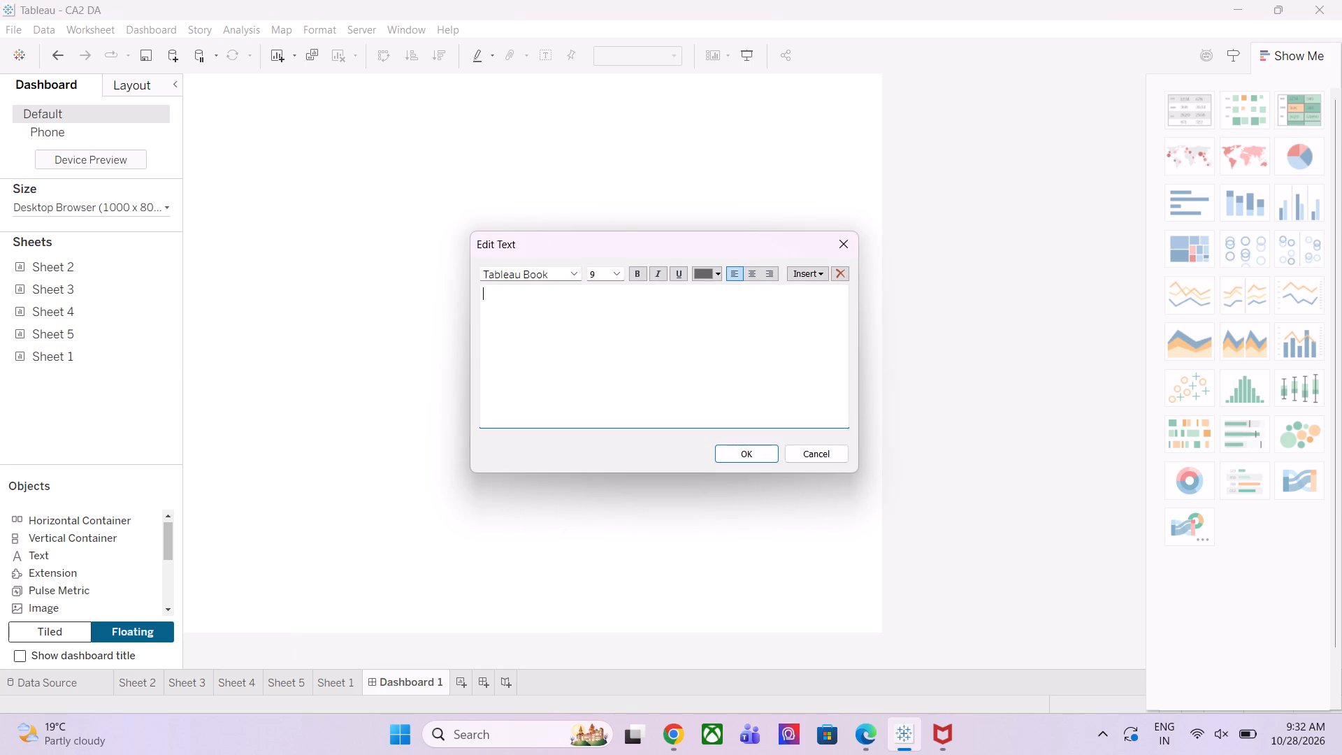
Enter four lines in the text object: the student's name, the roll number, Branch: CSEAI-A and Section: A.
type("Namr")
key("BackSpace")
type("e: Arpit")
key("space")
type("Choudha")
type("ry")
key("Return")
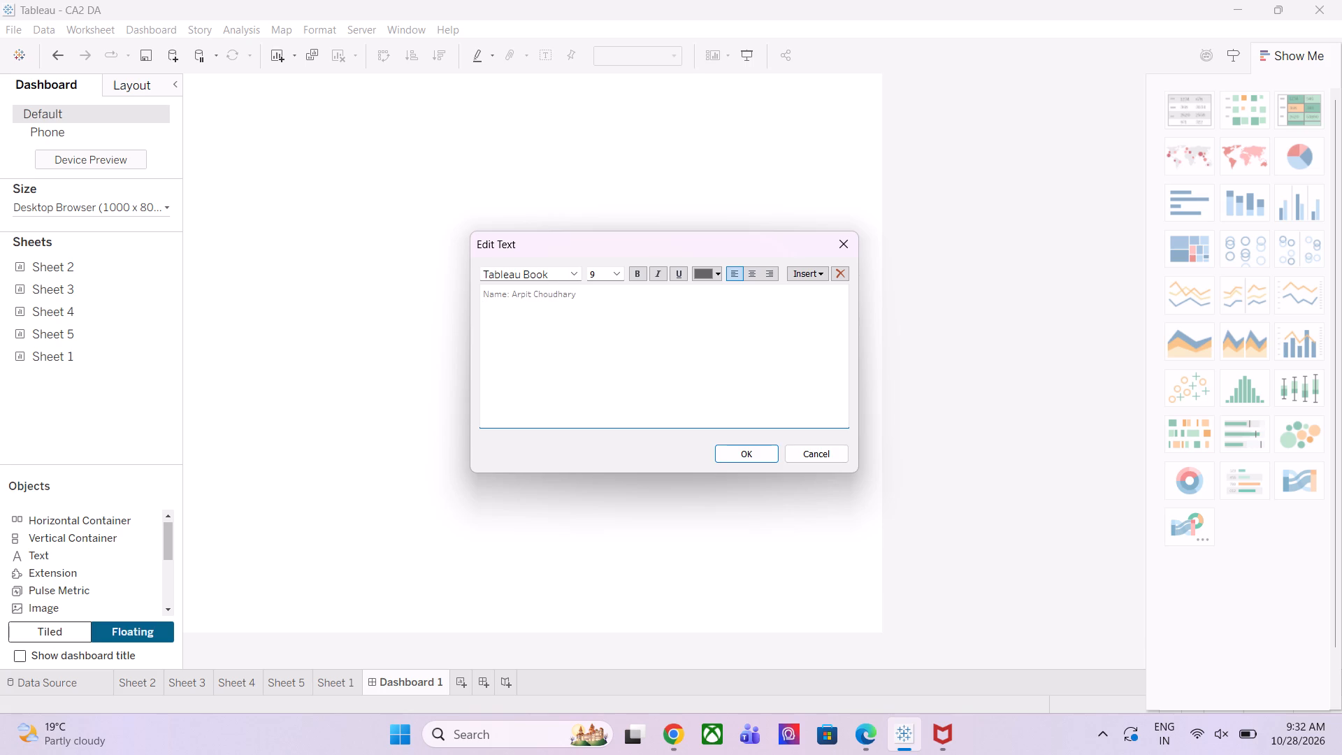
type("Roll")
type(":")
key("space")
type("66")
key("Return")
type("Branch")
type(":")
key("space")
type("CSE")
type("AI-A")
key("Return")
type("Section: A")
Try to format the student details as Tableau Bold, size 20, bold and green, and insert the text on the dashboard.
left_click(619, 273)
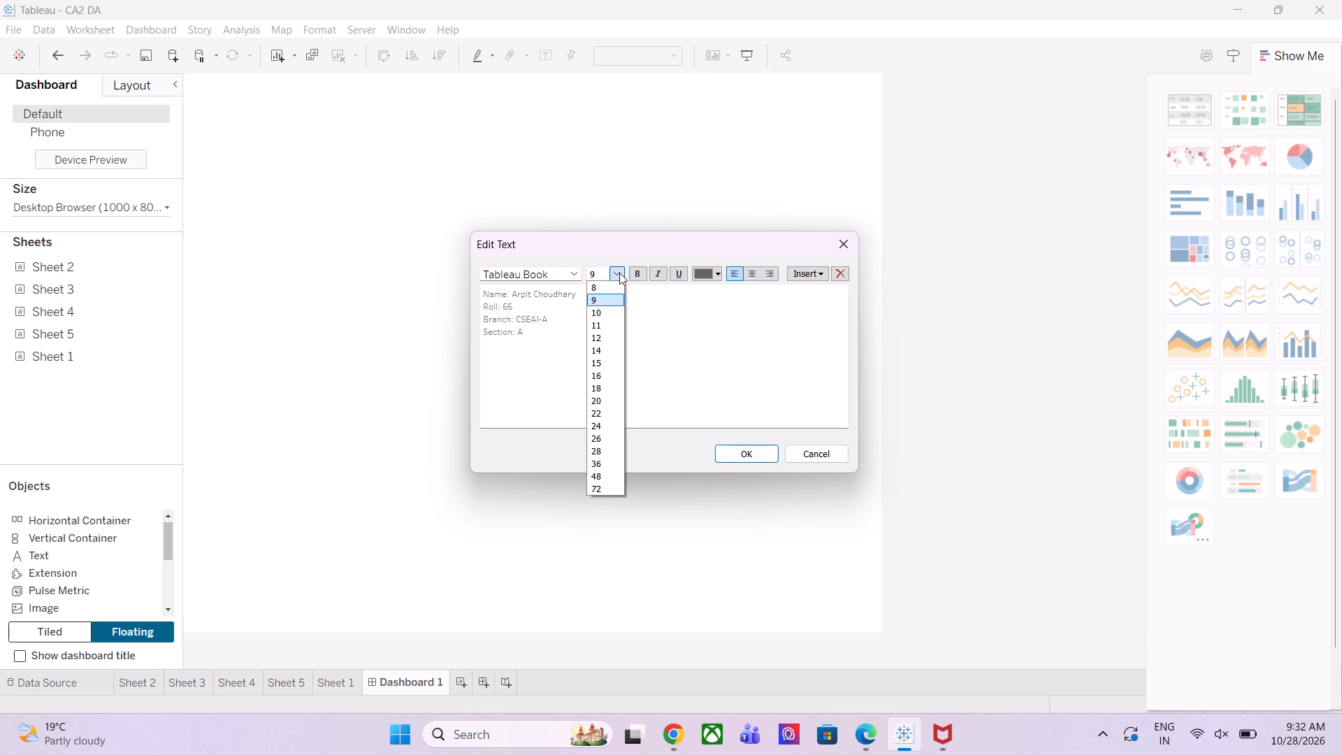
left_click(592, 394)
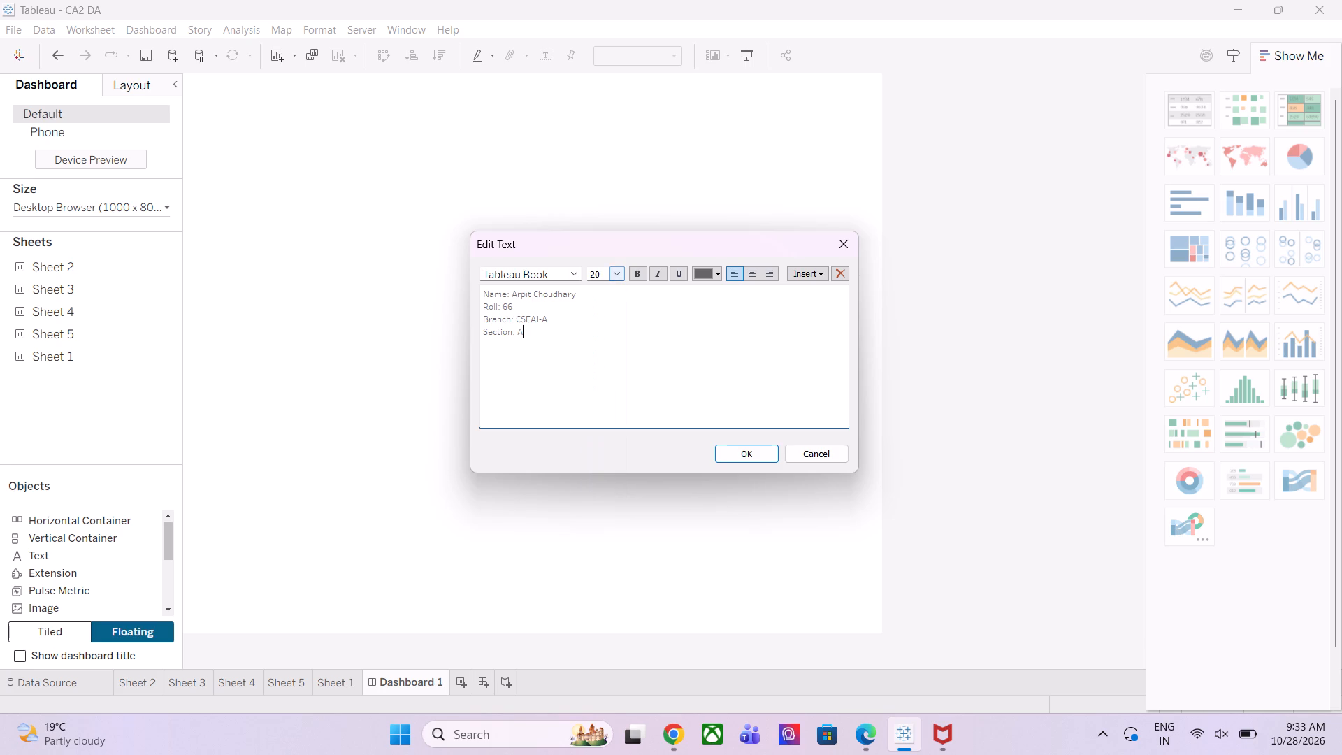
left_click(640, 268)
left_click(716, 271)
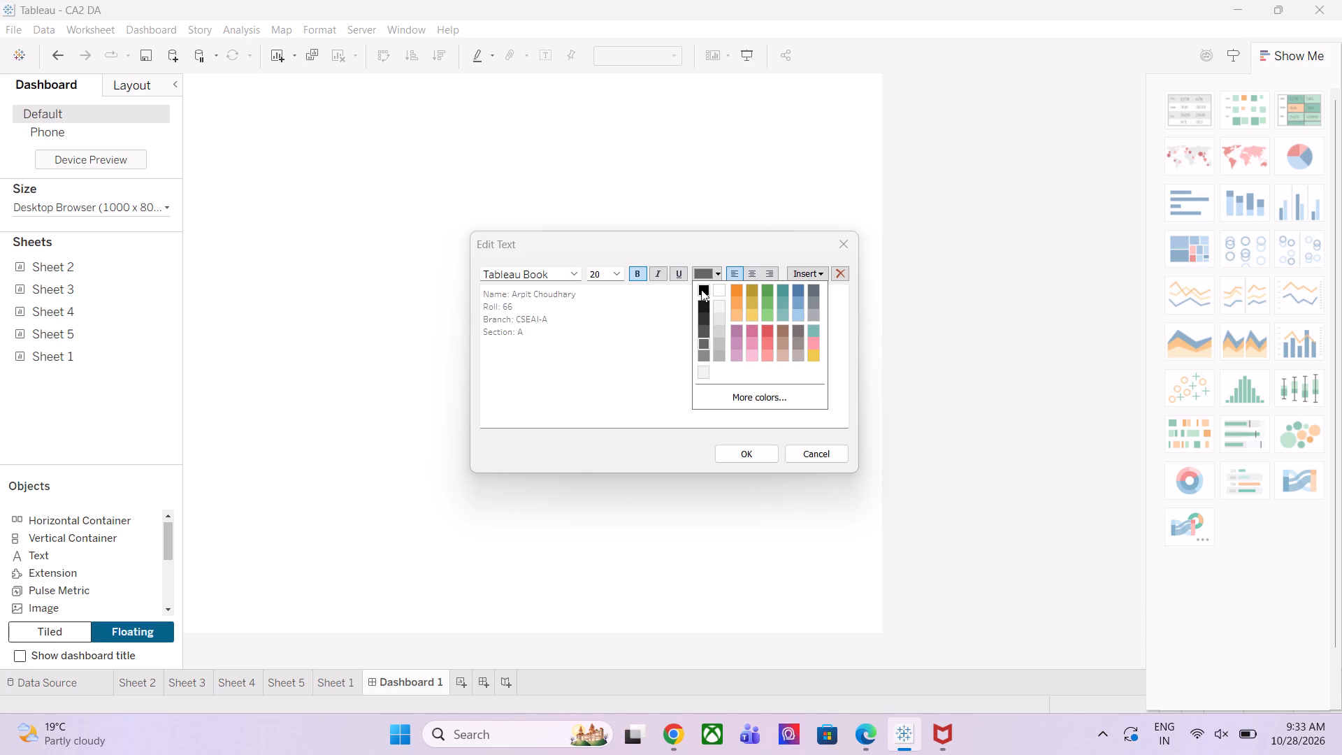
left_click(768, 287)
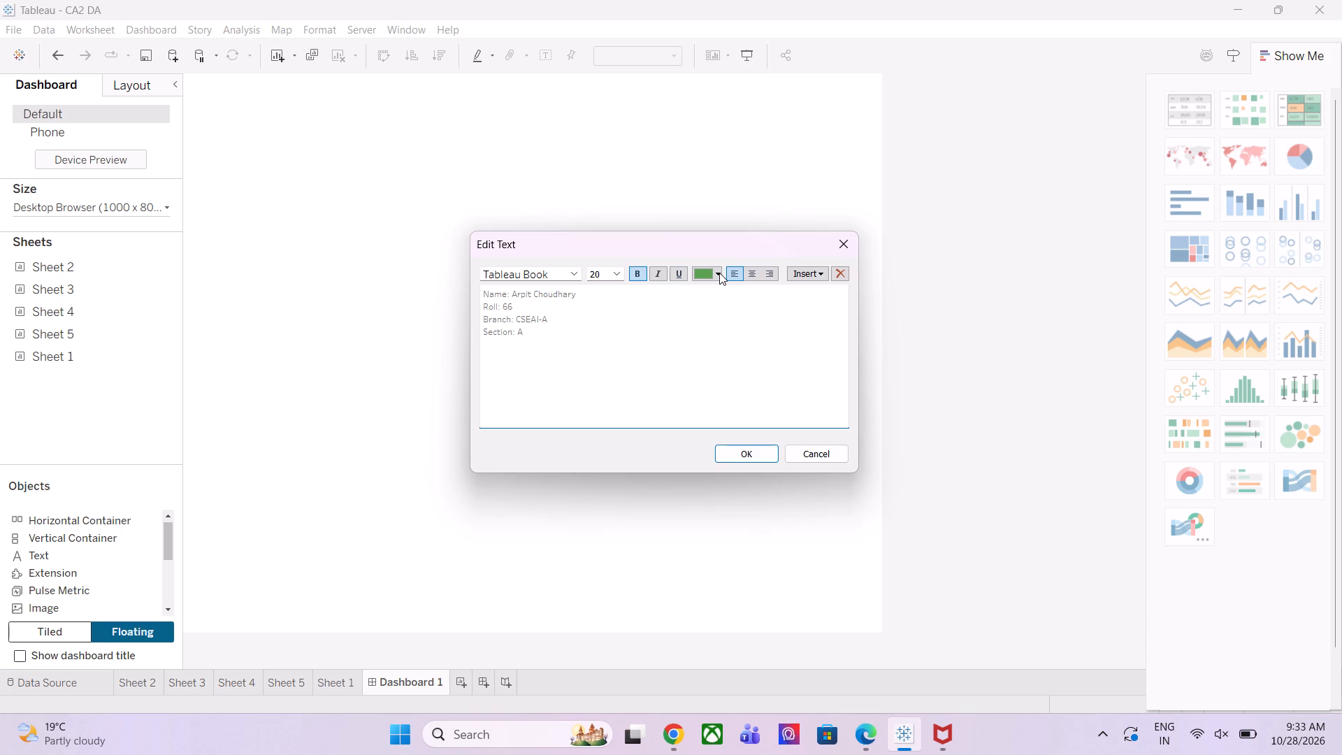
left_click(575, 271)
left_click(575, 271)
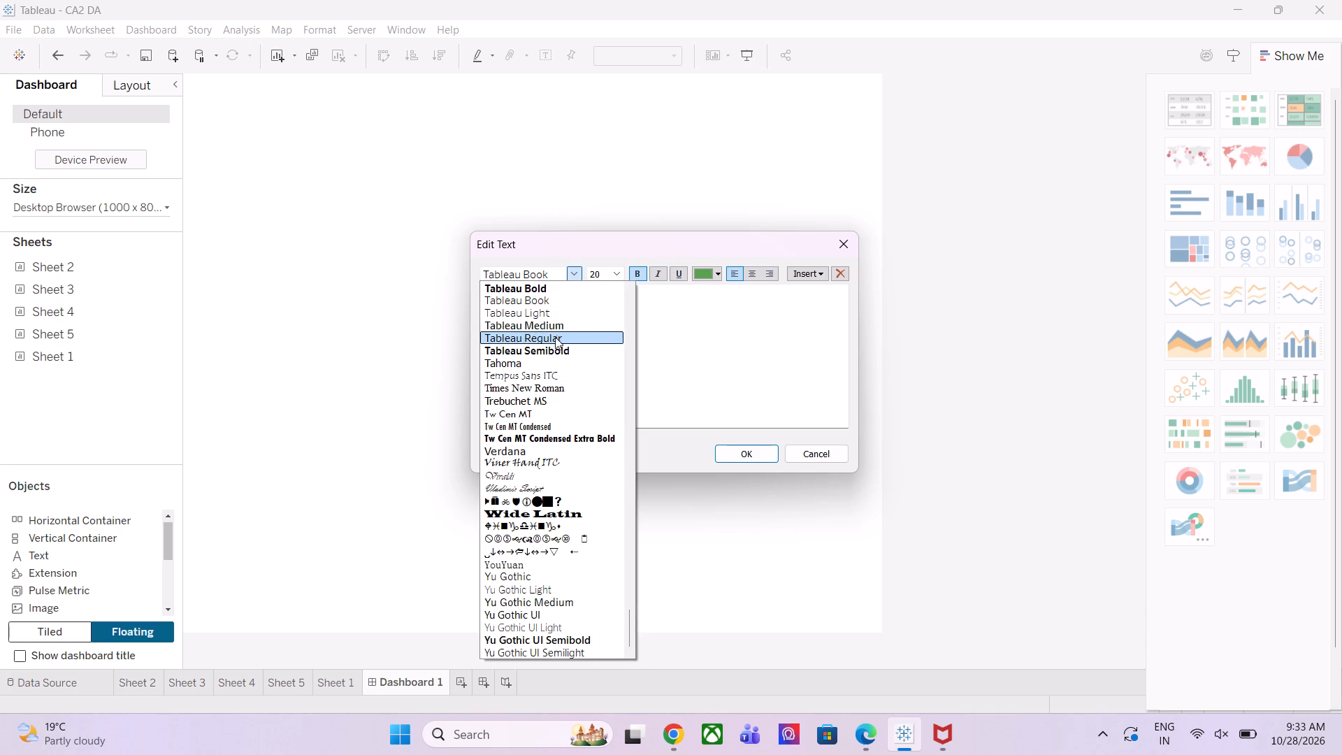
scroll(556, 327, "down", 1)
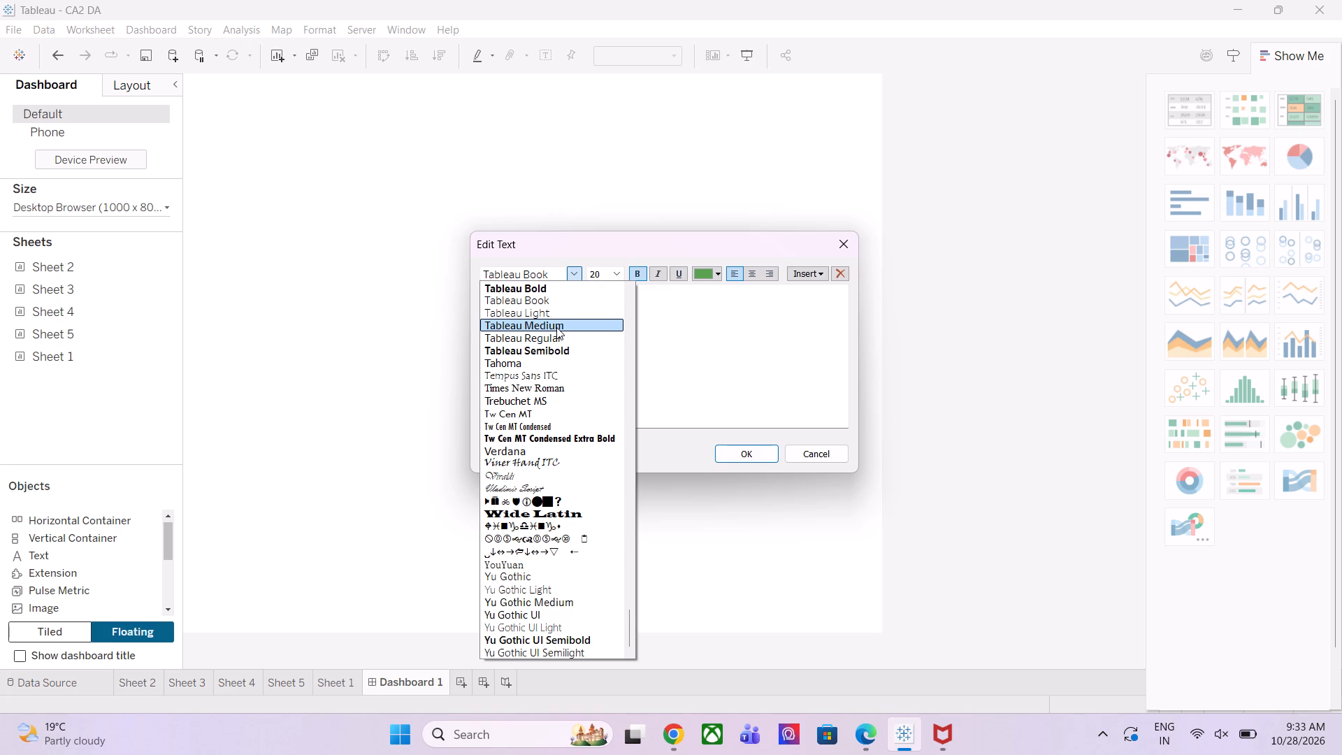
scroll(556, 327, "down", 1)
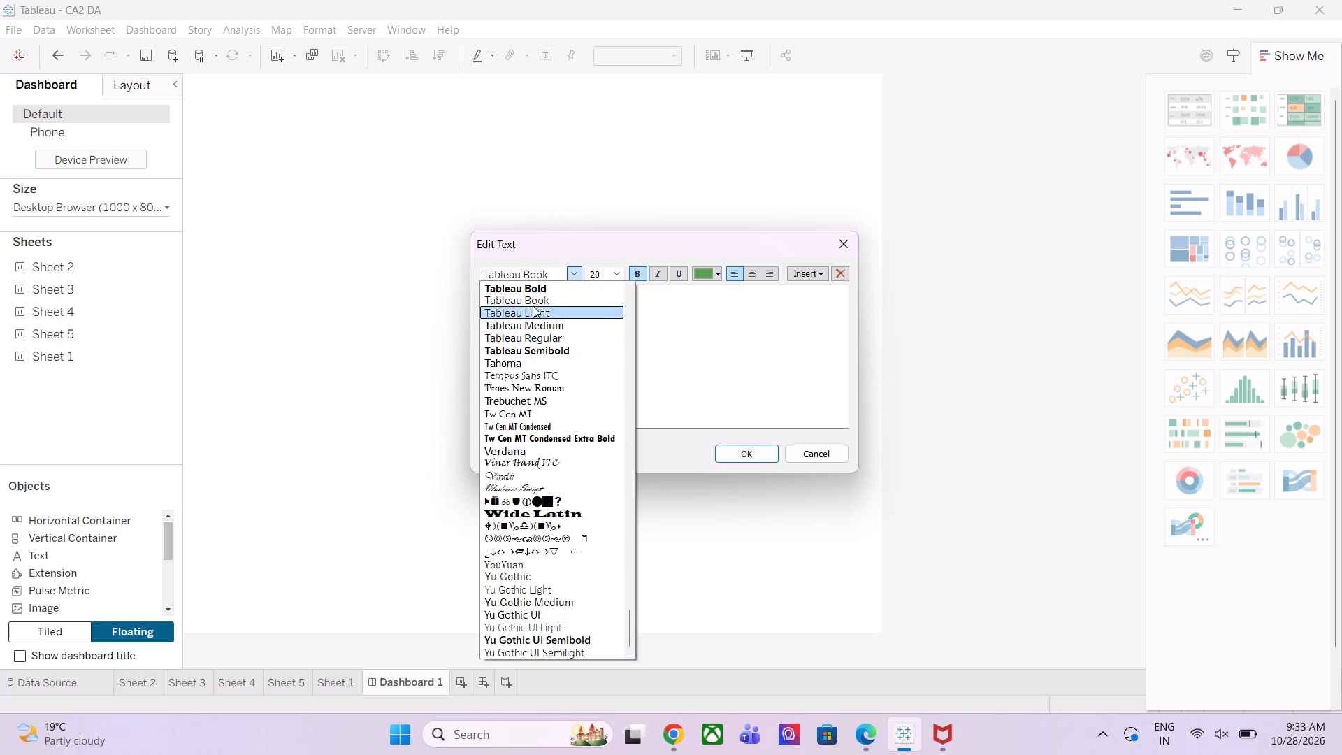
left_click(522, 291)
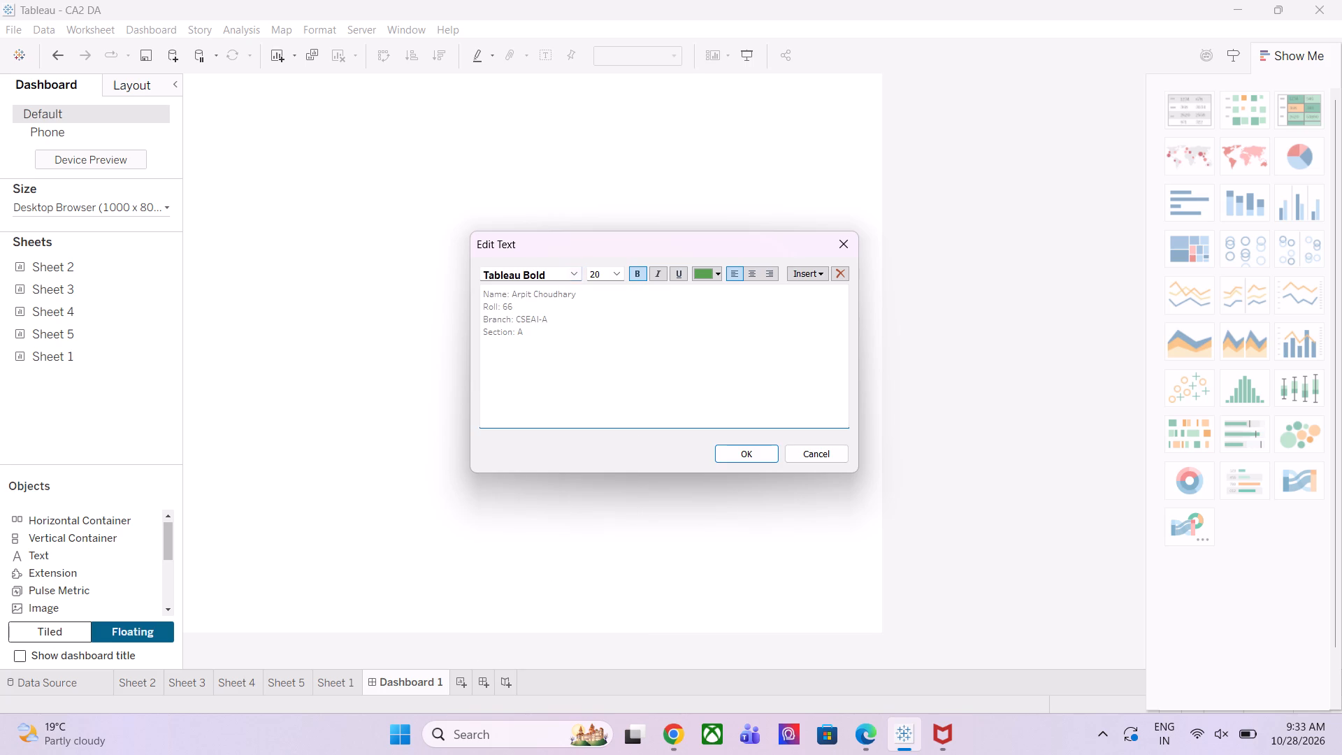
left_click(732, 460)
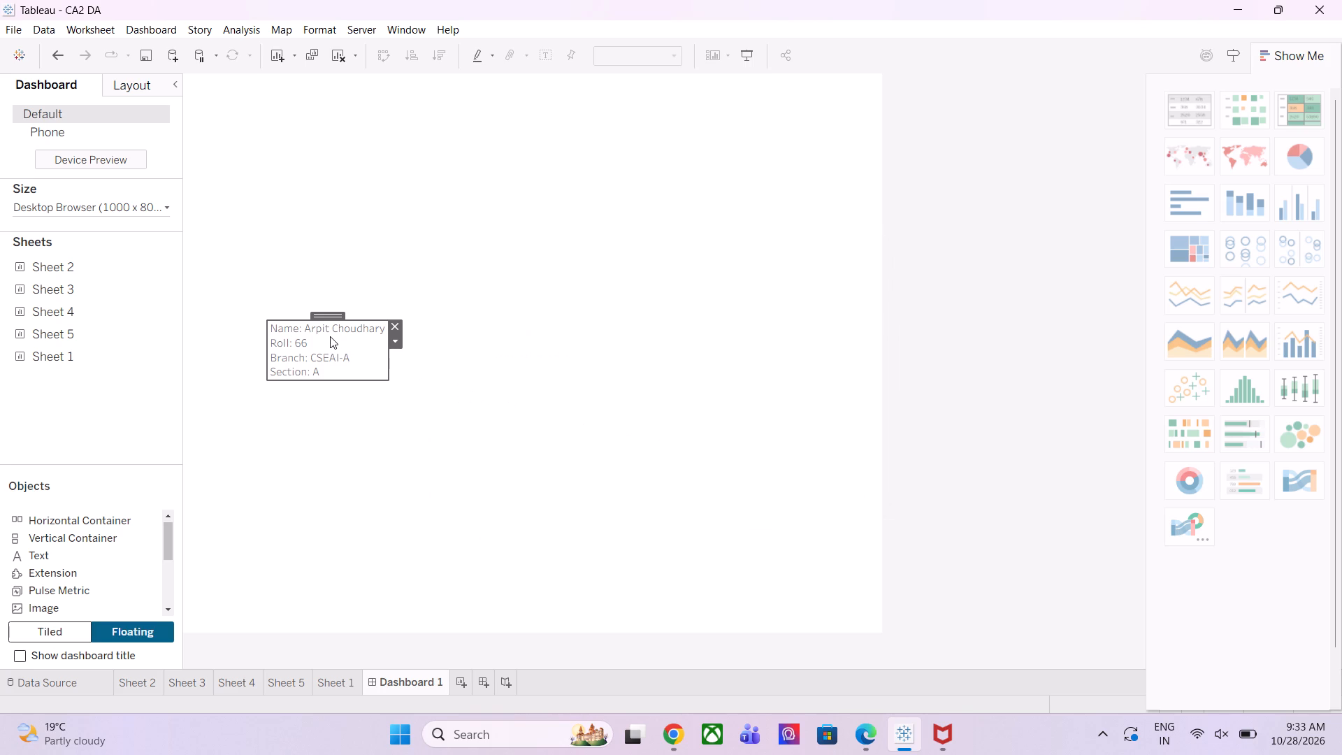
Move the floating student details text object to the dashboard's upper-left corner, at about x 33, y 34.
left_click_drag(328, 317, 255, 0)
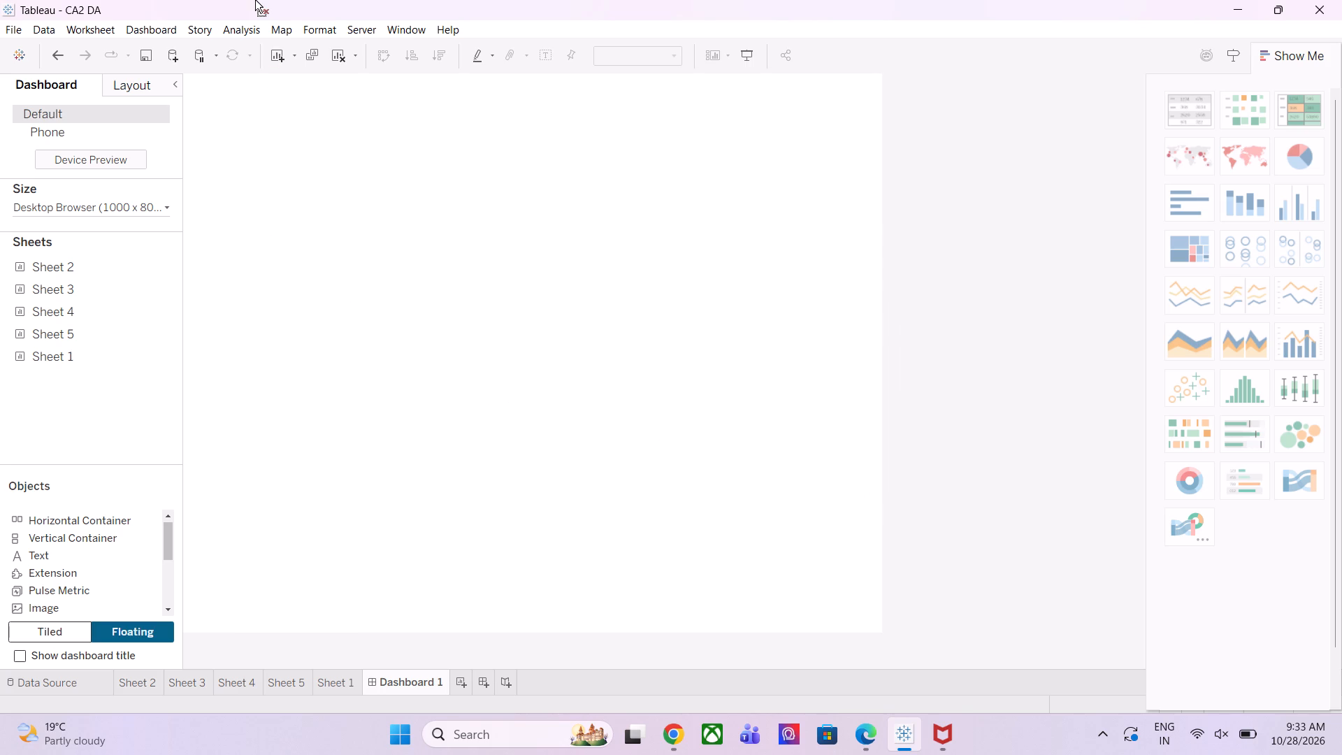
left_click_drag(255, 0, 266, 95)
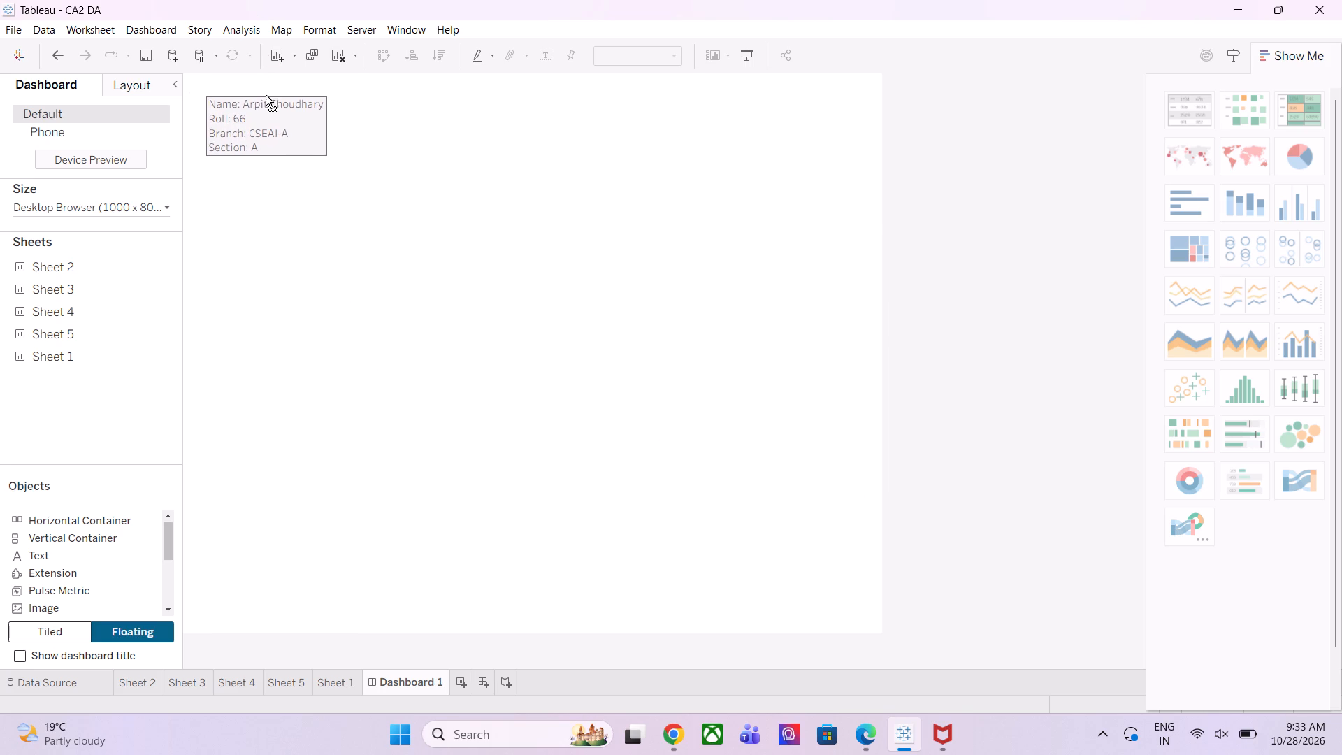
left_click_drag(266, 95, 266, 94)
Set the corner radius of the student details text object to 8 on all four corners.
left_click(132, 80)
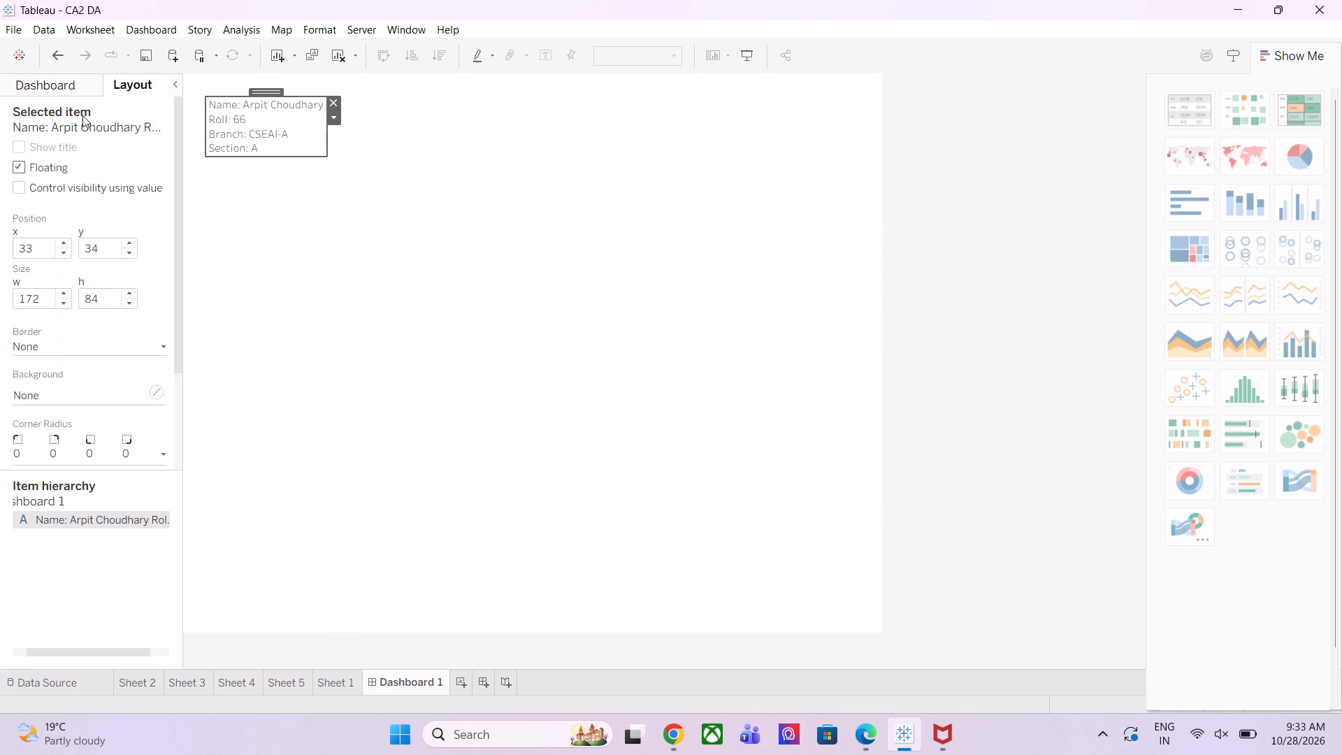
left_click(43, 89)
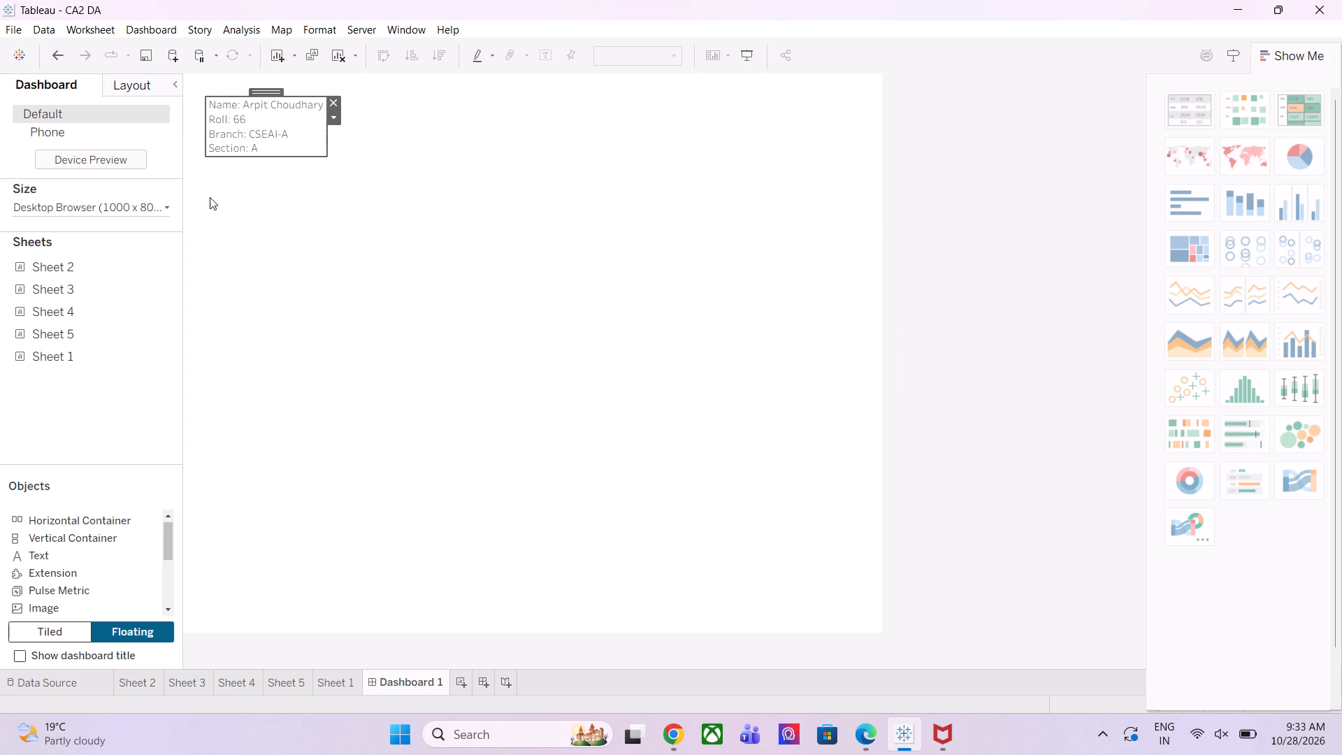
left_click(126, 86)
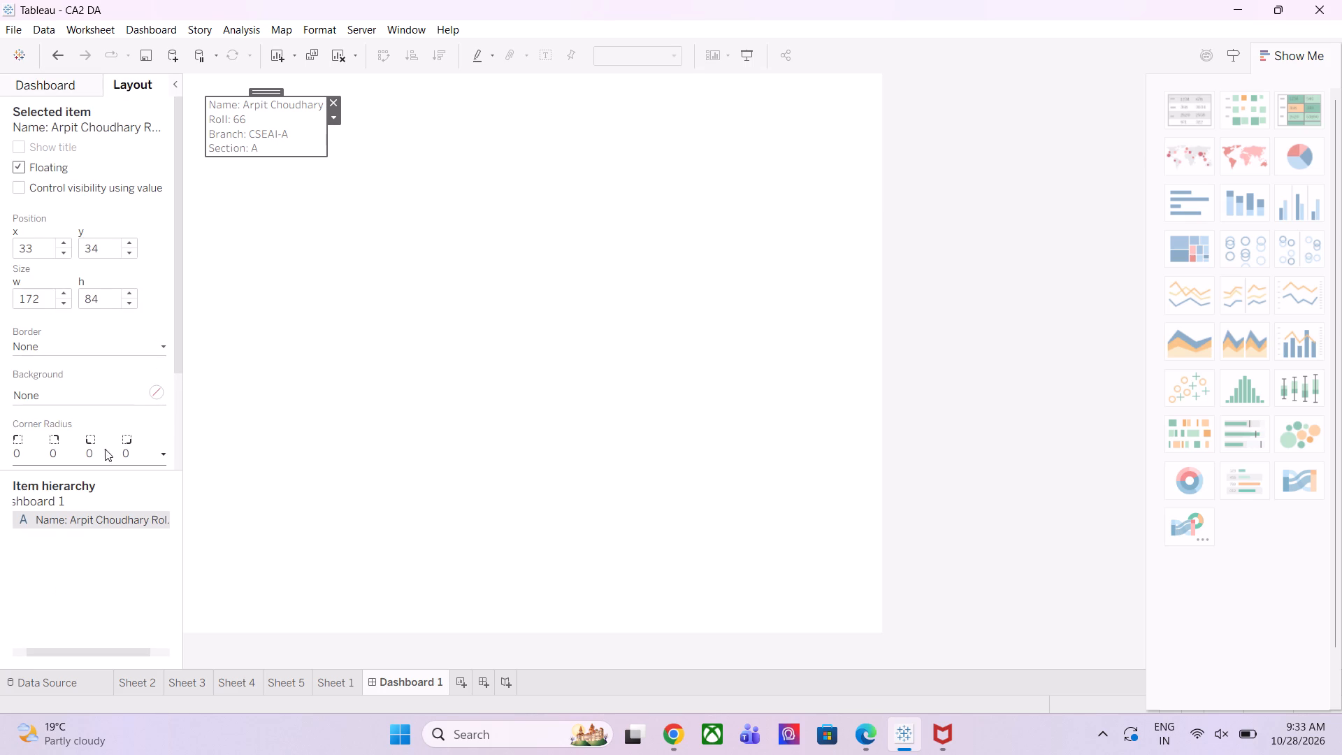
left_click(164, 456)
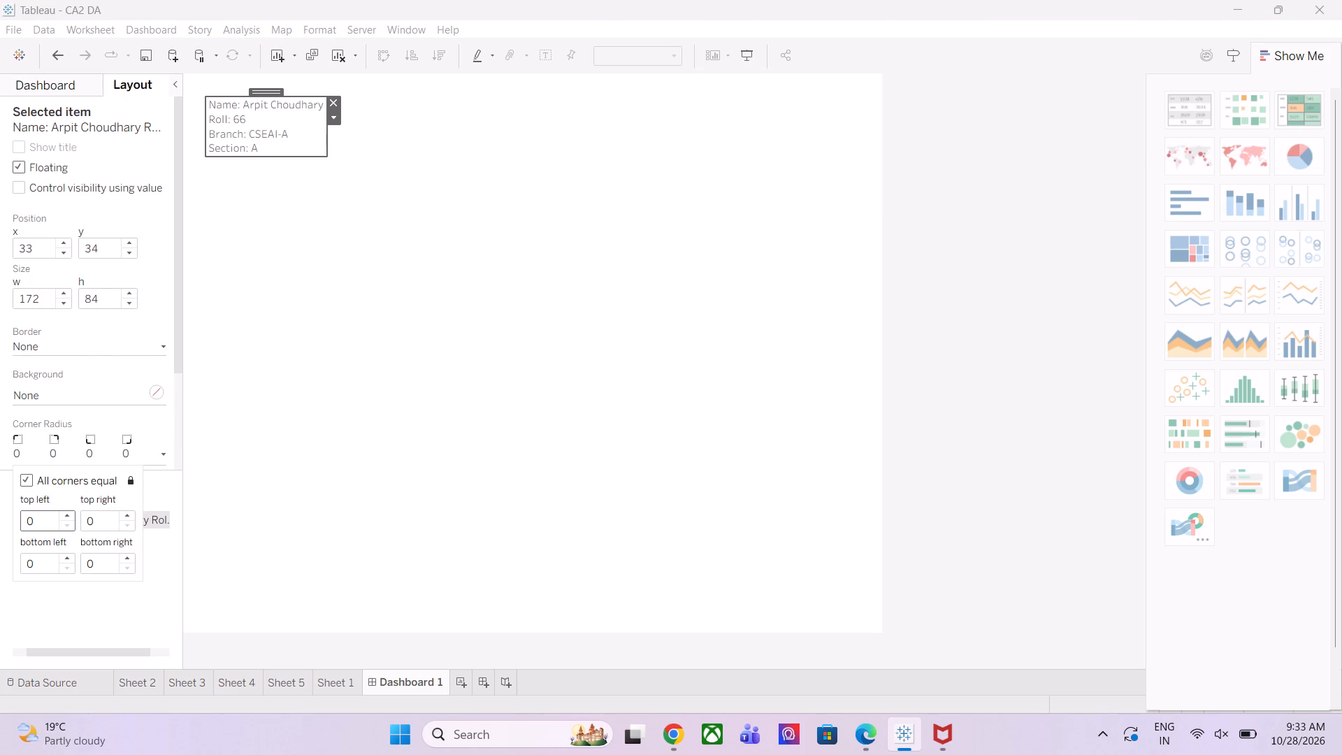
left_click(31, 522)
key("BackSpace")
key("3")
key("BackSpace")
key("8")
key("Return")
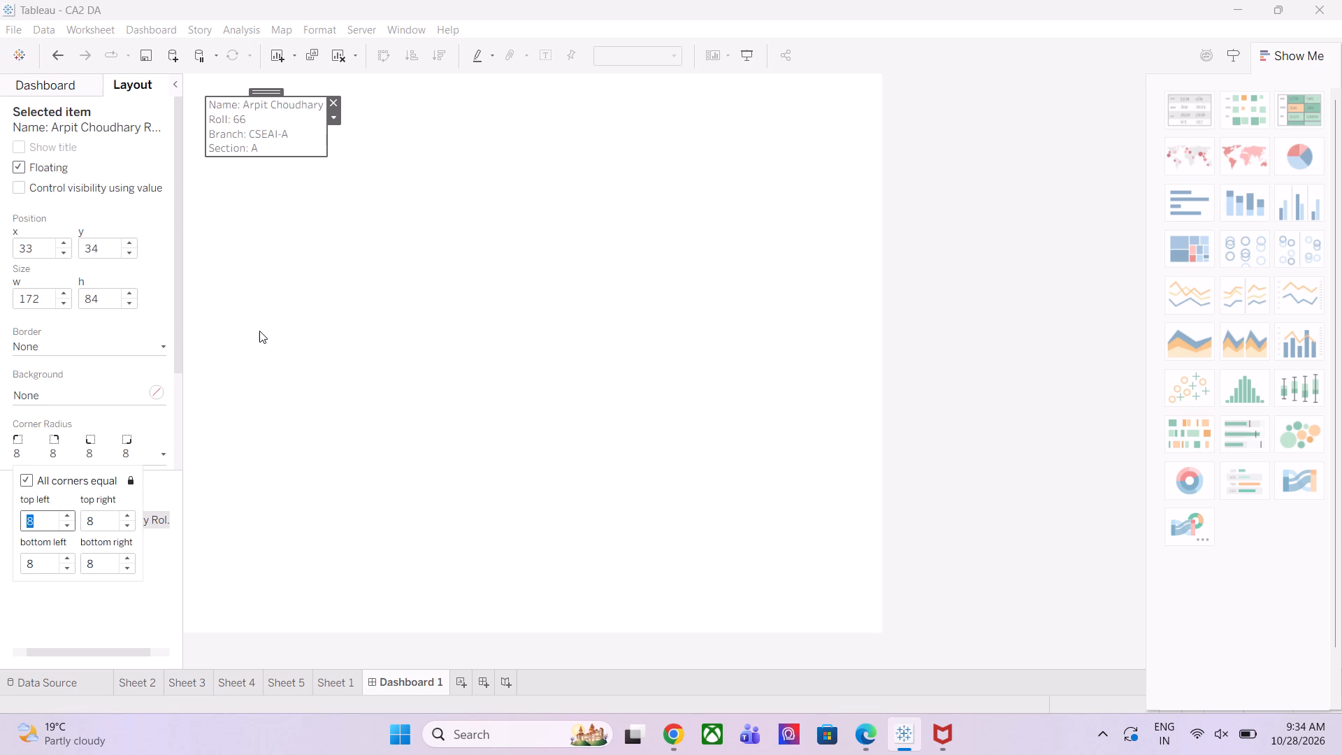
left_click(260, 328)
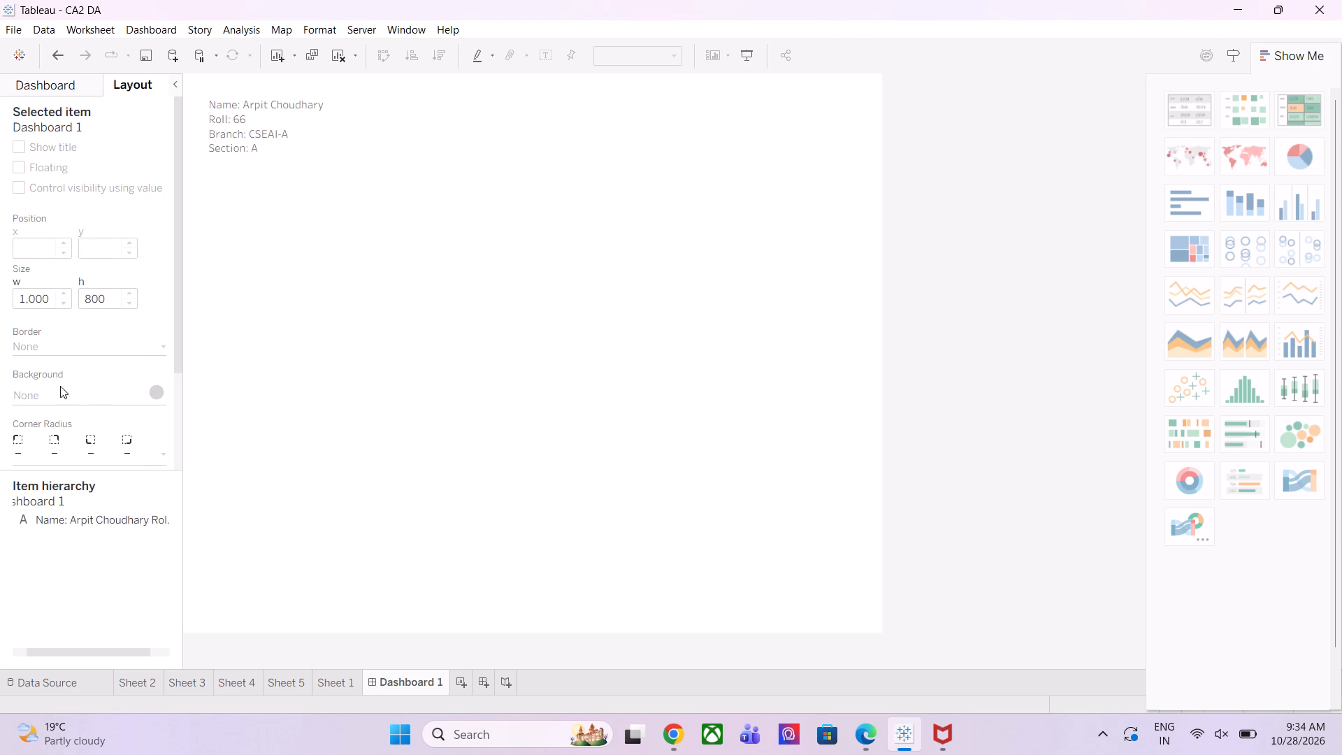
Open the border options for the student details text object.
left_click(224, 115)
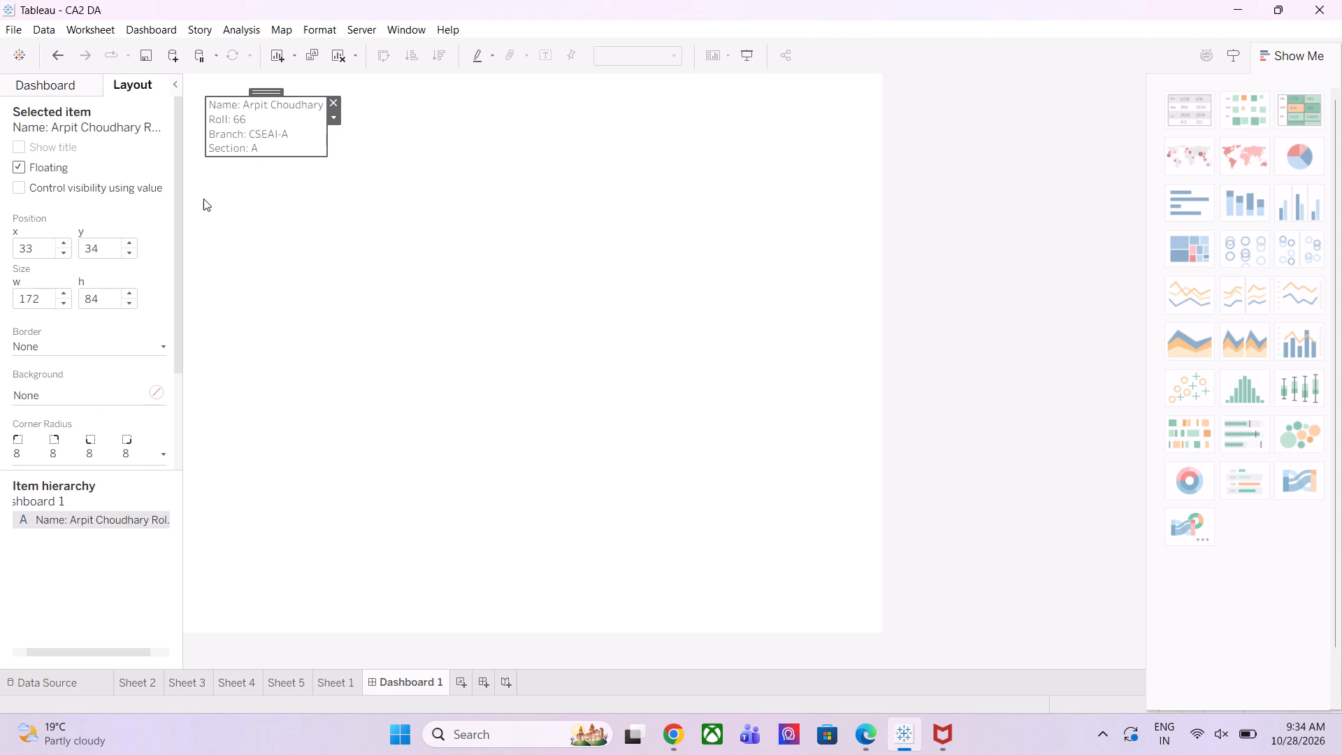
left_click(161, 343)
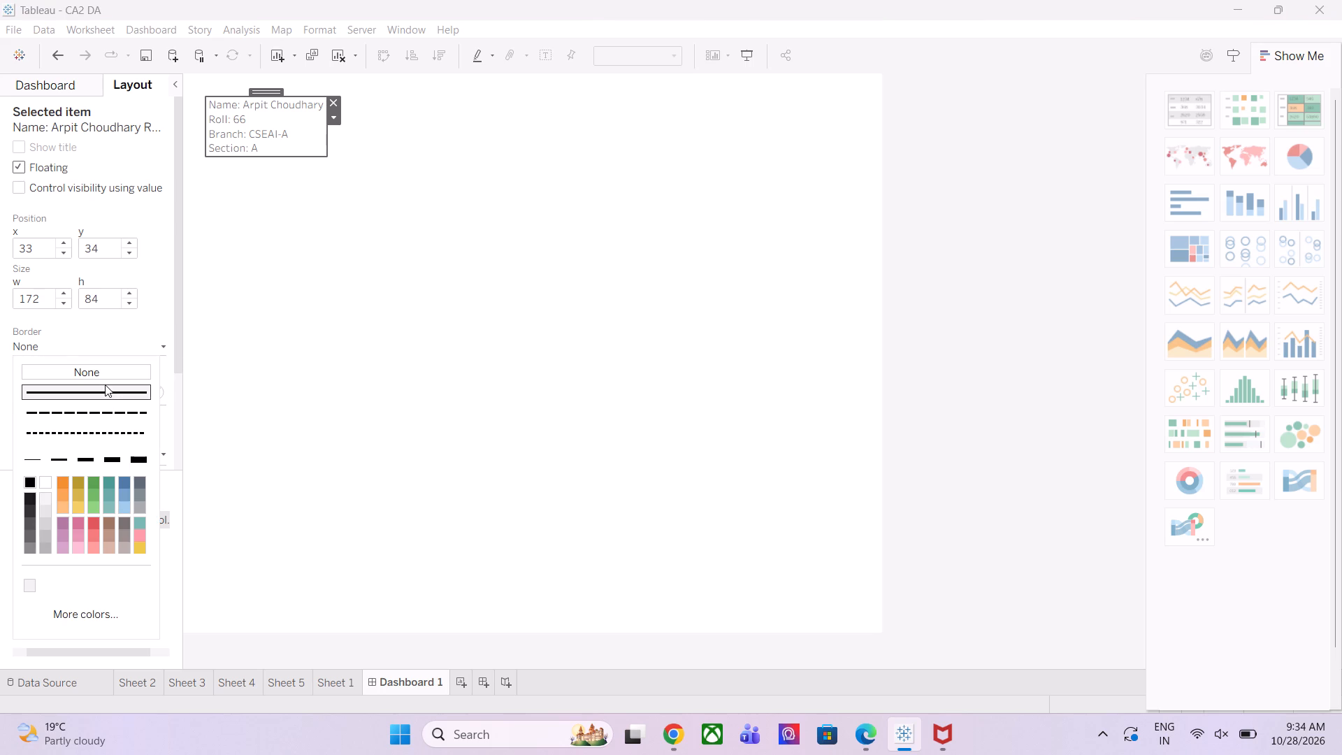
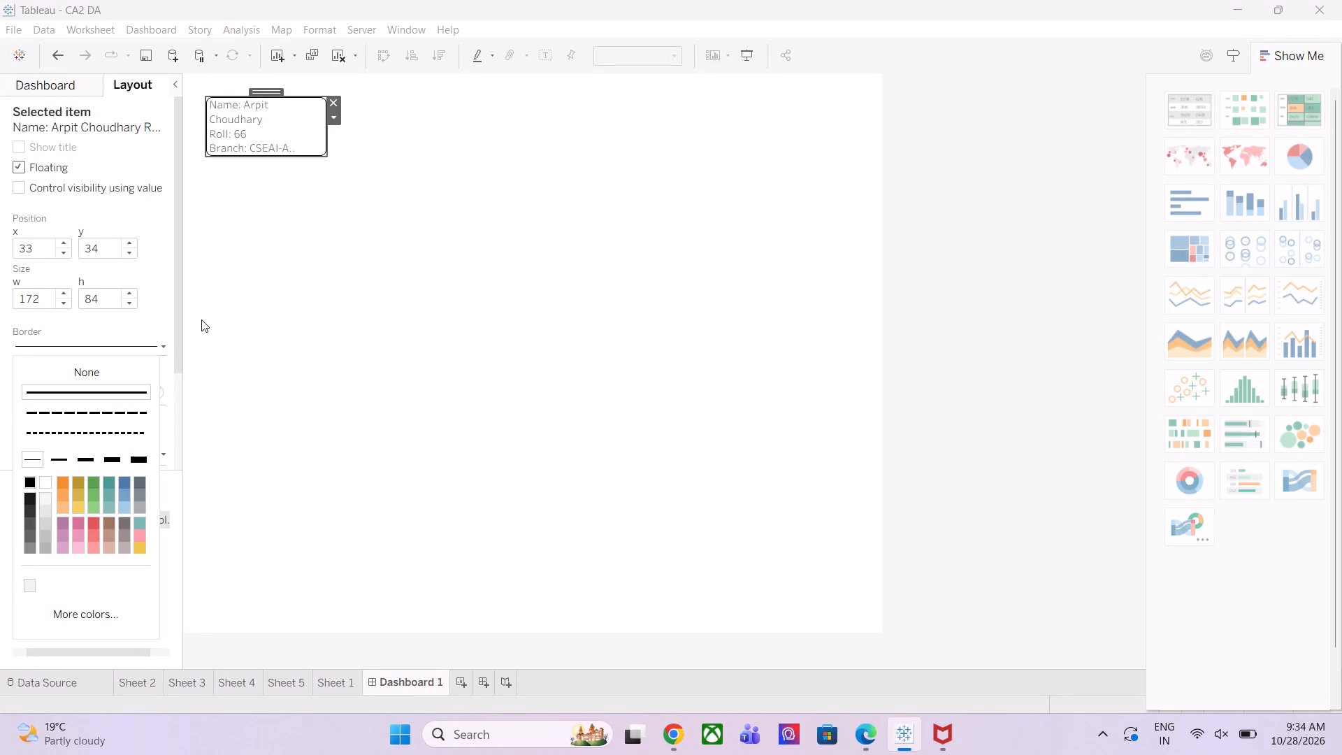
Set the border colour of the student details text object to green.
left_click(96, 482)
left_click(317, 425)
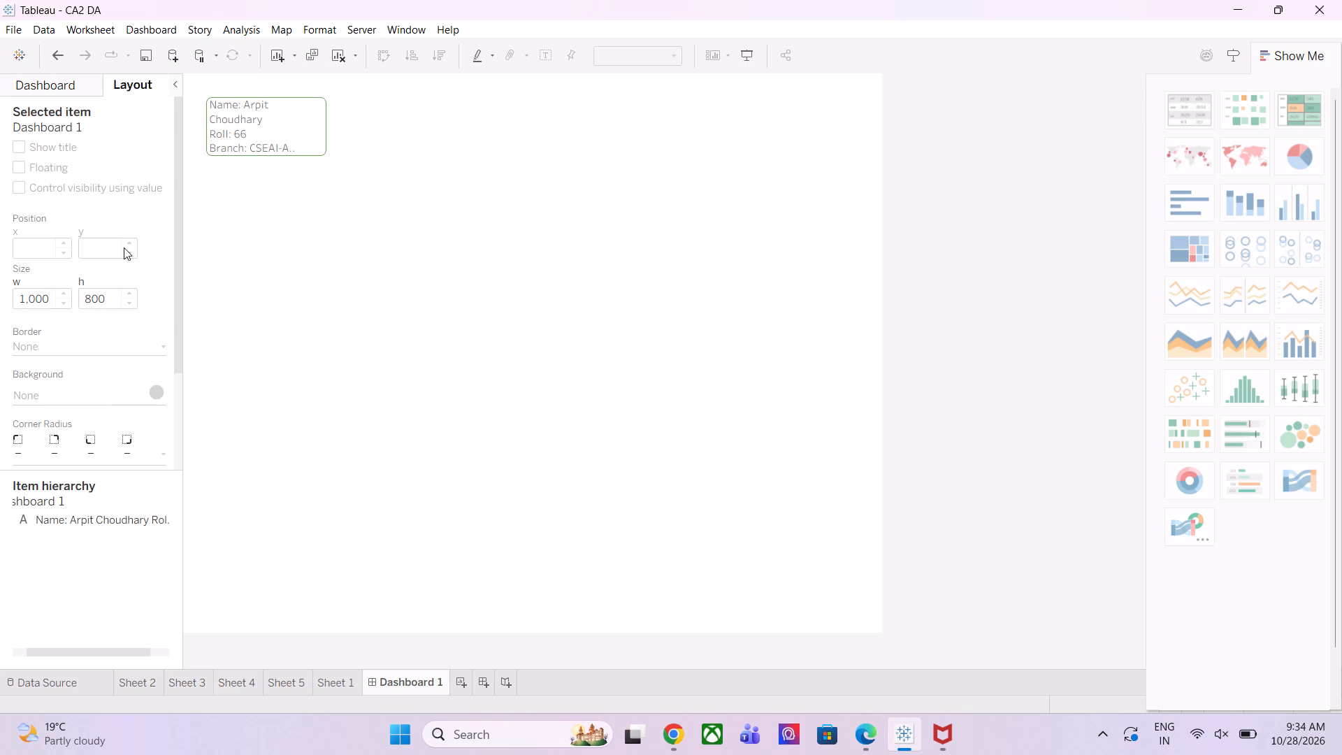
Fill the background of the student details text object with a pale olive-green.
left_click(263, 131)
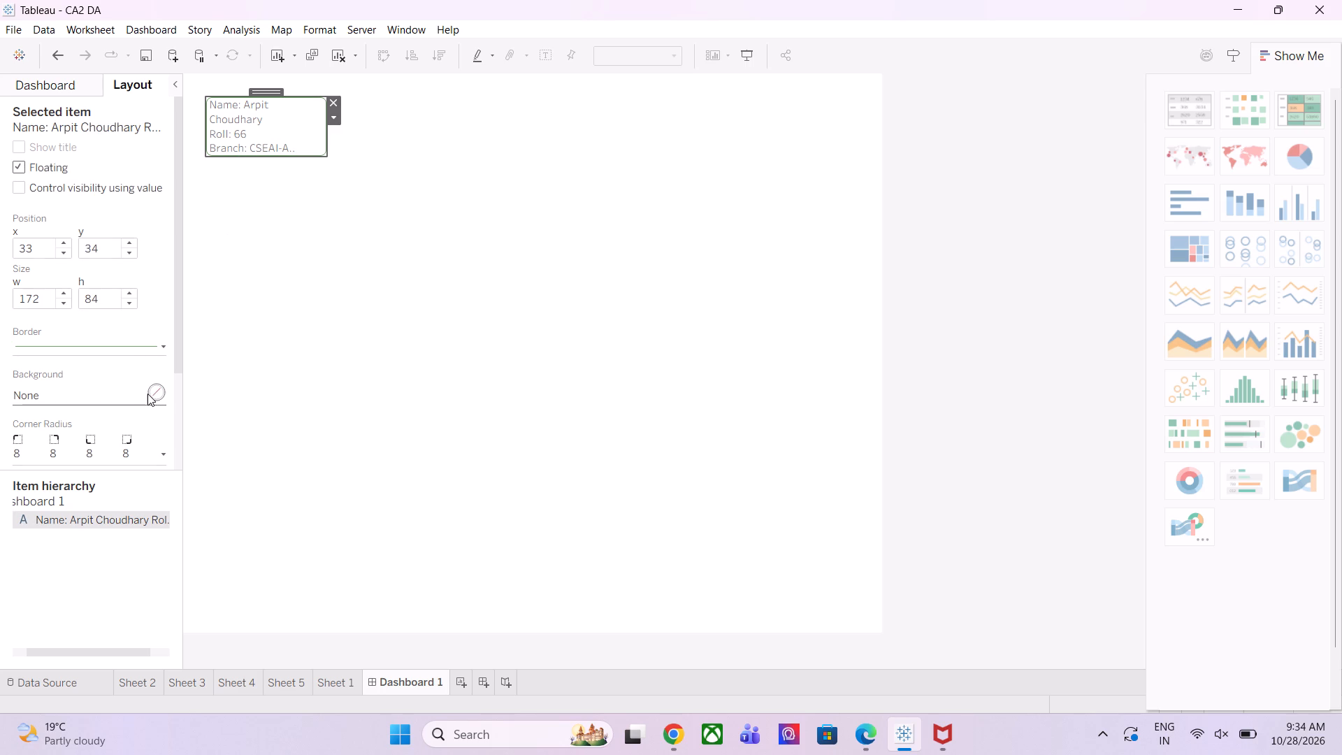
left_click(153, 394)
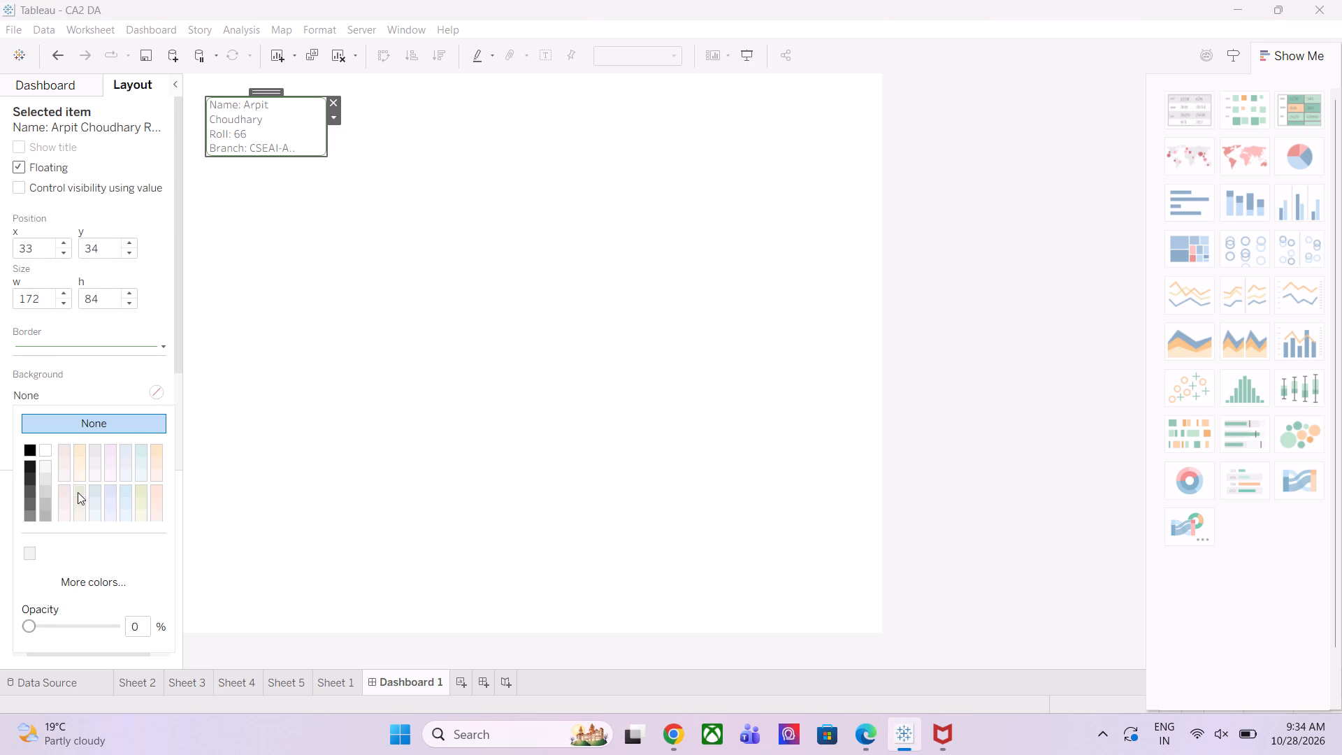
left_click(140, 489)
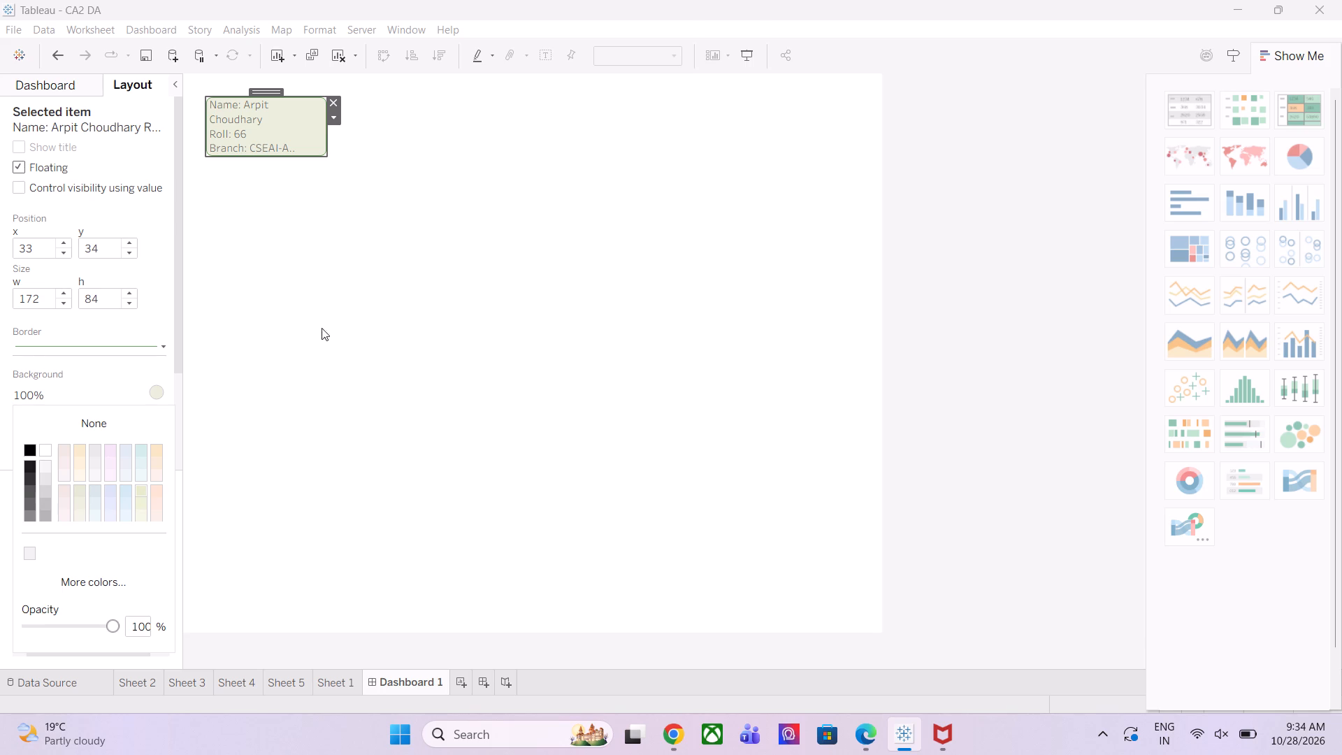
left_click(337, 313)
left_click(154, 393)
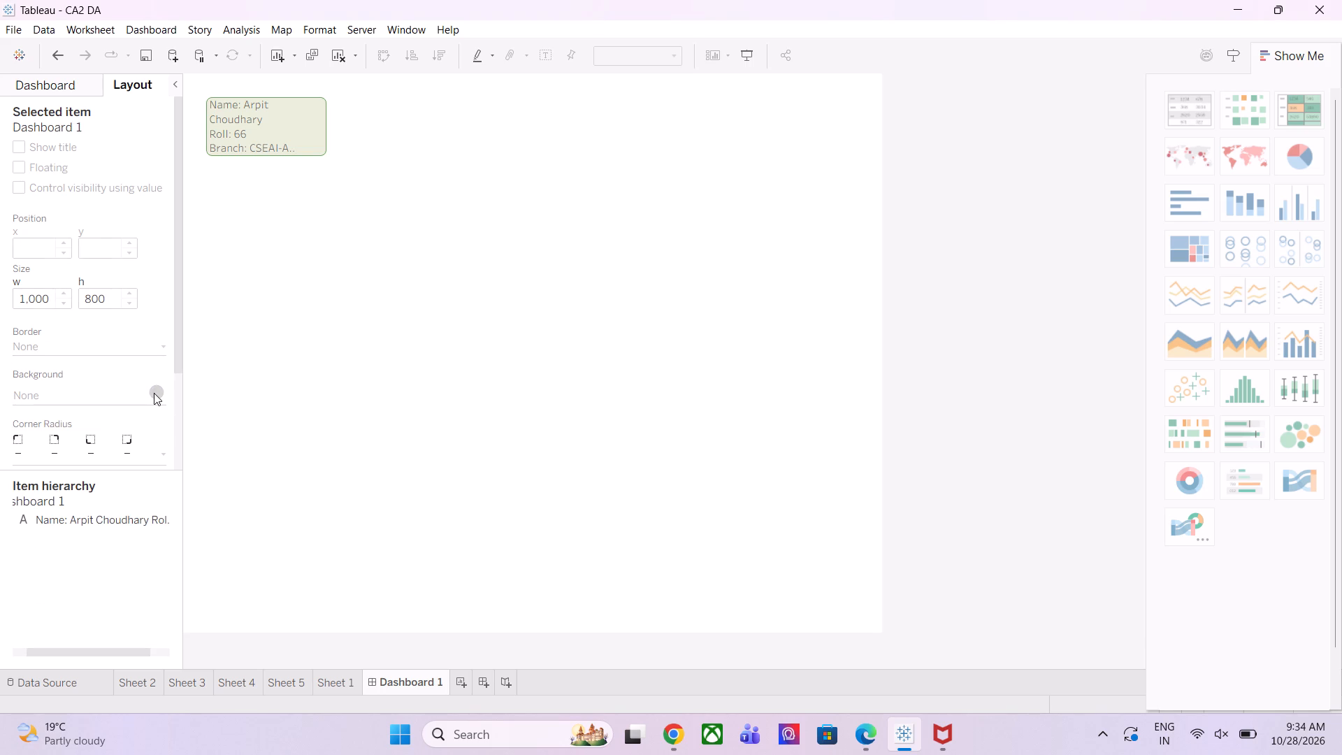
Place Sheet 1 on the dashboard as a floating chart just right of the student details block.
left_click(44, 84)
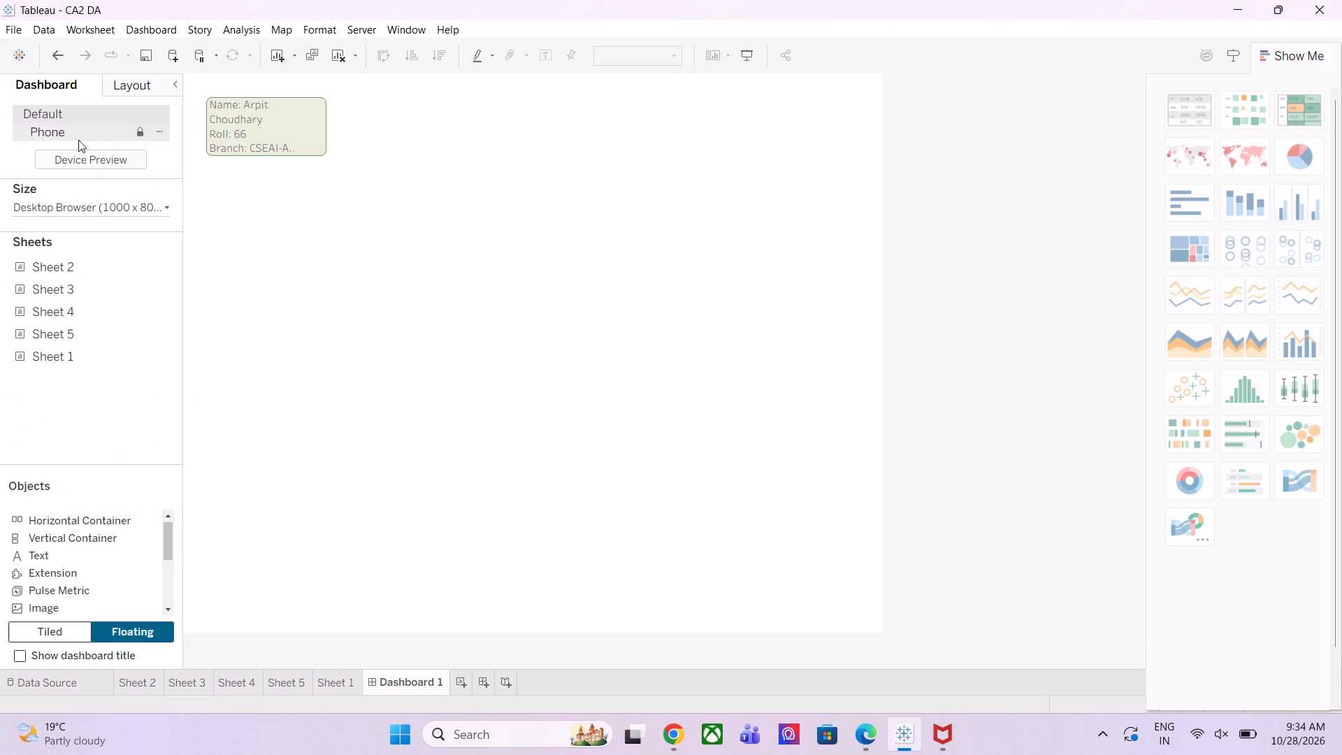
left_click_drag(64, 355, 405, 146)
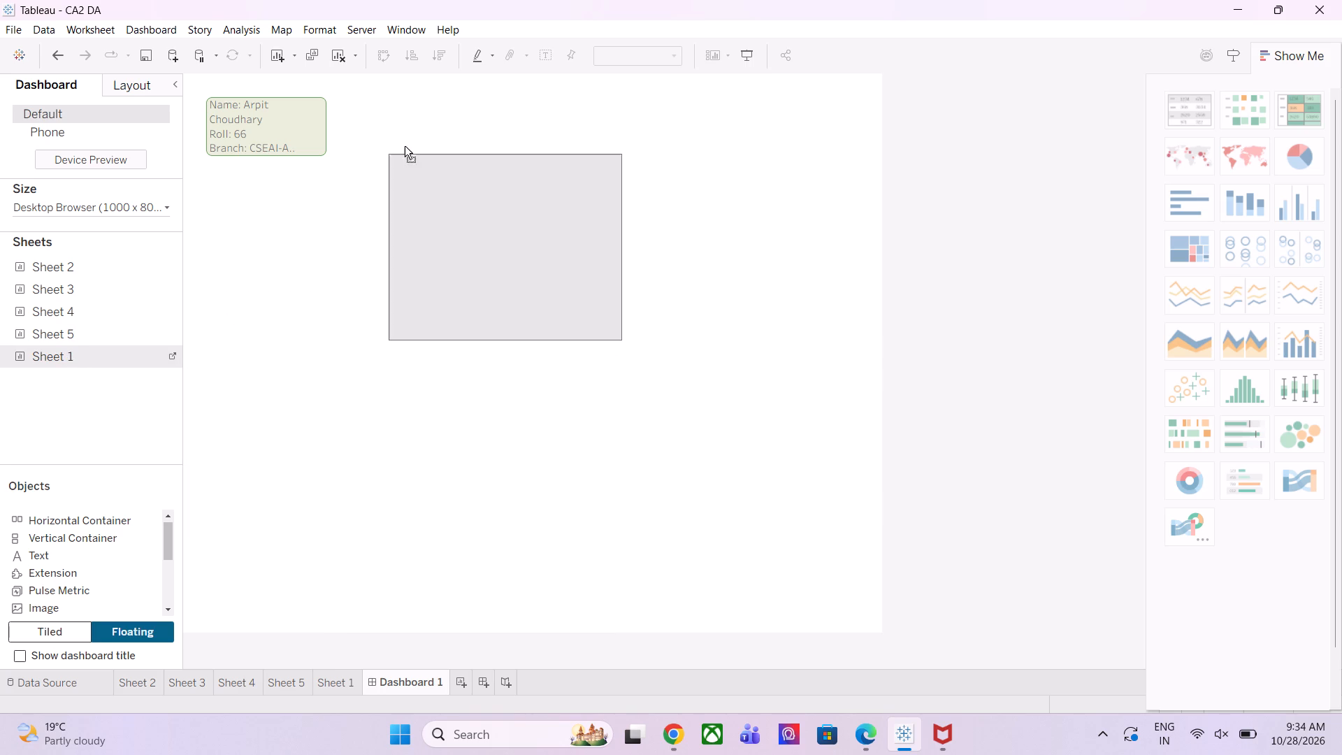
left_click_drag(405, 146, 370, 115)
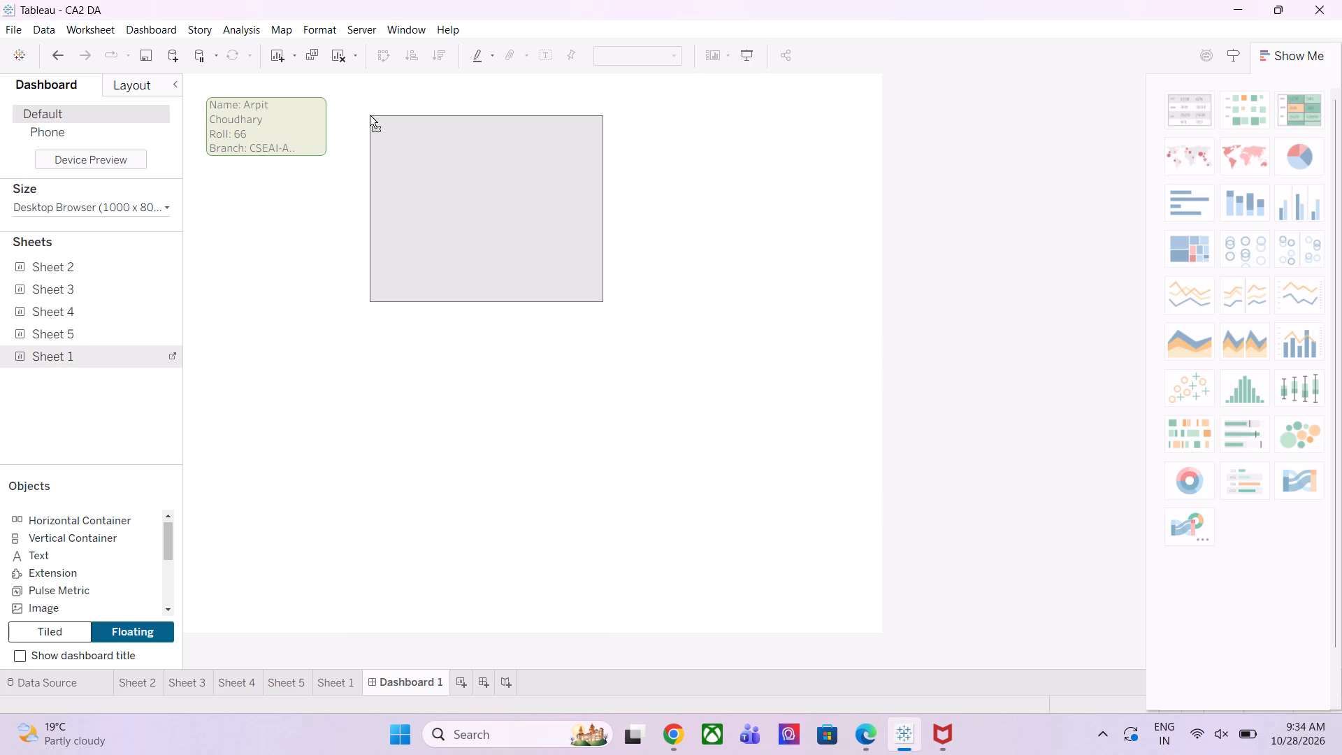
left_click_drag(370, 115, 364, 108)
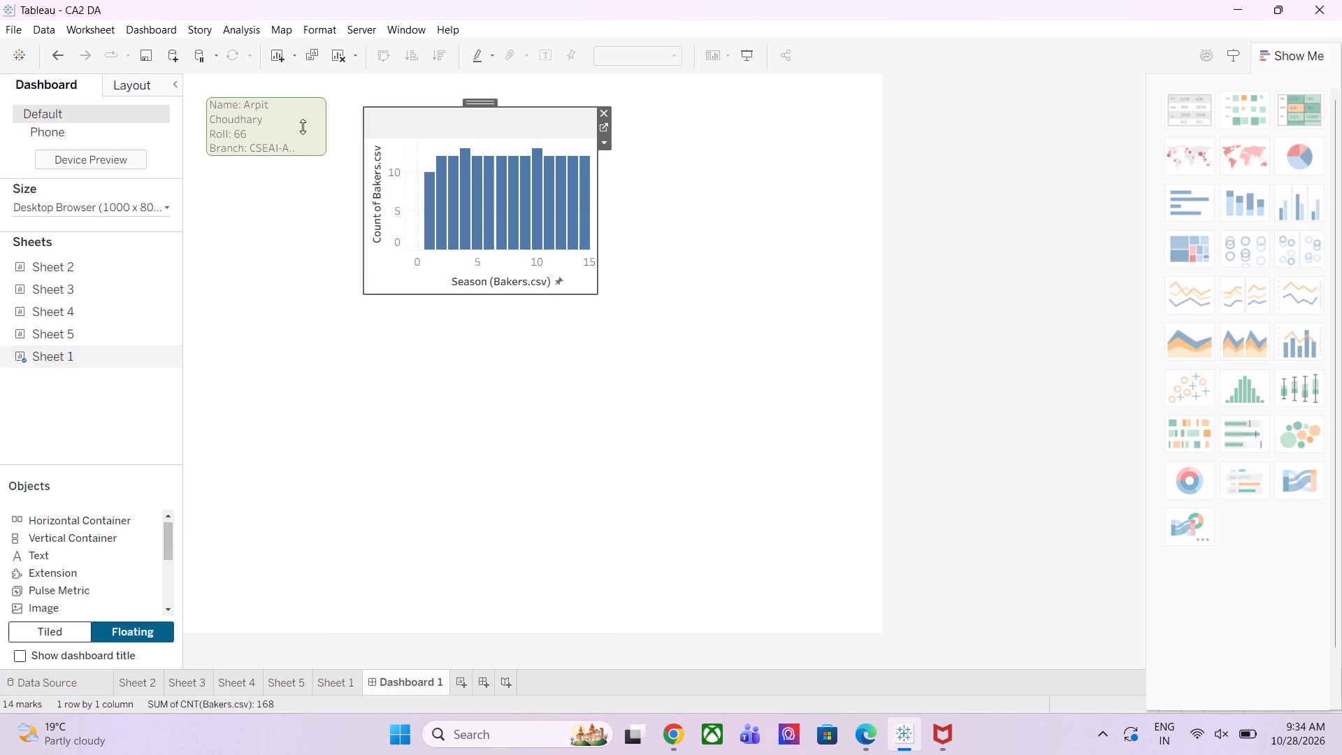
Extend the student details text object downward until its Section line fits inside.
left_click(298, 119)
left_click_drag(310, 159, 308, 175)
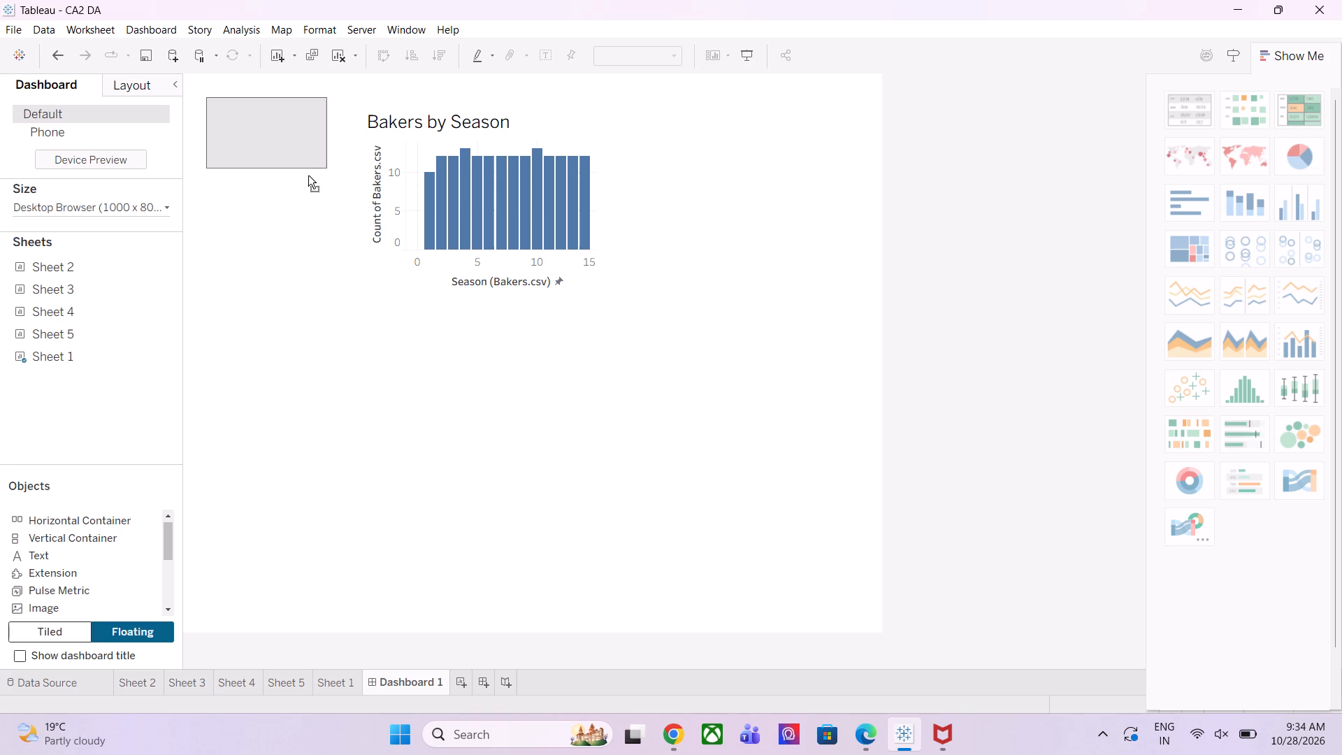
left_click_drag(308, 175, 308, 175)
left_click(308, 175)
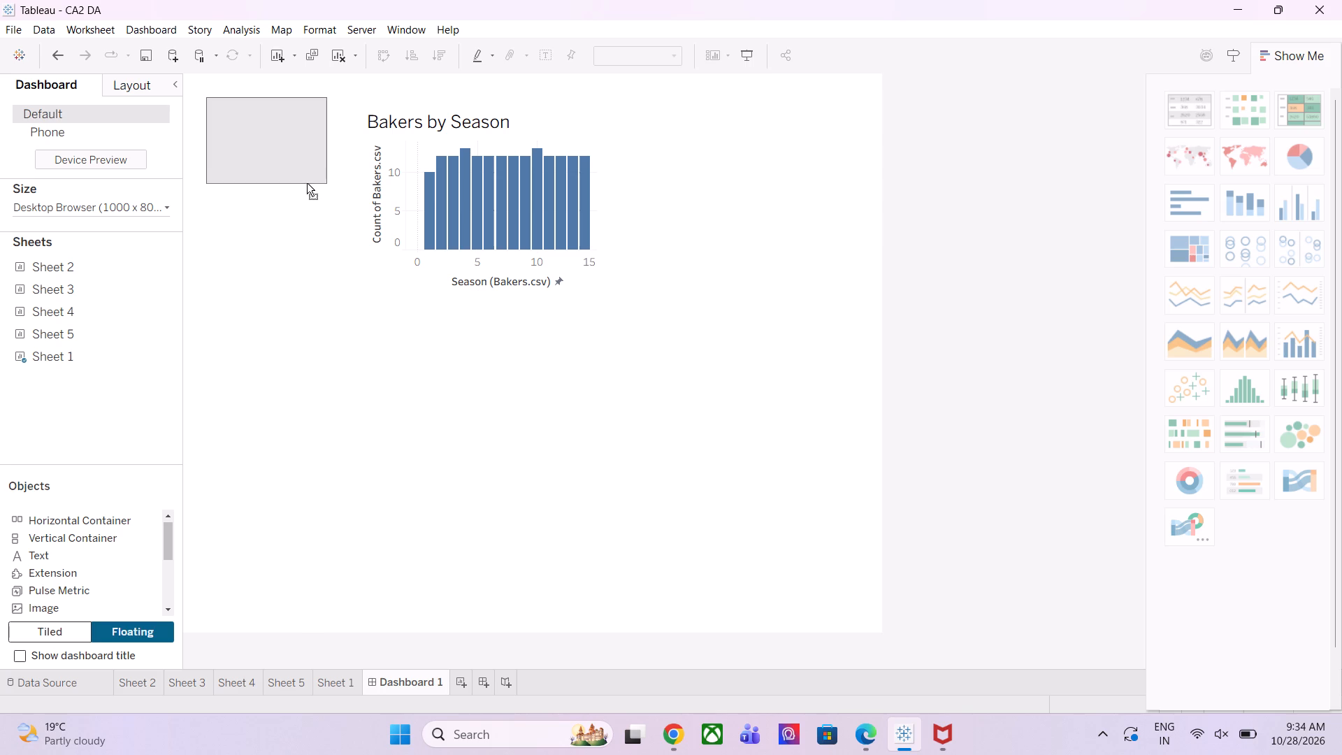
left_click(327, 302)
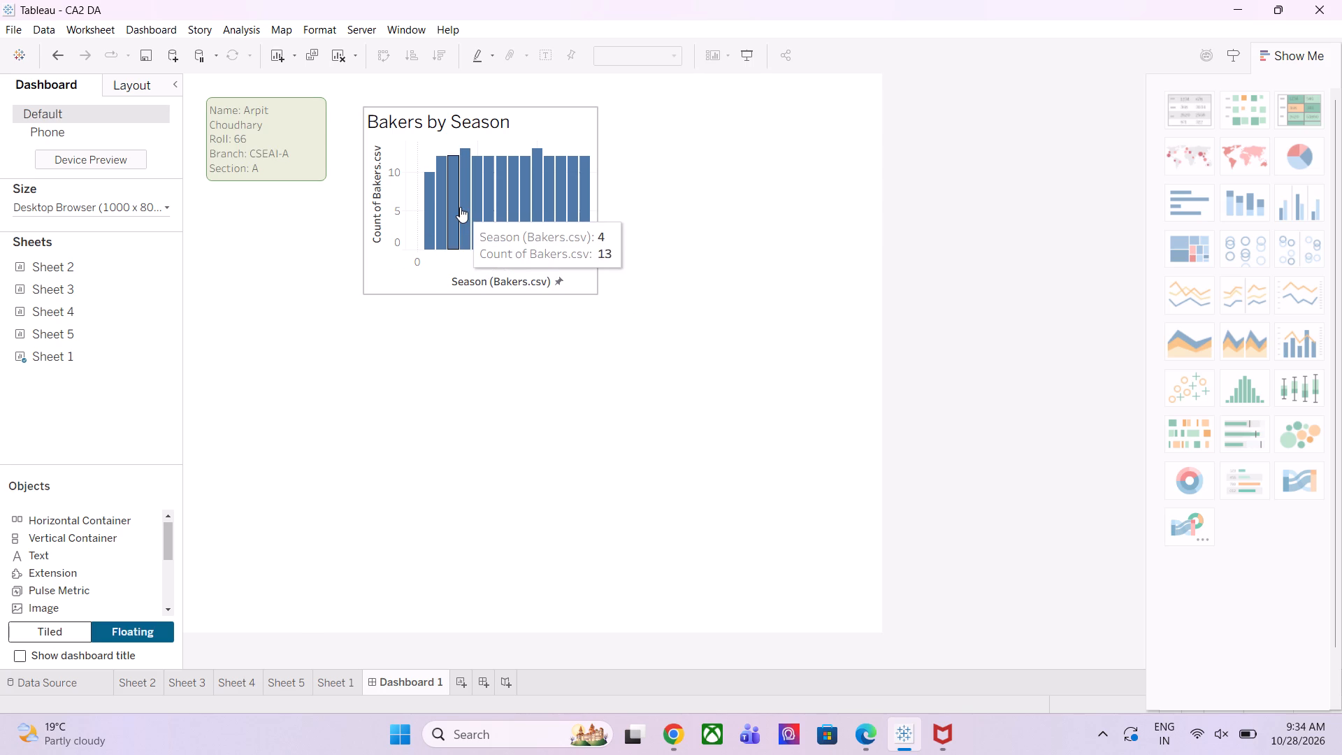
Move the floating Bakers by Season chart to the dashboard's lower-left corner.
left_click(523, 127)
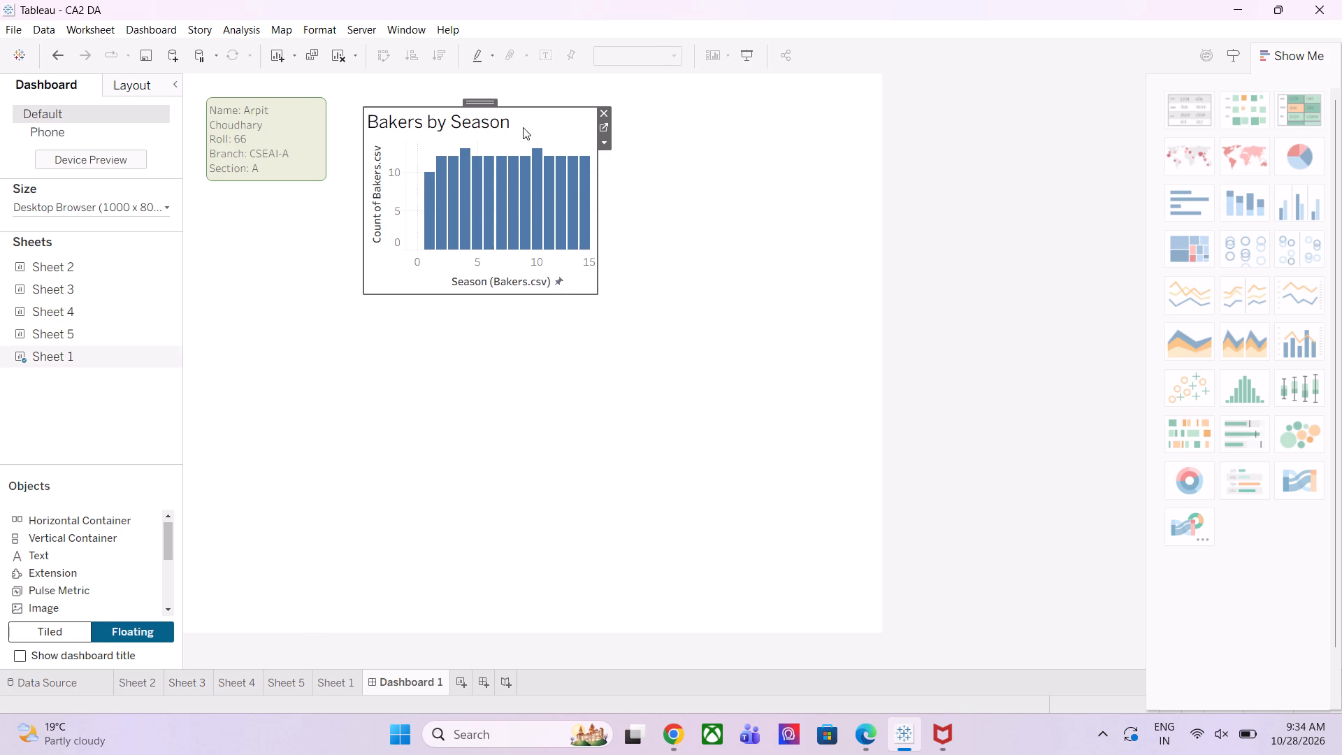
left_click_drag(485, 102, 470, 127)
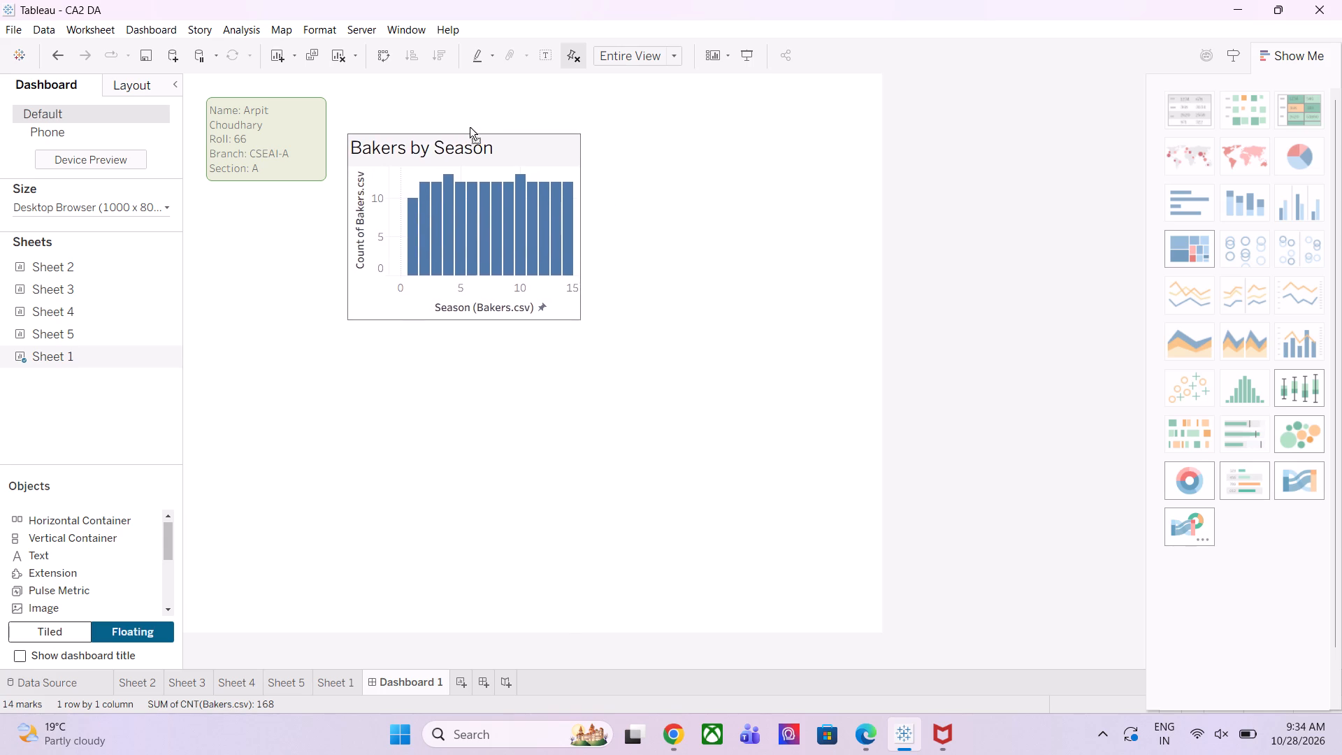
left_click_drag(470, 127, 325, 433)
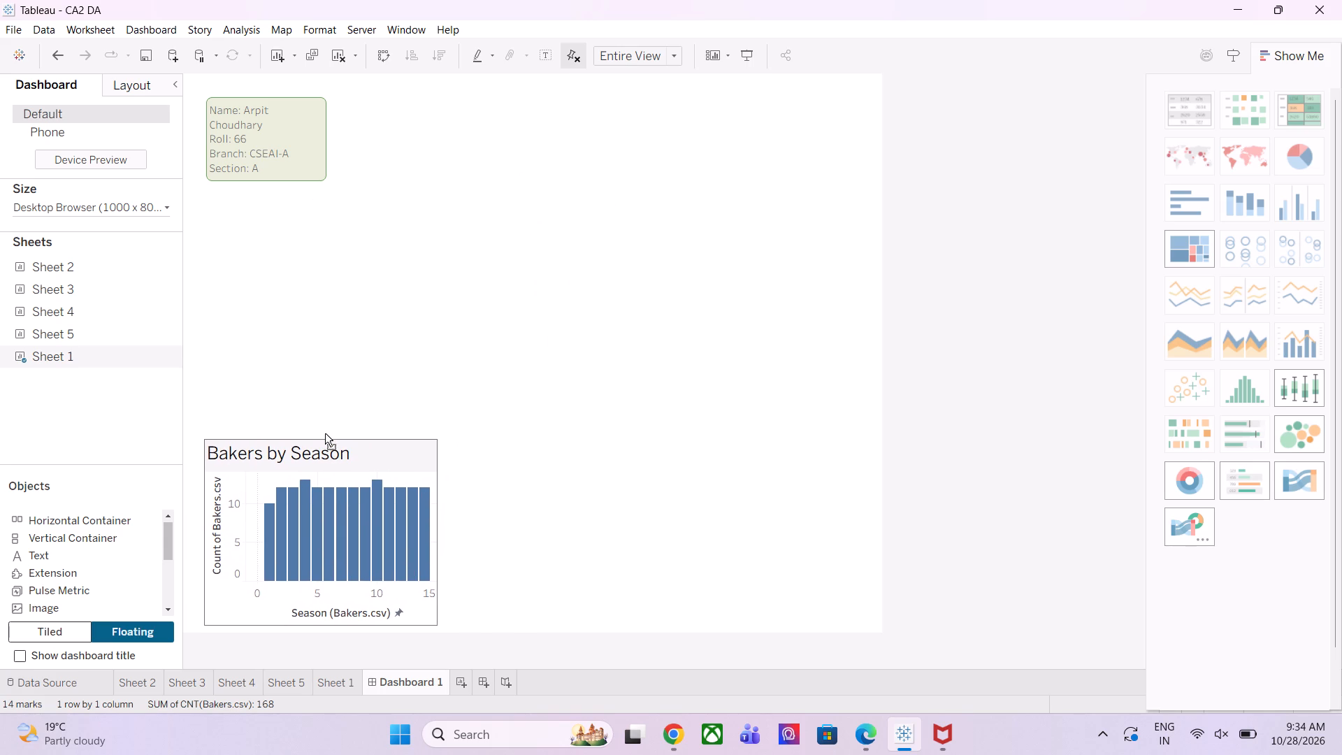
left_click_drag(325, 433, 308, 434)
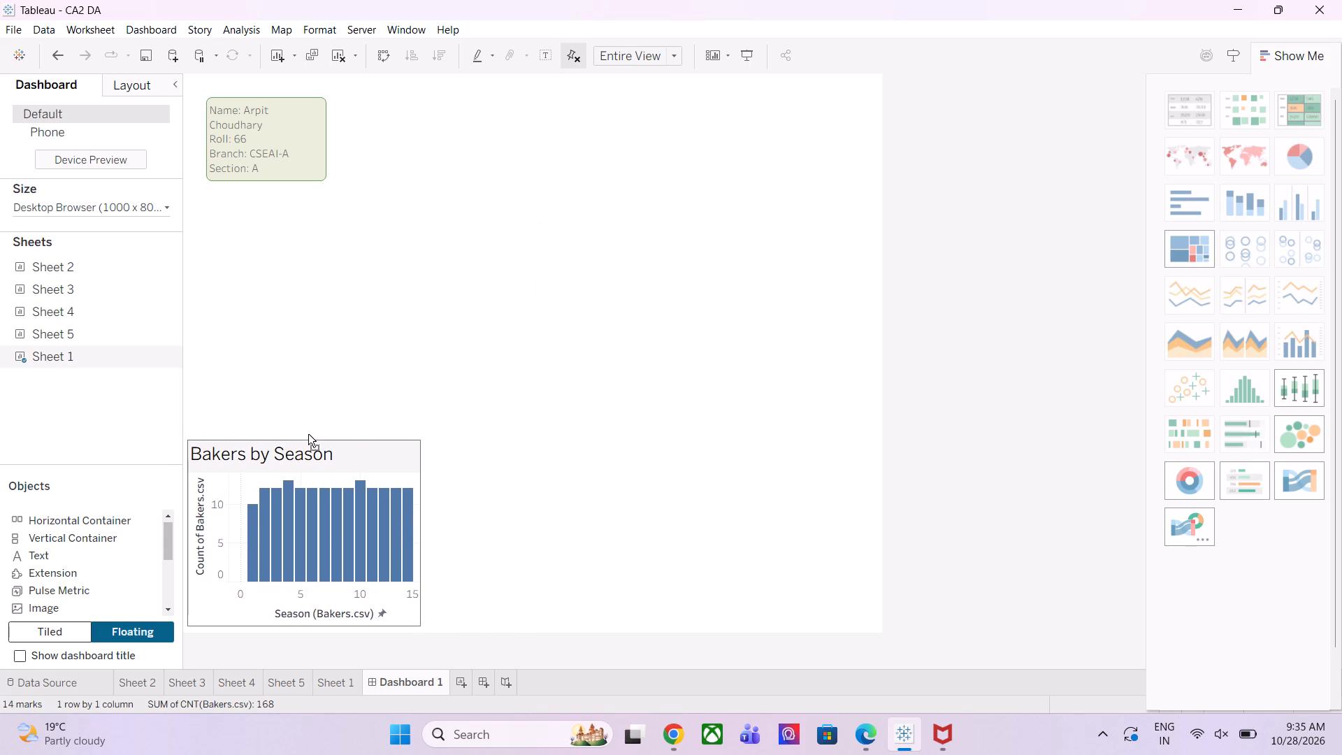
left_click_drag(308, 434, 310, 436)
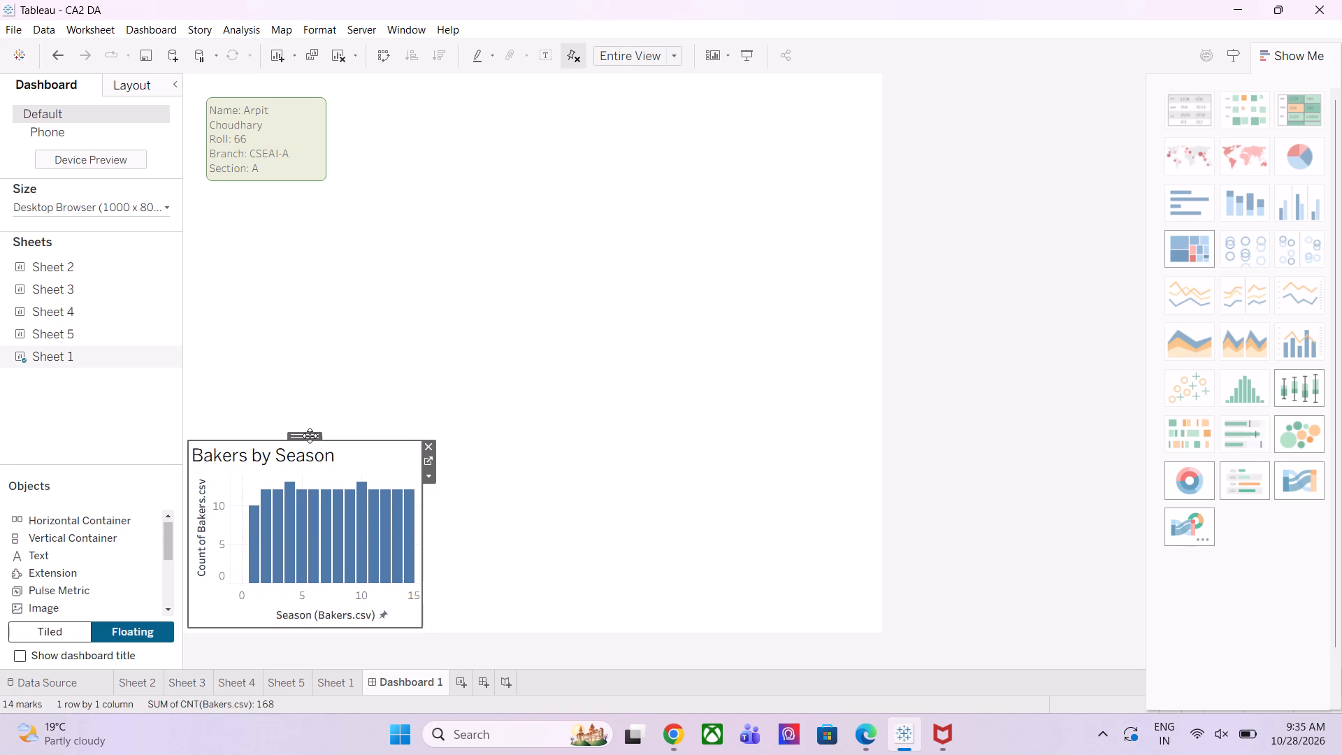
left_click(303, 336)
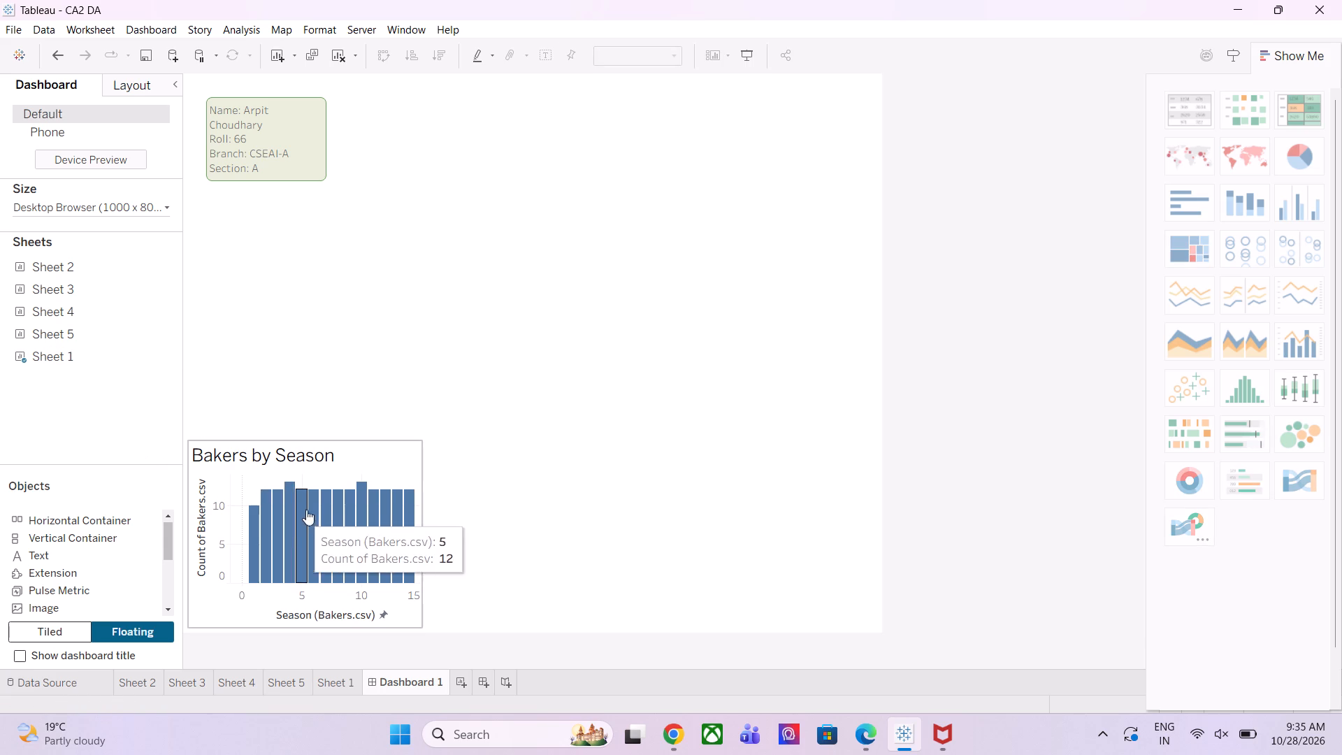
Enlarge the Bakers by Season chart by raising its top edge and extending its right edge slightly.
left_click(314, 451)
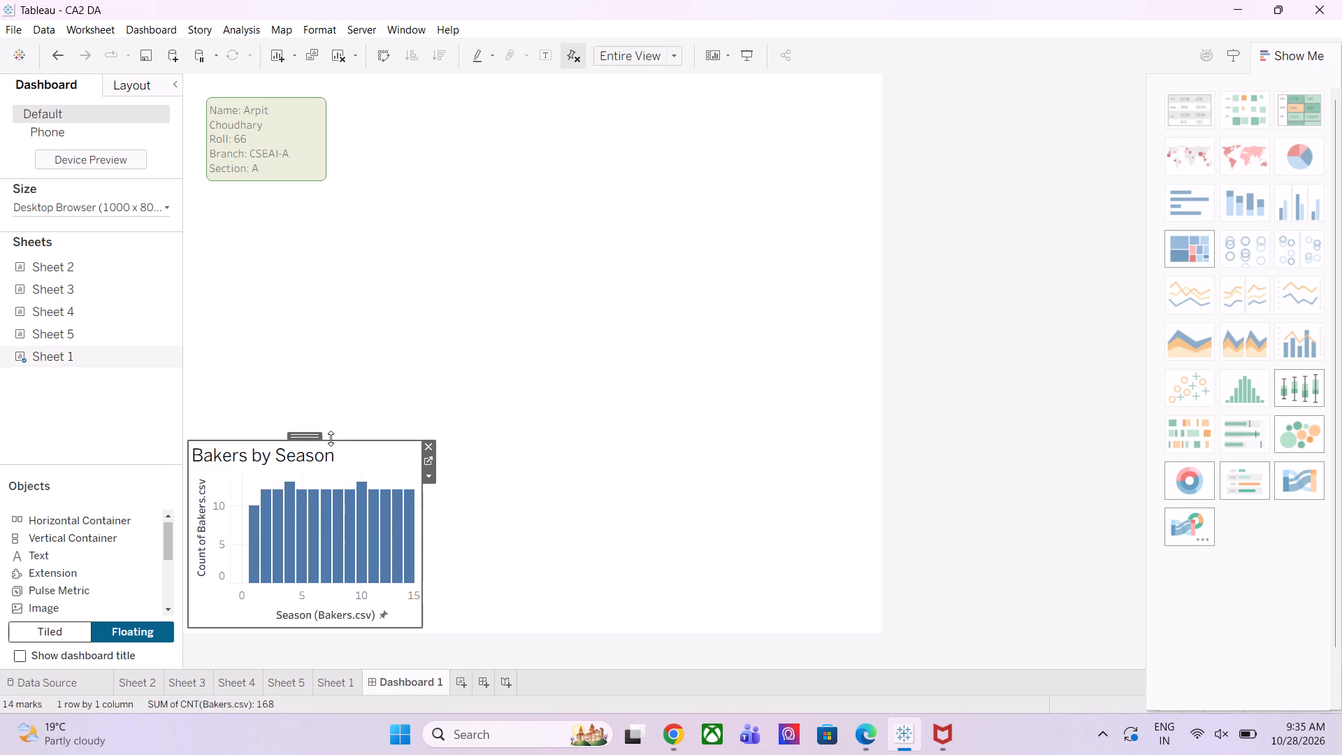
left_click_drag(338, 440, 339, 398)
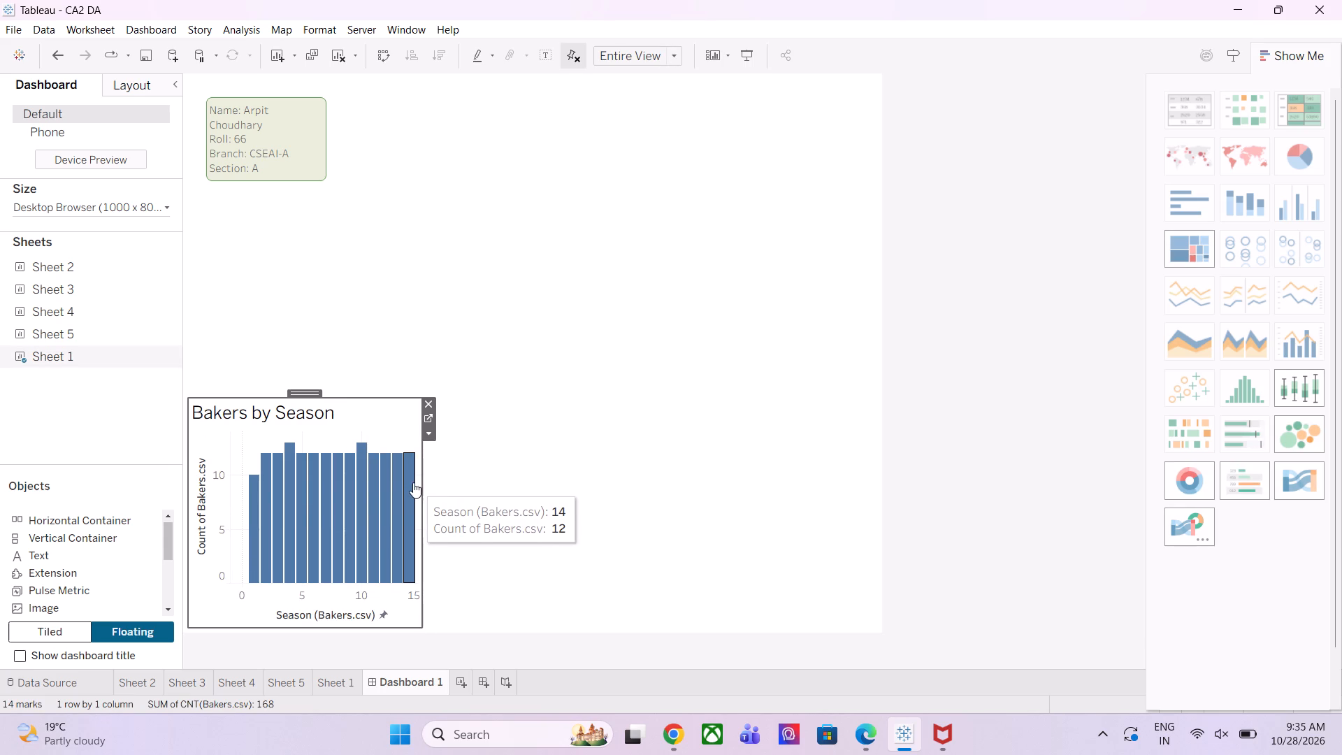
left_click_drag(423, 473, 445, 476)
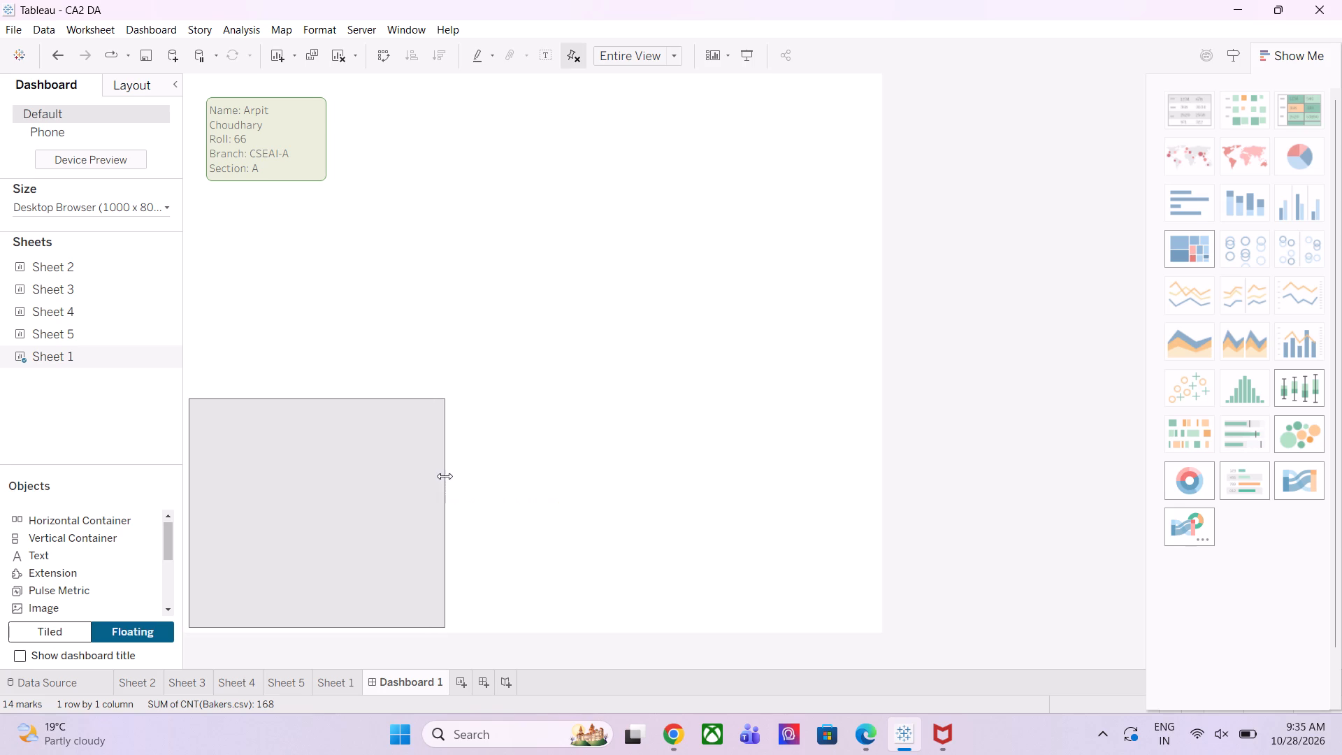
left_click(389, 348)
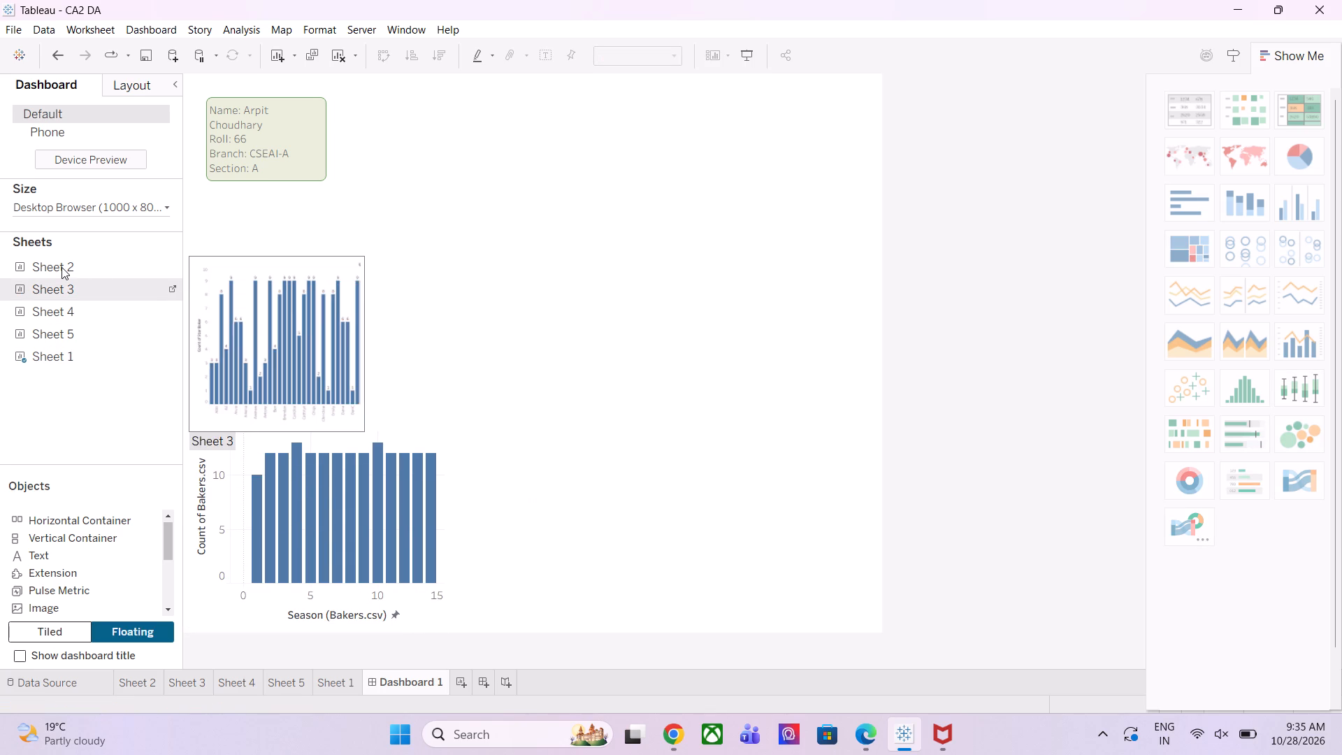
Place Sheet 2 as a floating chart right of Bakers by Season and widen it nearly to the dashboard's right edge.
left_click_drag(62, 267, 470, 403)
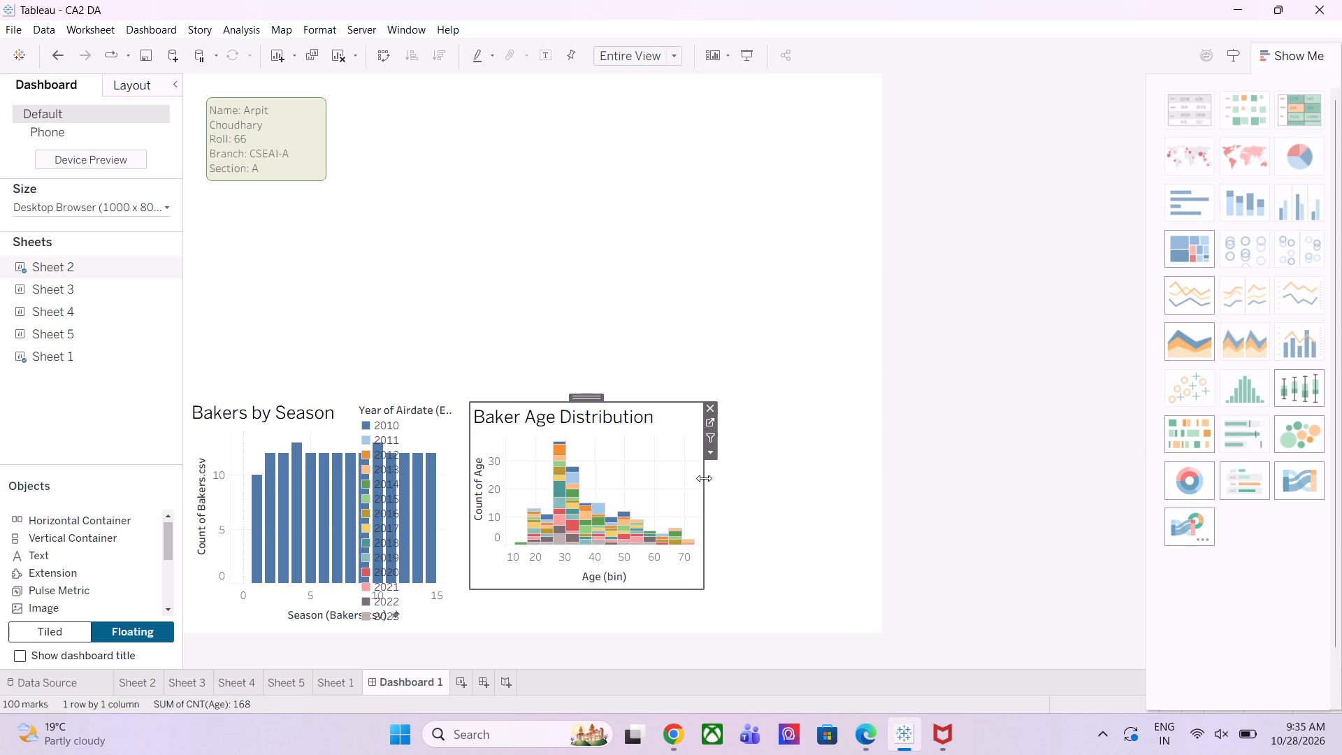
left_click_drag(704, 478, 737, 478)
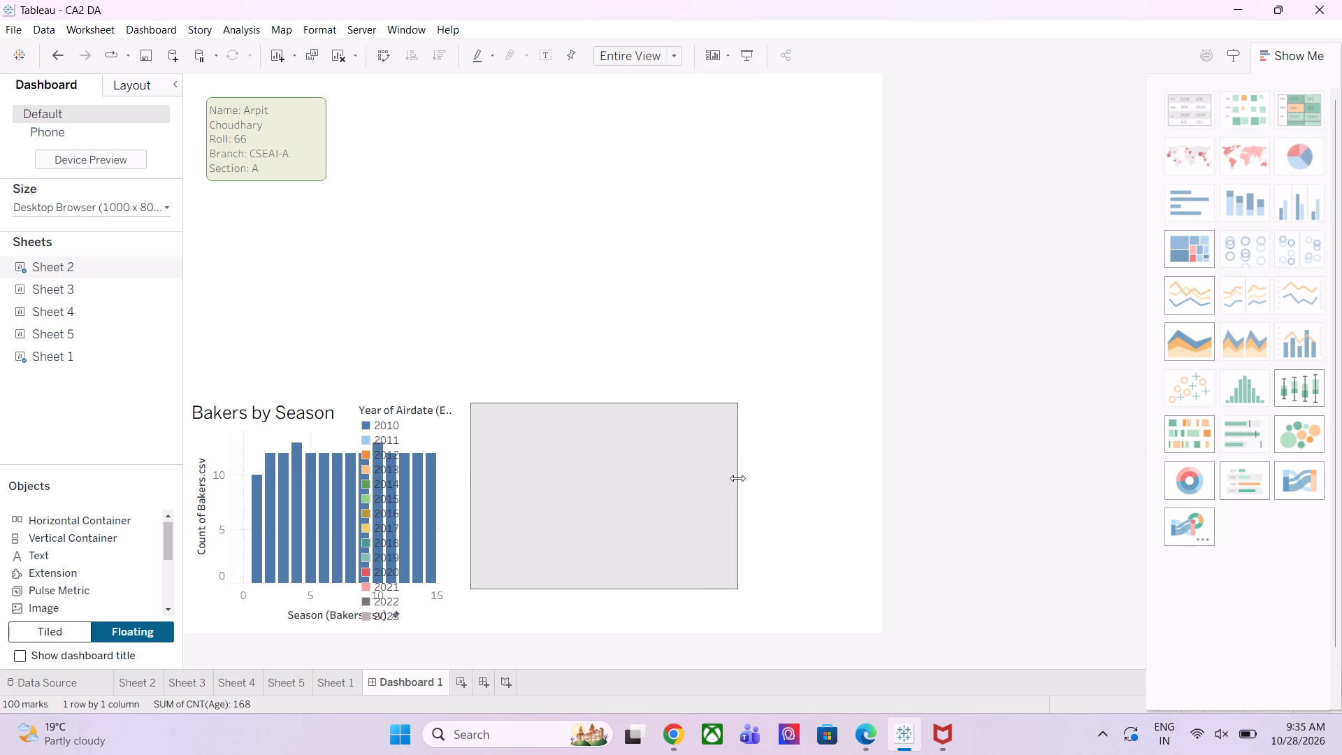
left_click_drag(737, 478, 798, 478)
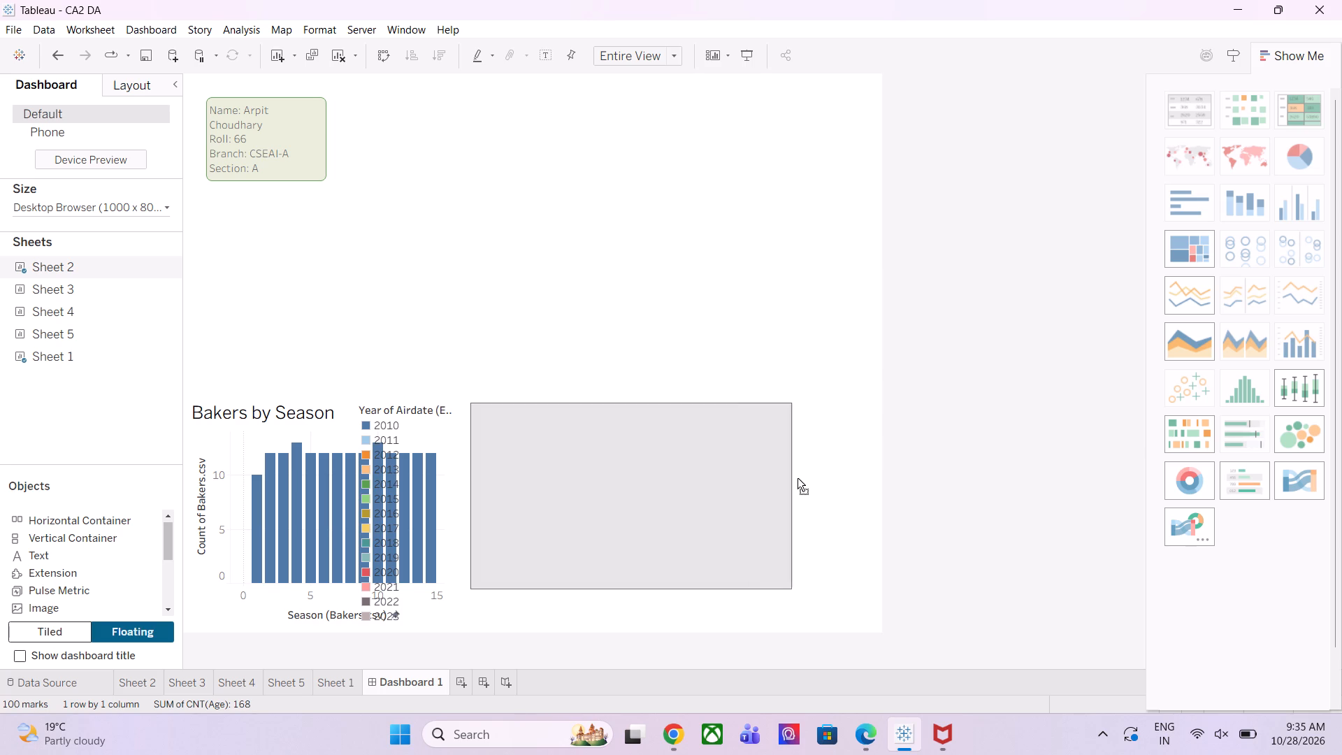
left_click_drag(798, 478, 863, 480)
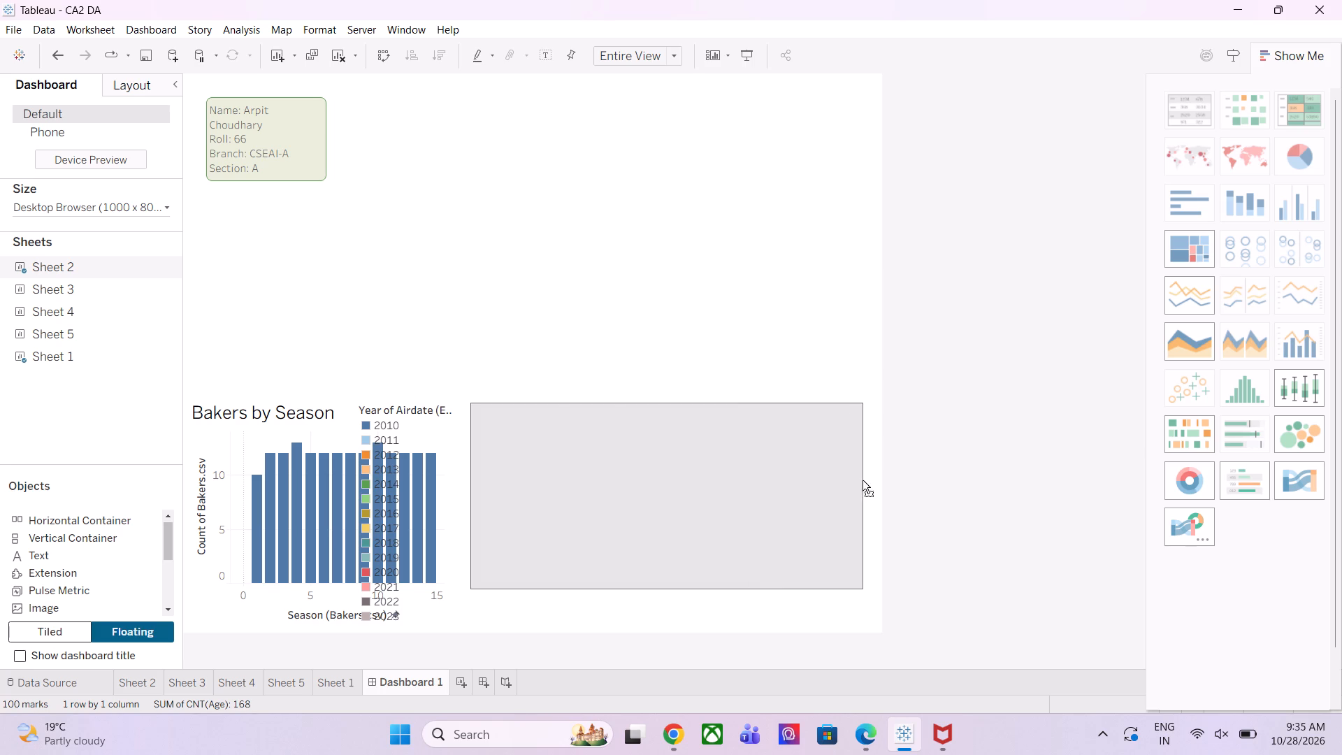
left_click_drag(863, 480, 863, 481)
left_click(609, 250)
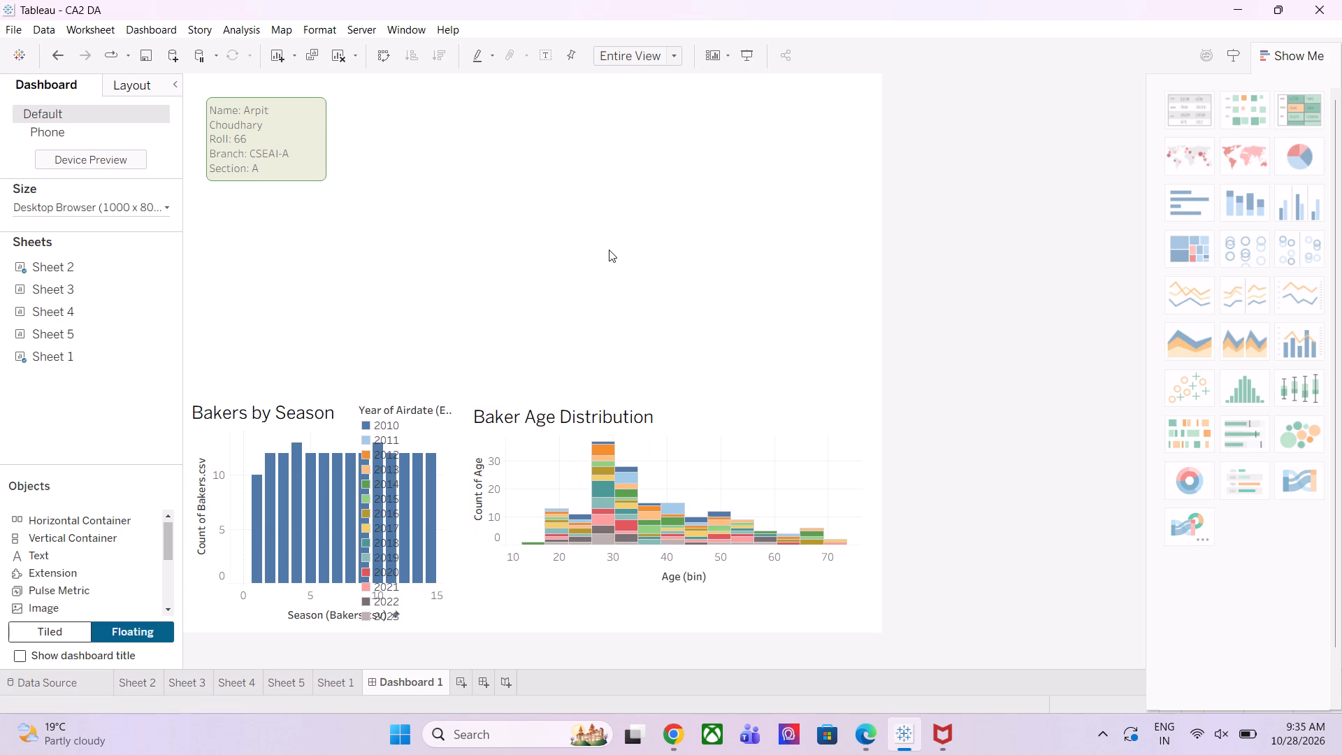
Narrow the Baker Age Distribution chart from its right edge to leave room for the Year of Airdate legend.
left_click(373, 487)
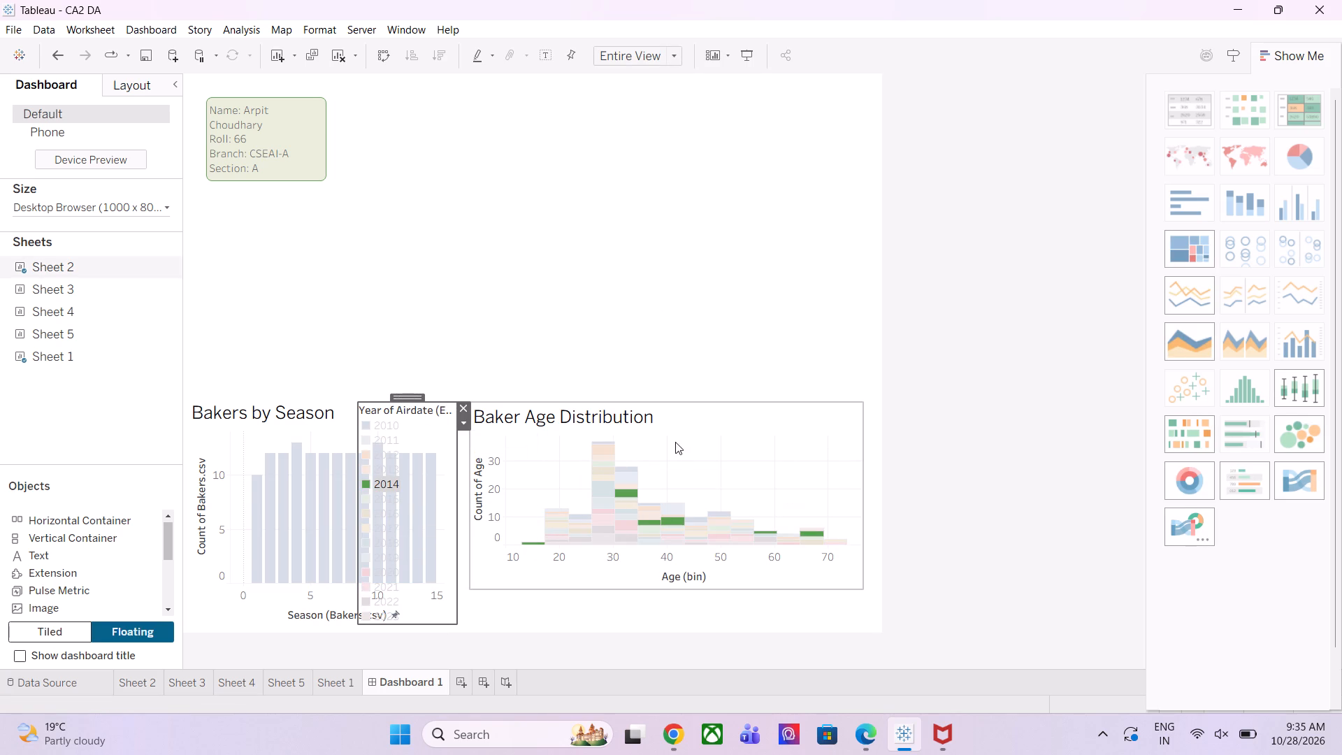
left_click(742, 424)
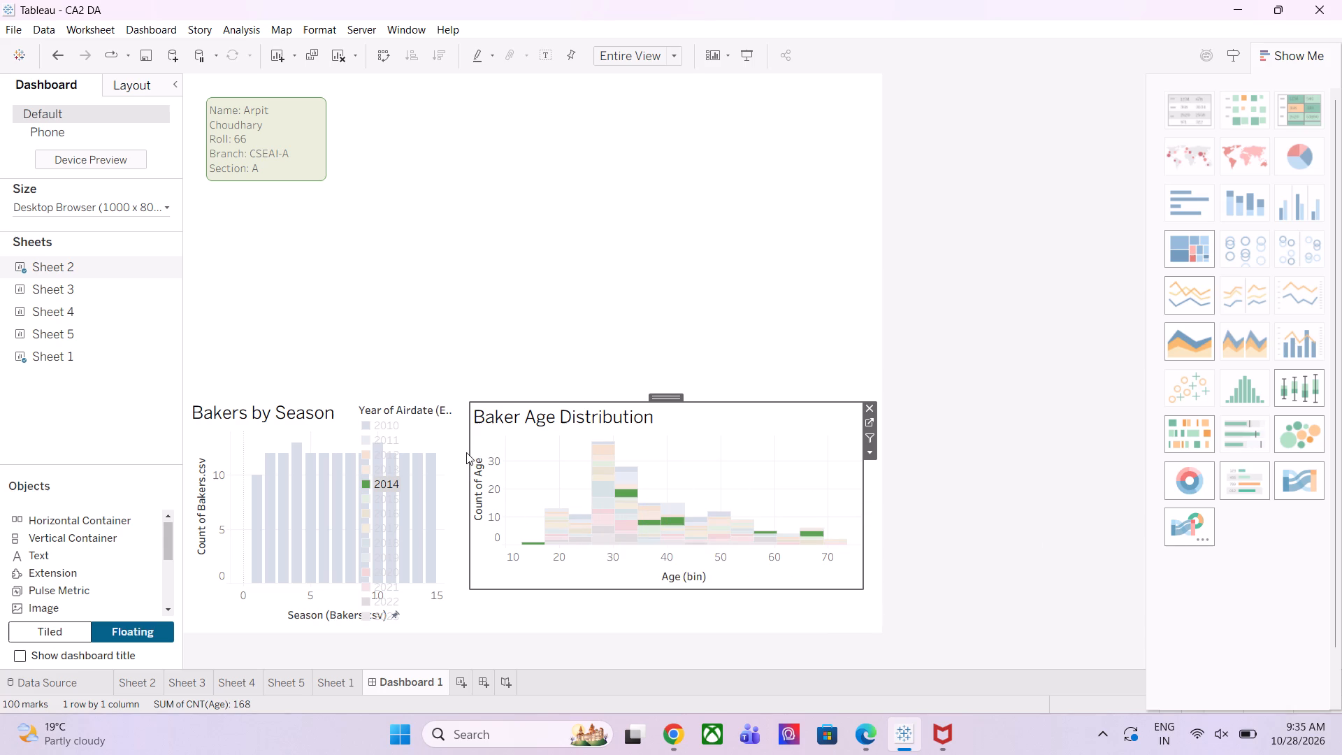
left_click_drag(862, 482, 779, 494)
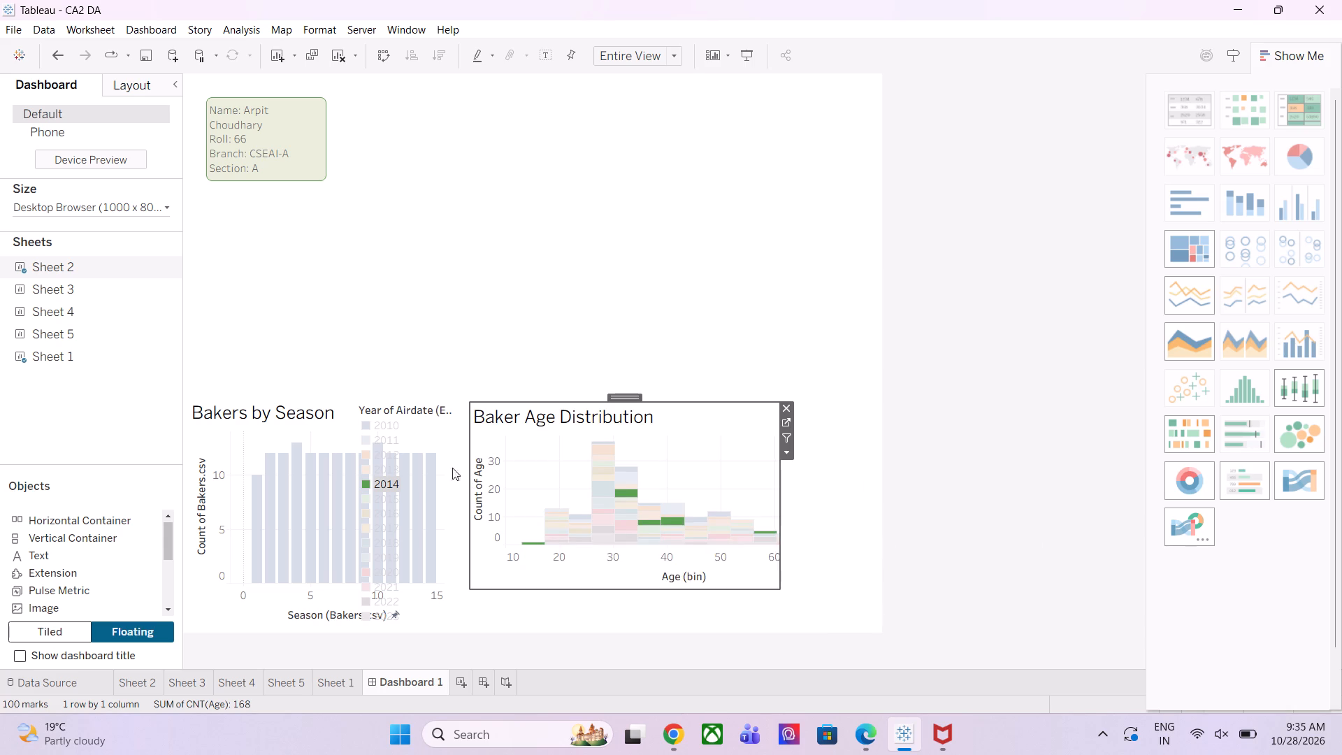
Move the floating Year of Airdate legend to the dashboard's lower-right corner, beside the Baker Age Distribution chart.
left_click(410, 450)
left_click_drag(402, 401, 515, 412)
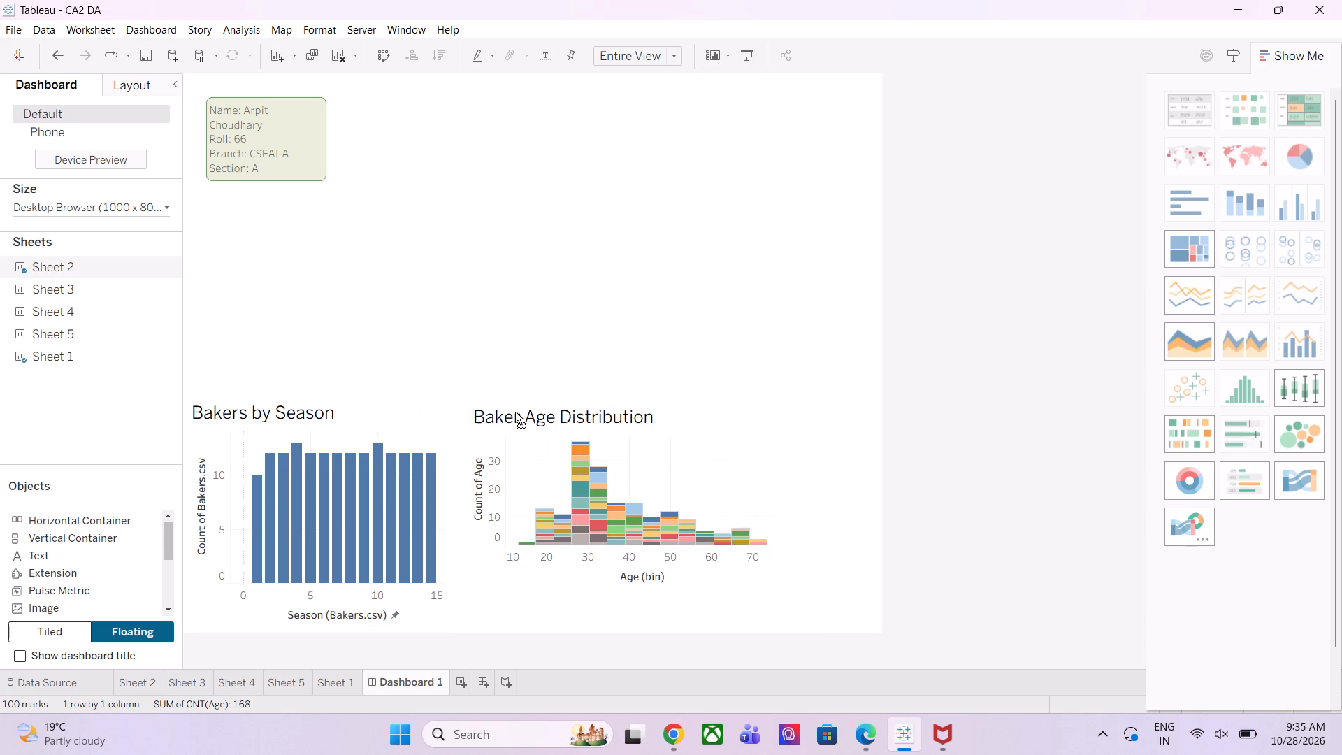
left_click_drag(515, 412, 821, 336)
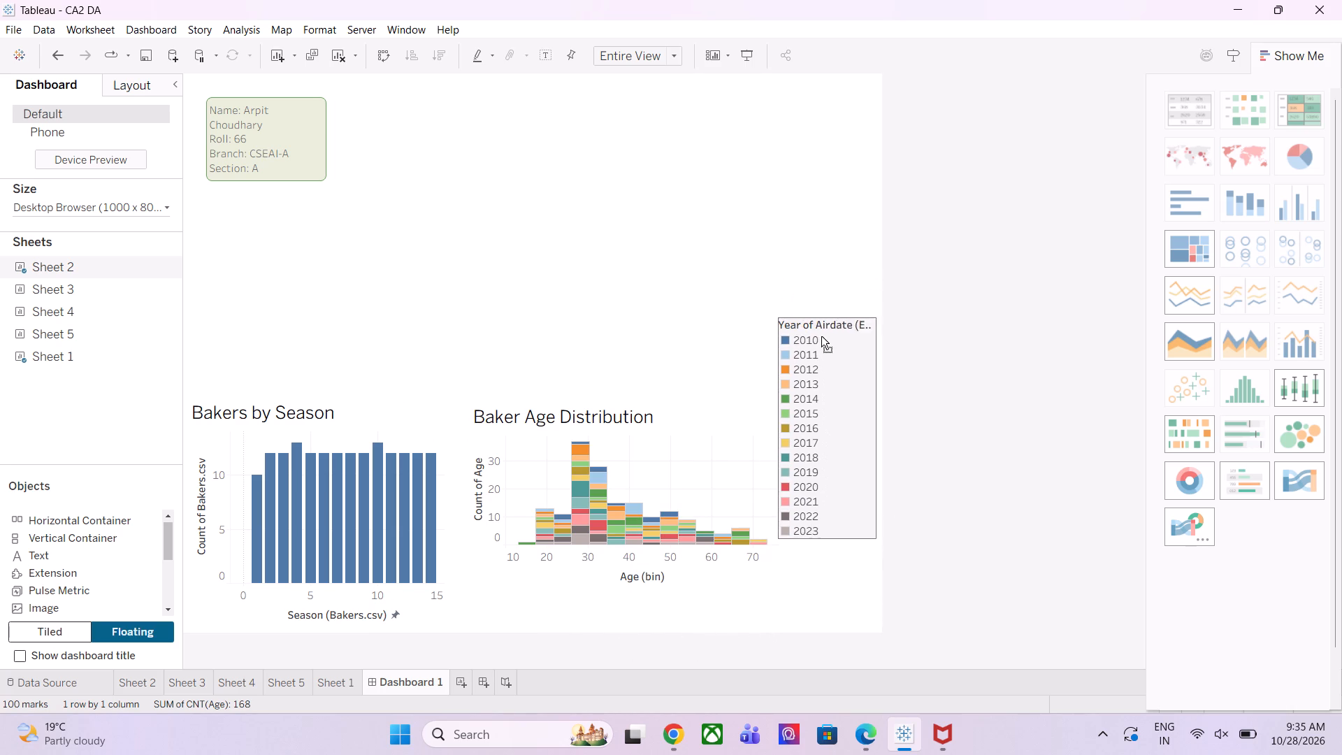
left_click_drag(821, 336, 820, 347)
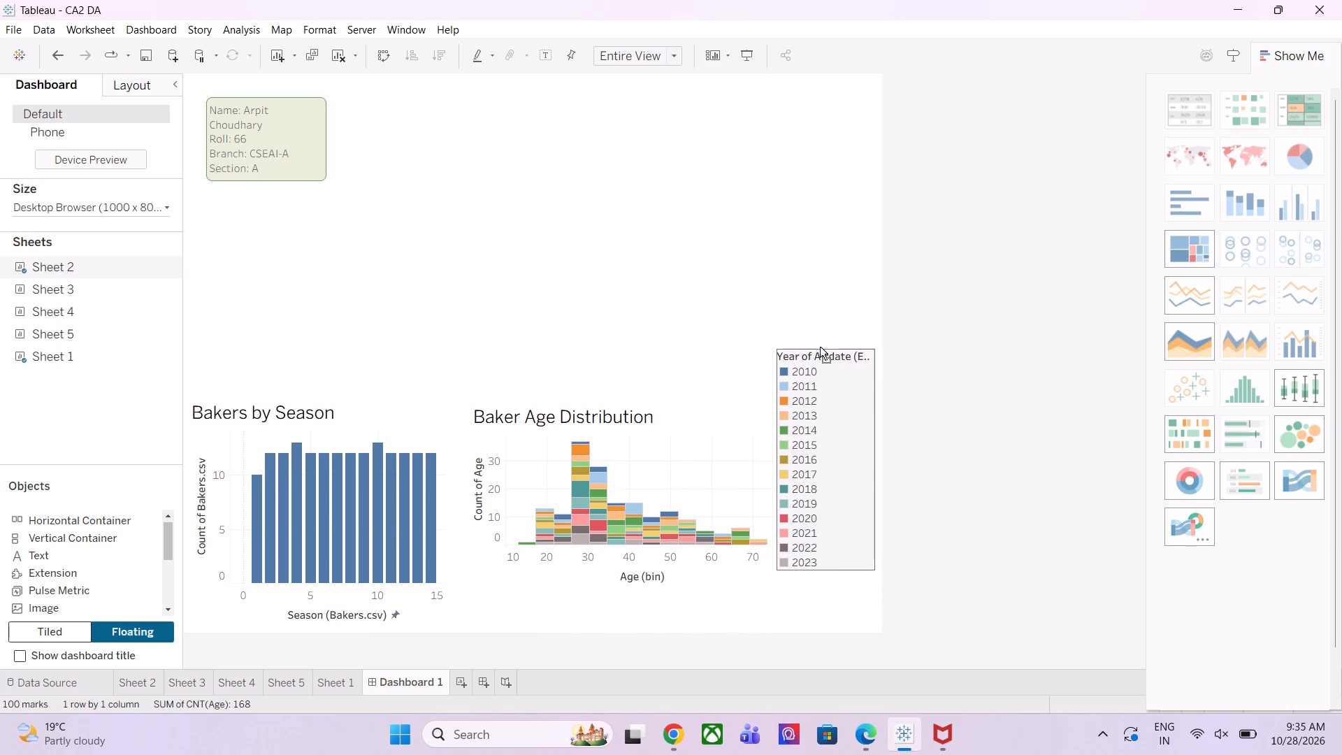
left_click_drag(820, 347, 820, 358)
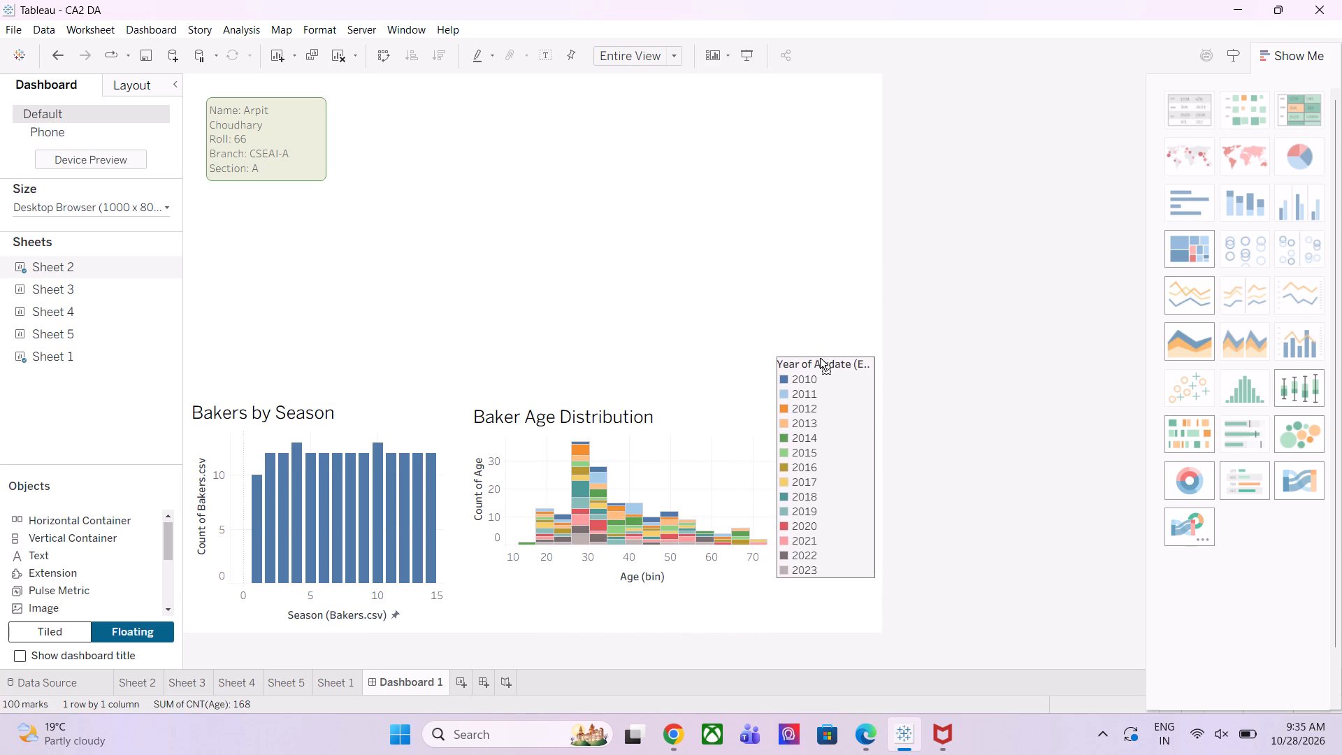
left_click_drag(820, 358, 820, 409)
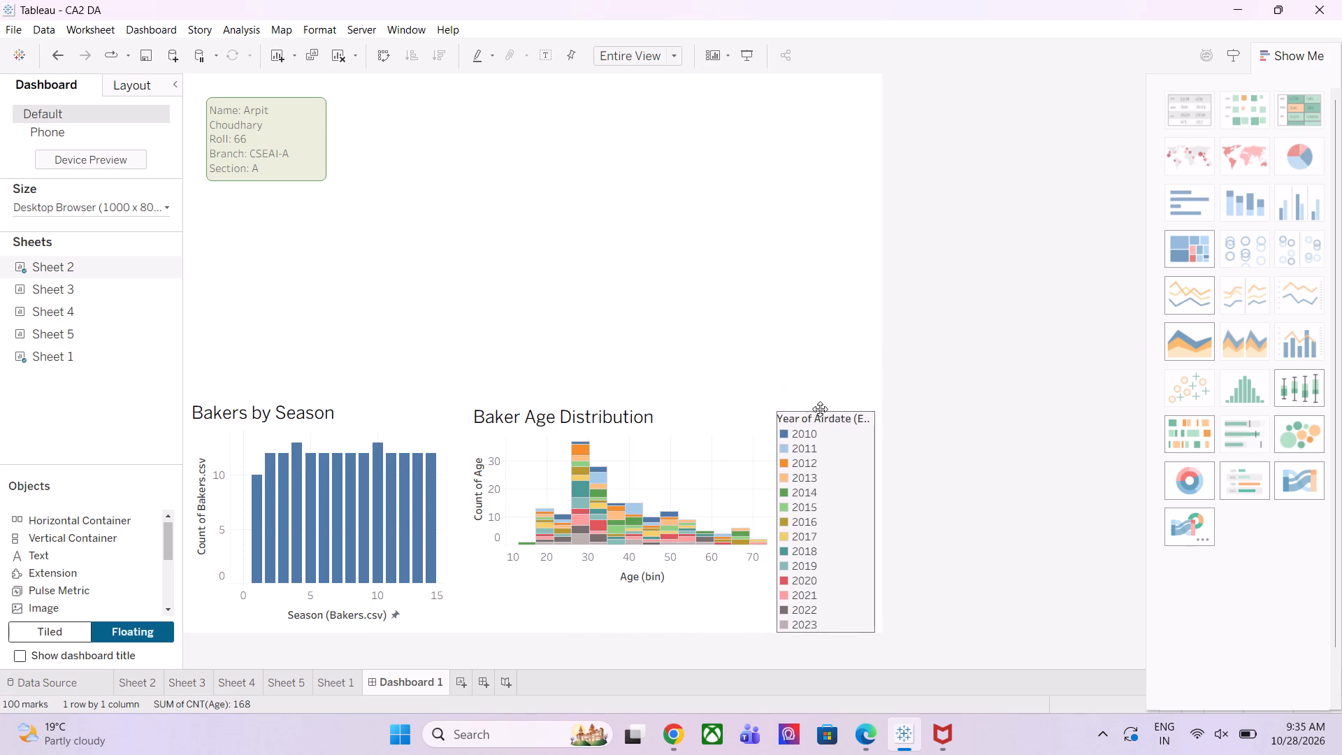
Fit the Baker Age Distribution chart between Bakers by Season and the legend, lowering it and raising its top edge level with Bakers by Season.
left_click(648, 447)
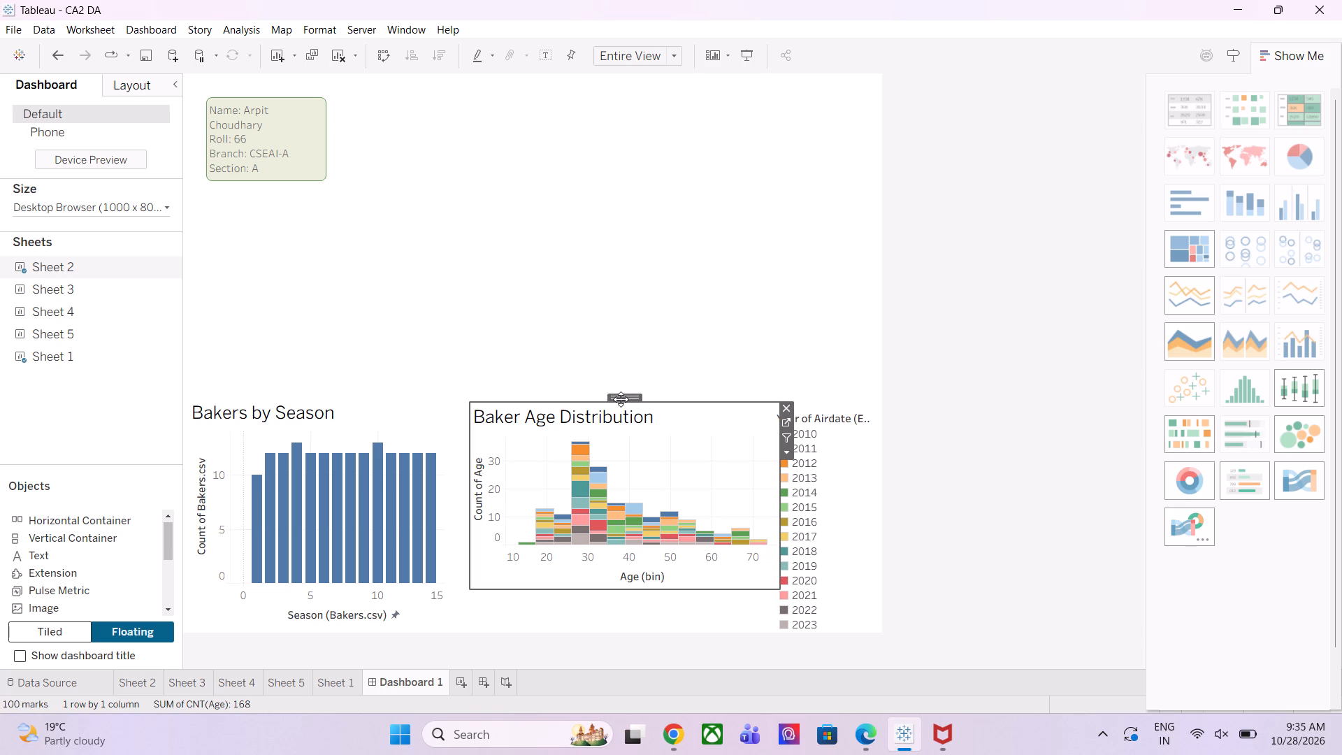
left_click_drag(621, 399, 600, 438)
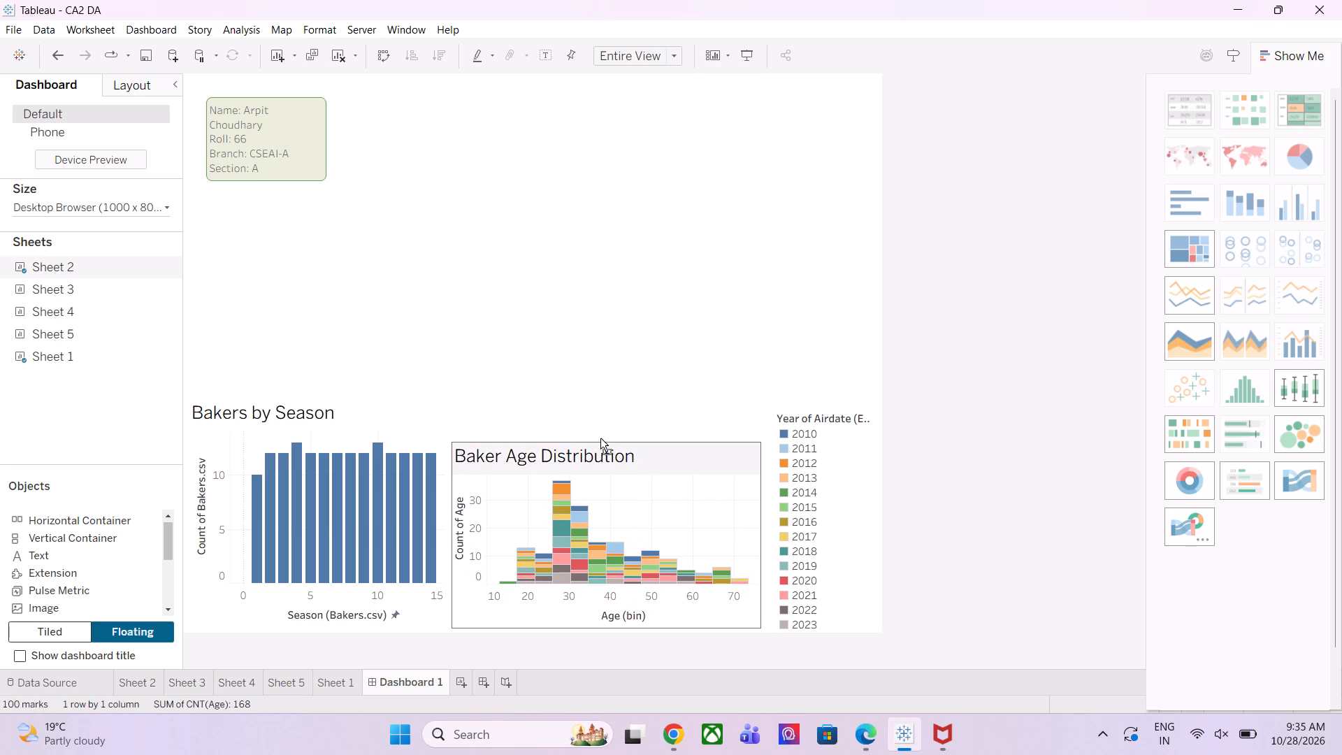
left_click_drag(600, 438, 603, 443)
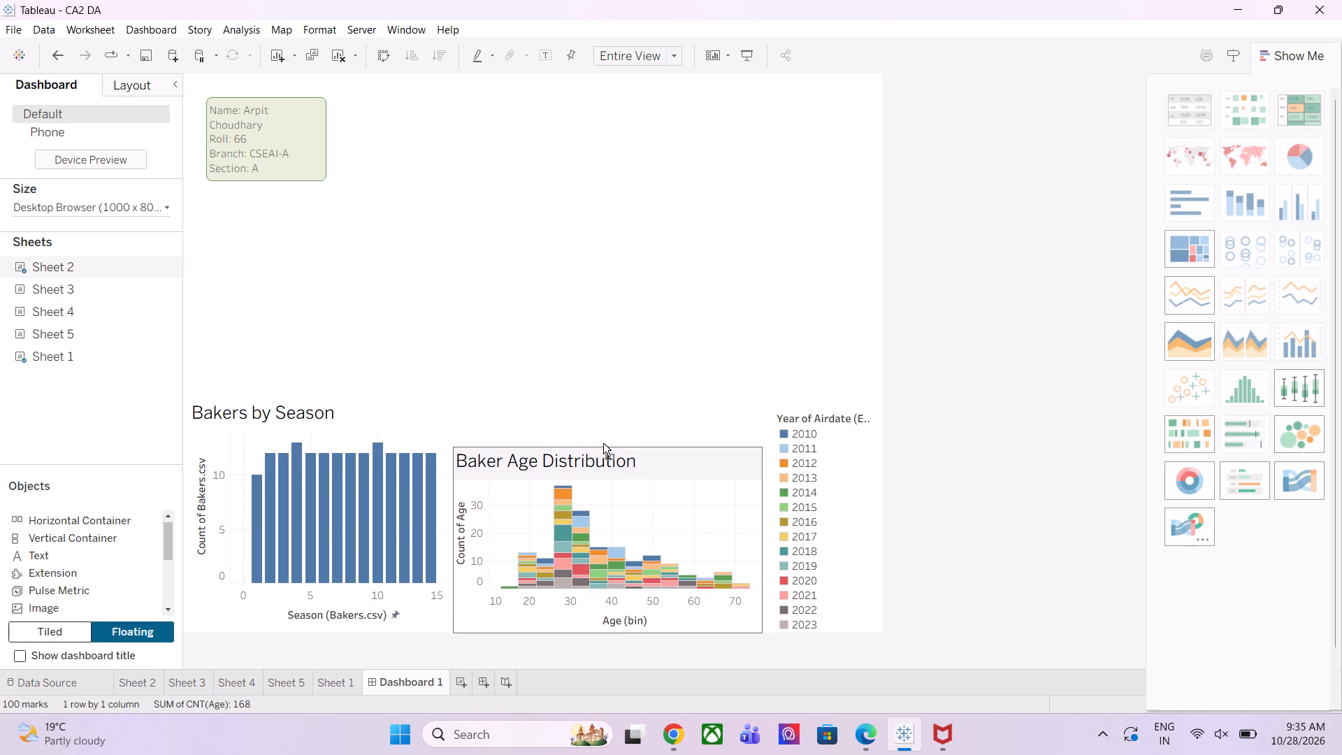
left_click_drag(603, 443, 603, 439)
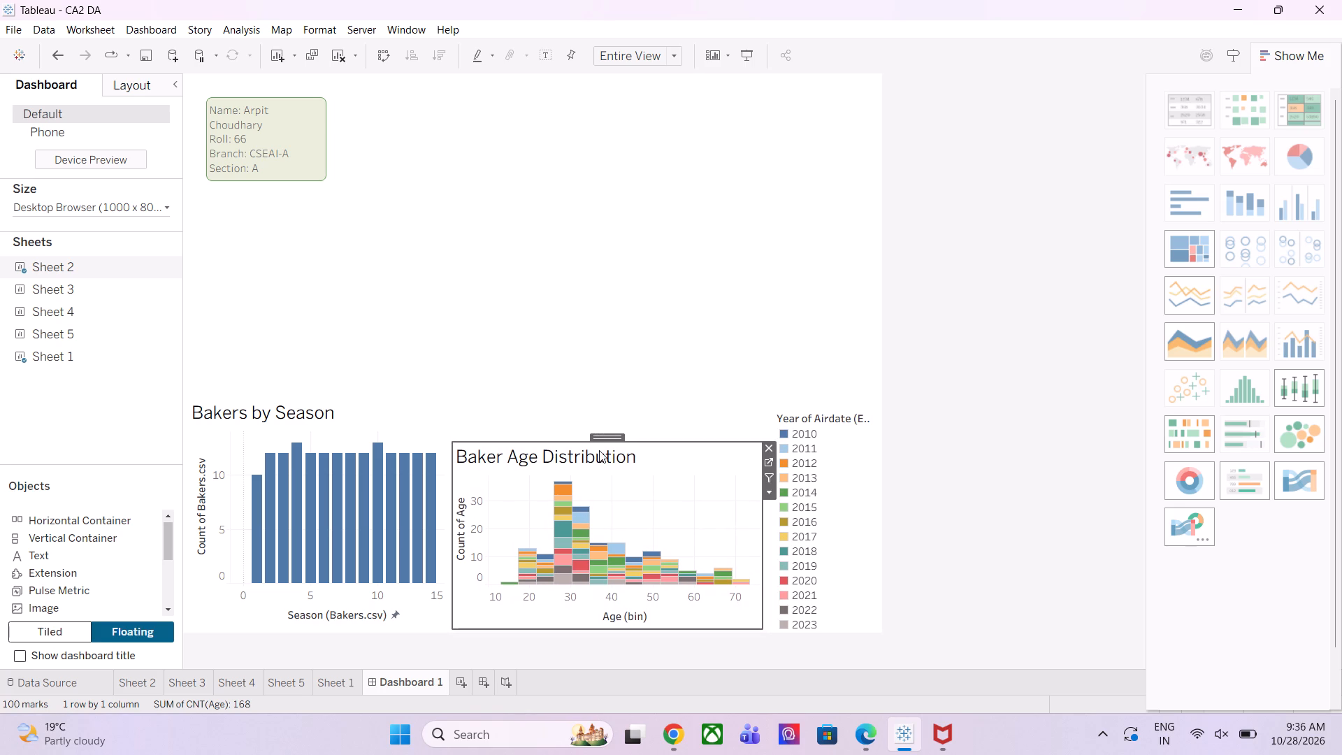
left_click_drag(657, 440, 657, 429)
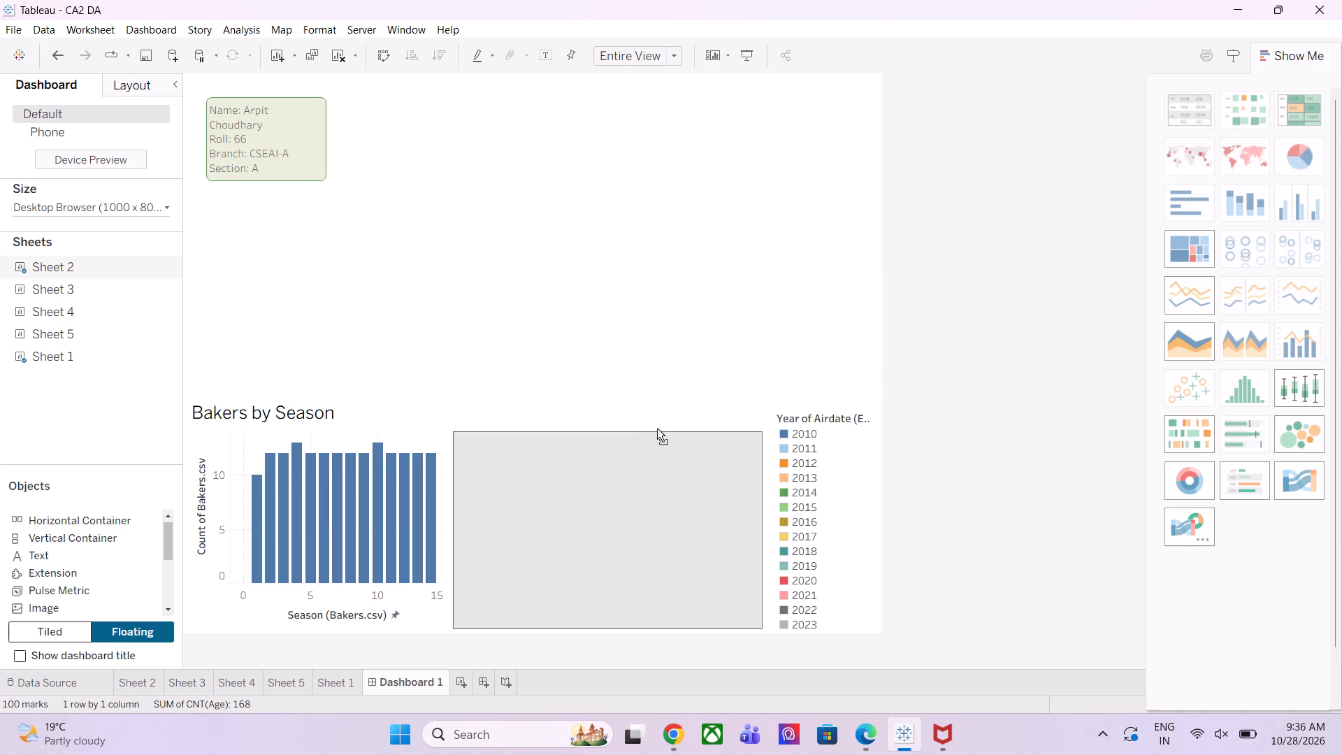
left_click_drag(657, 429, 657, 402)
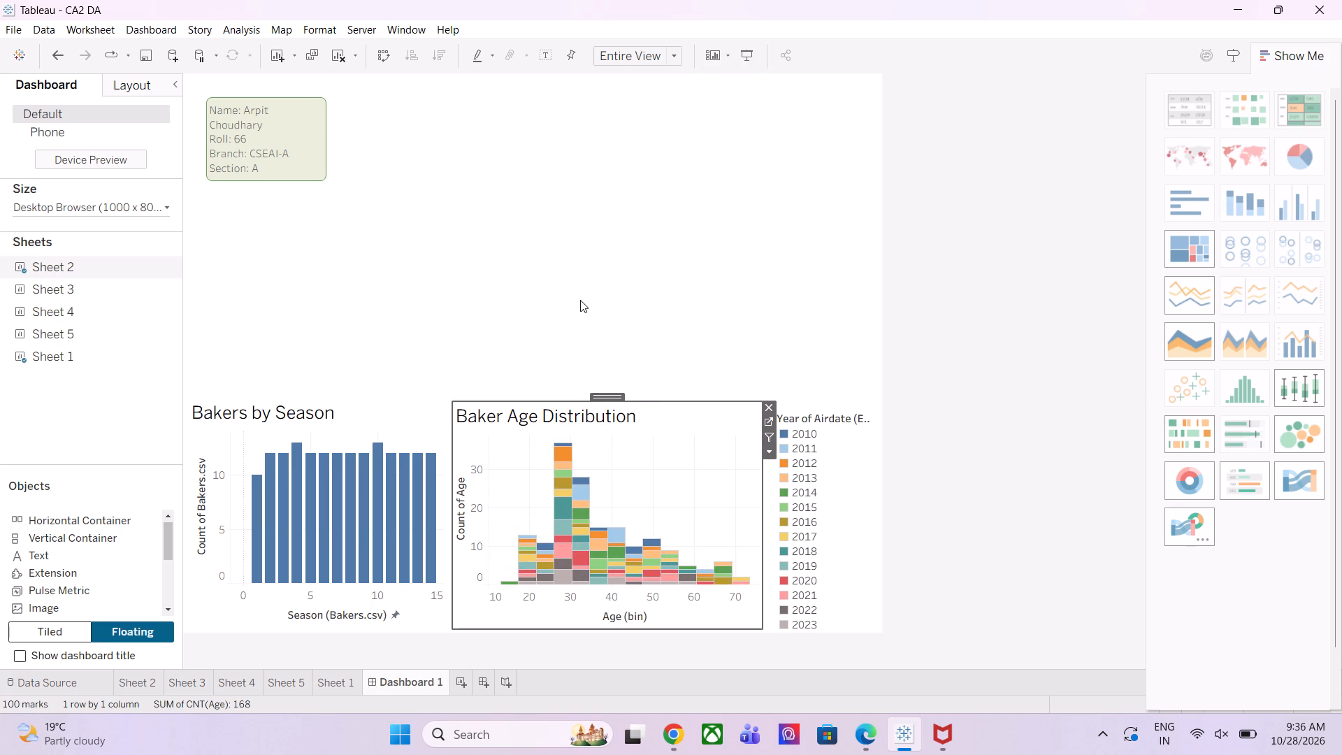
left_click(580, 300)
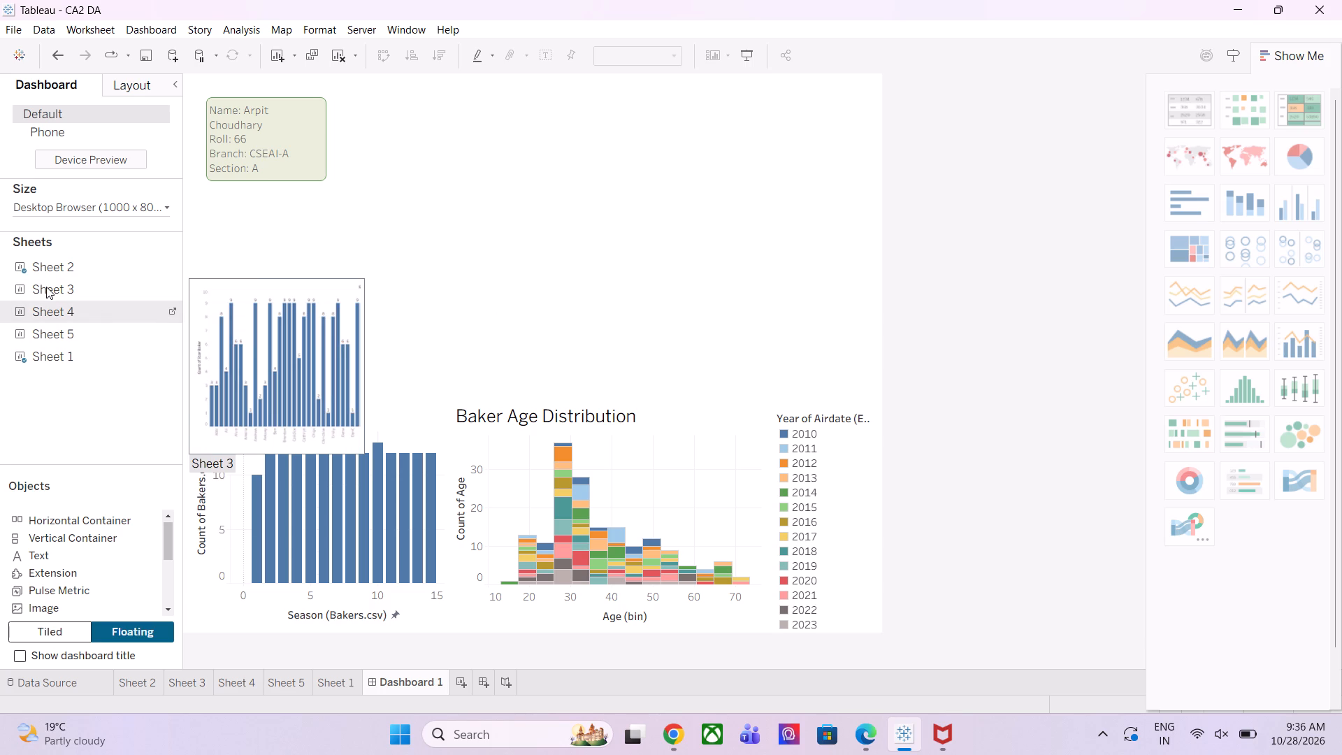
Place Sheet 3 as a floating chart, enlarge it from its right and top edges, and position it above Baker Age Distribution.
left_click_drag(46, 287, 398, 164)
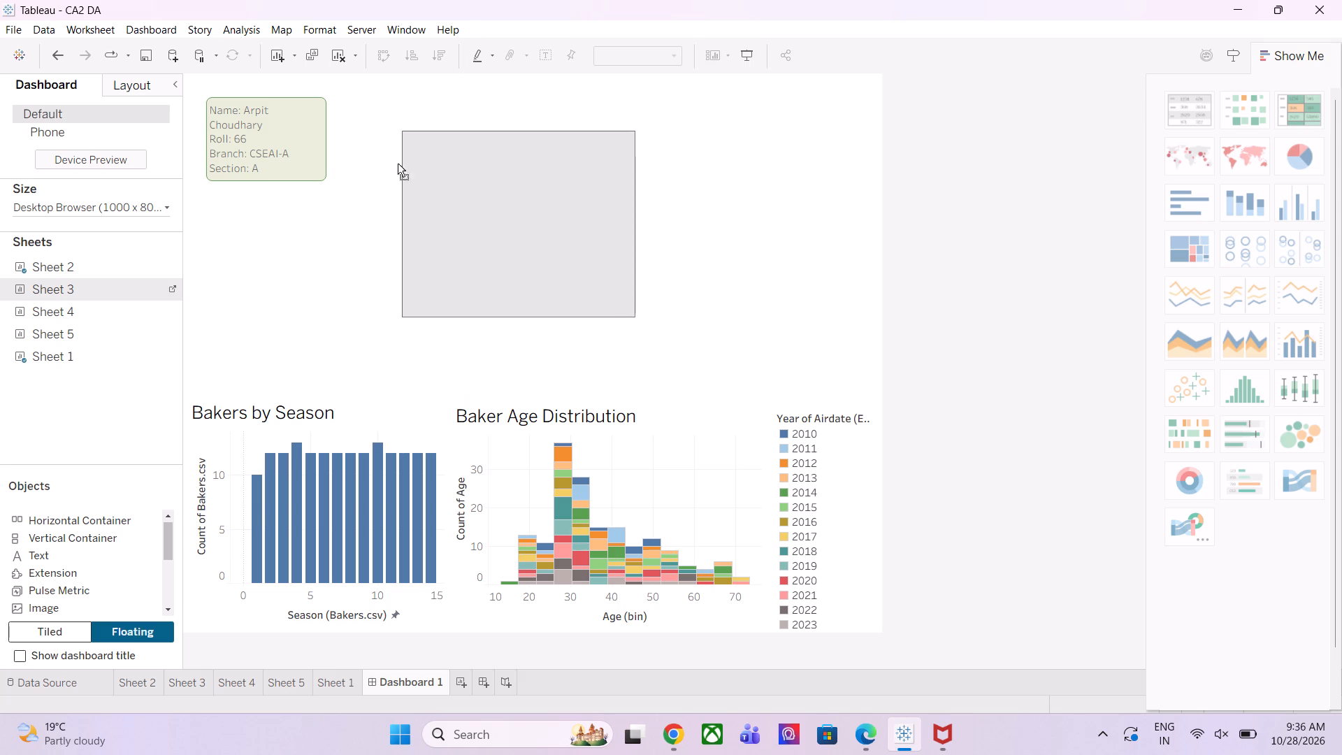
left_click_drag(398, 164, 373, 184)
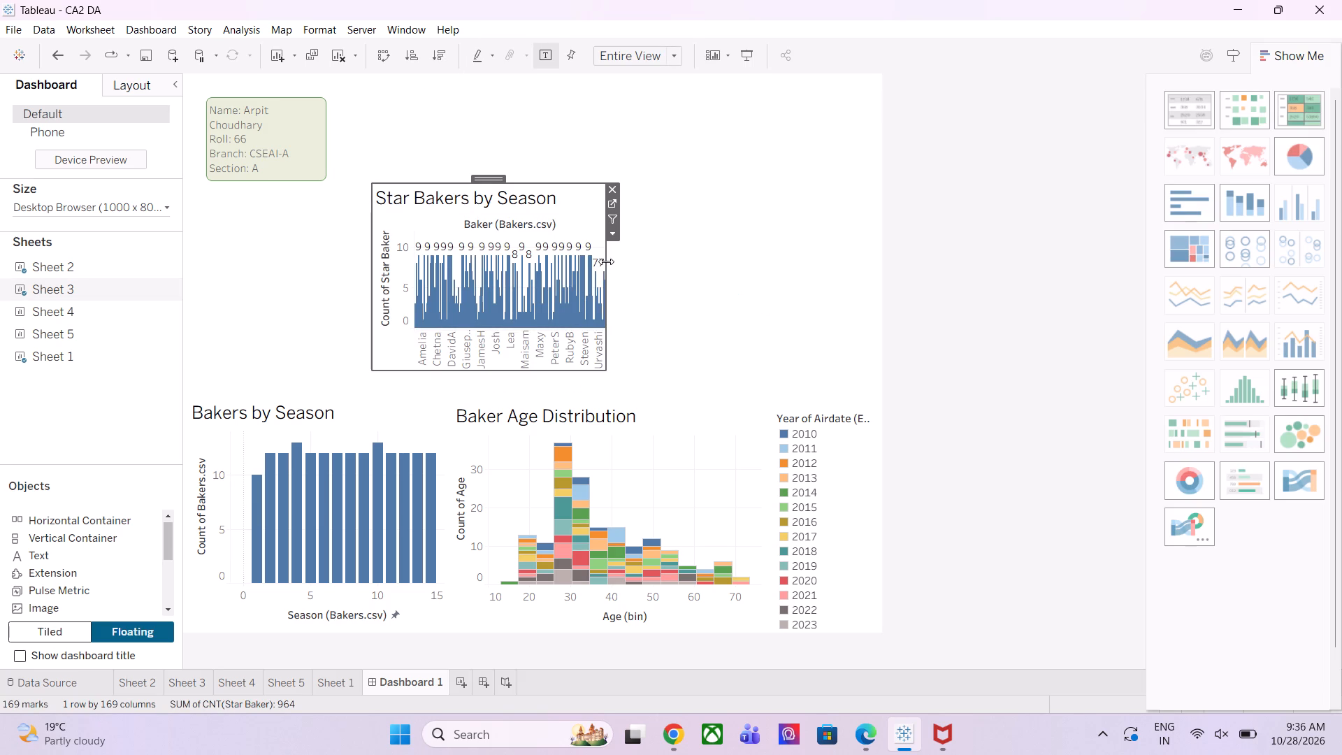
left_click_drag(606, 261, 720, 240)
left_click_drag(589, 184, 589, 166)
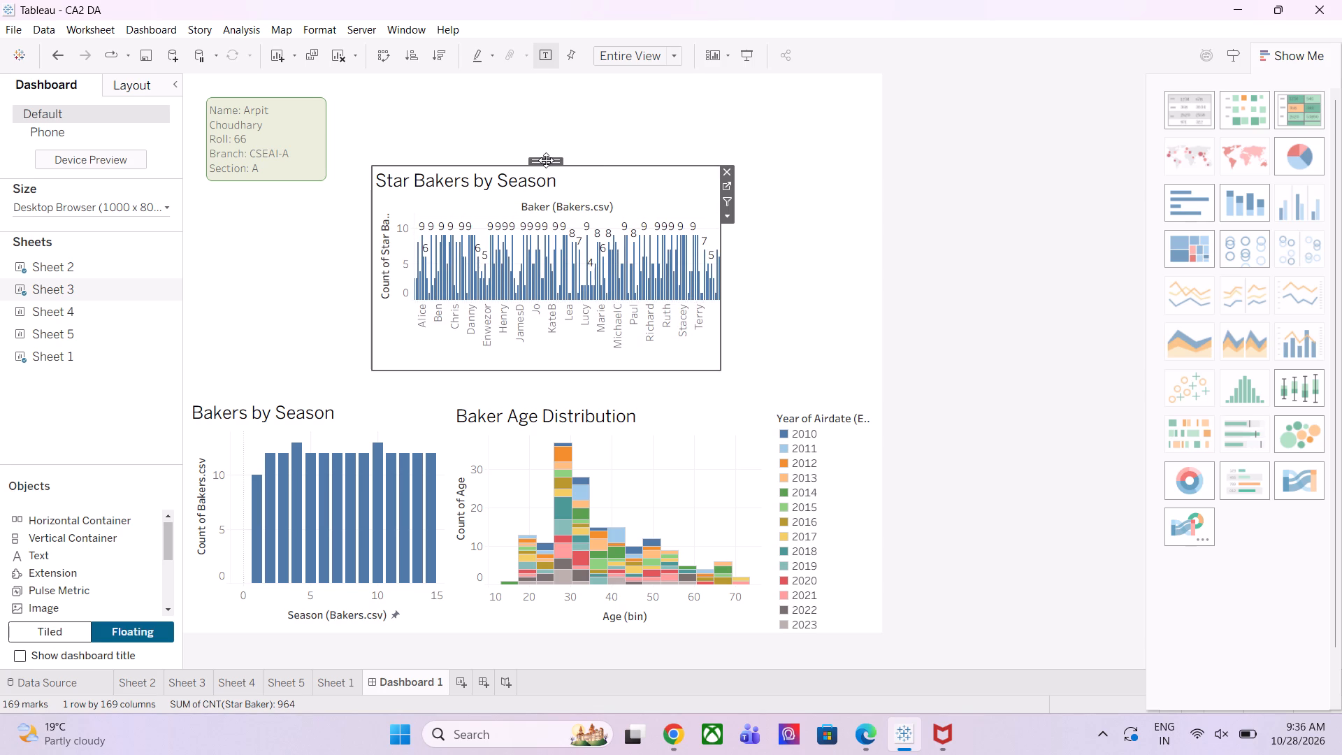
left_click_drag(546, 160, 356, 199)
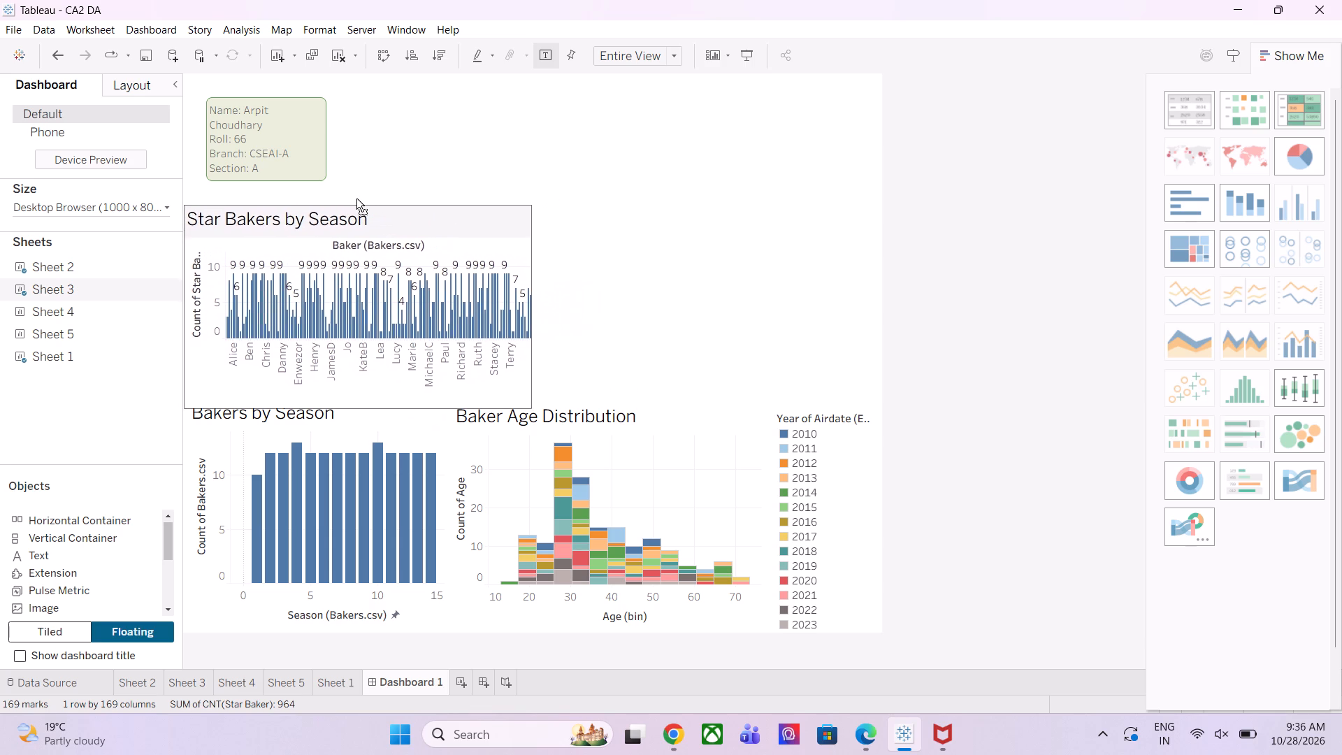
left_click_drag(356, 199, 368, 192)
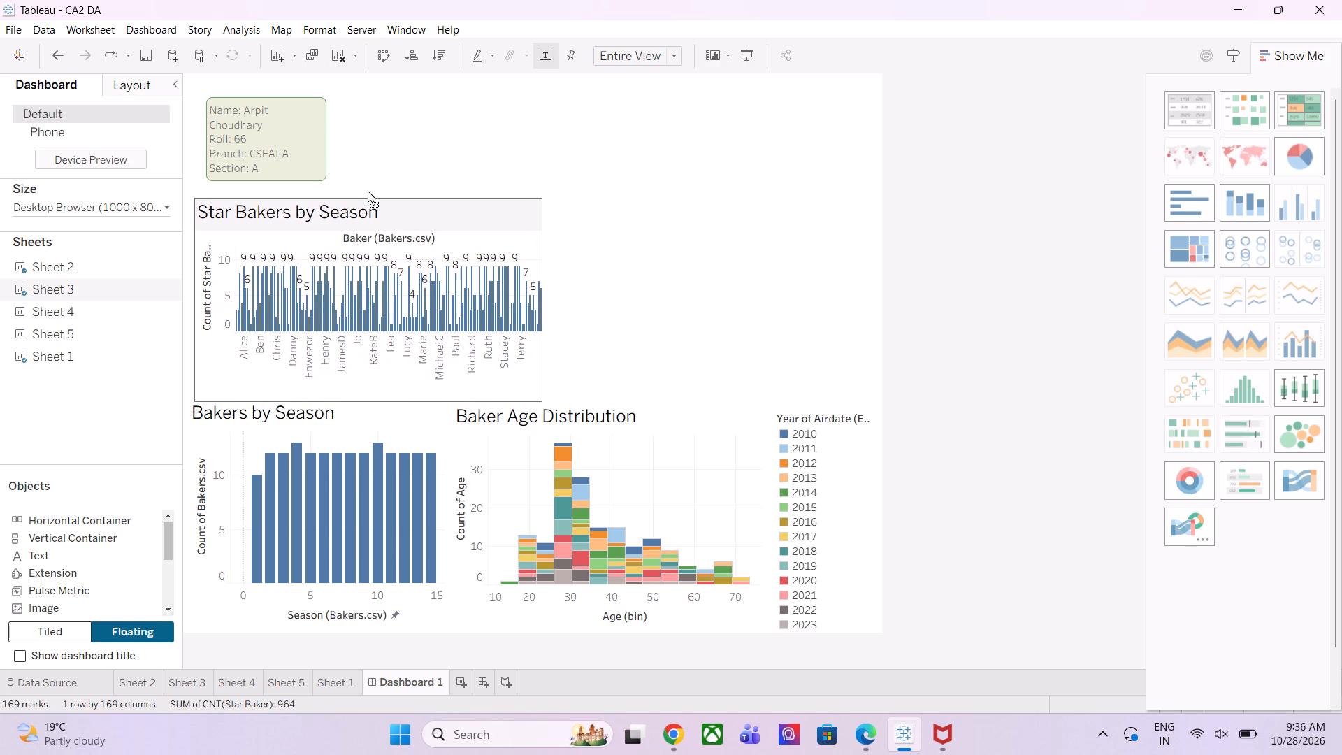
left_click_drag(368, 192, 719, 192)
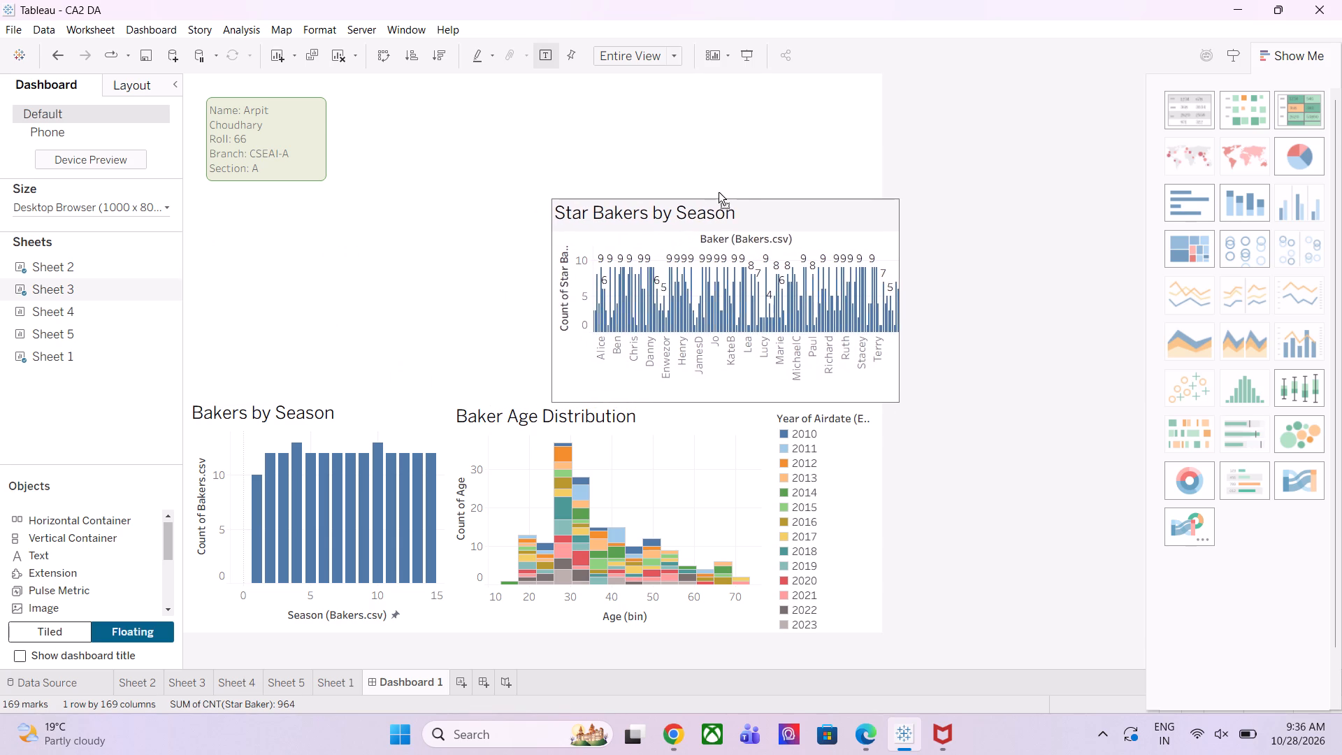
left_click_drag(719, 192, 691, 194)
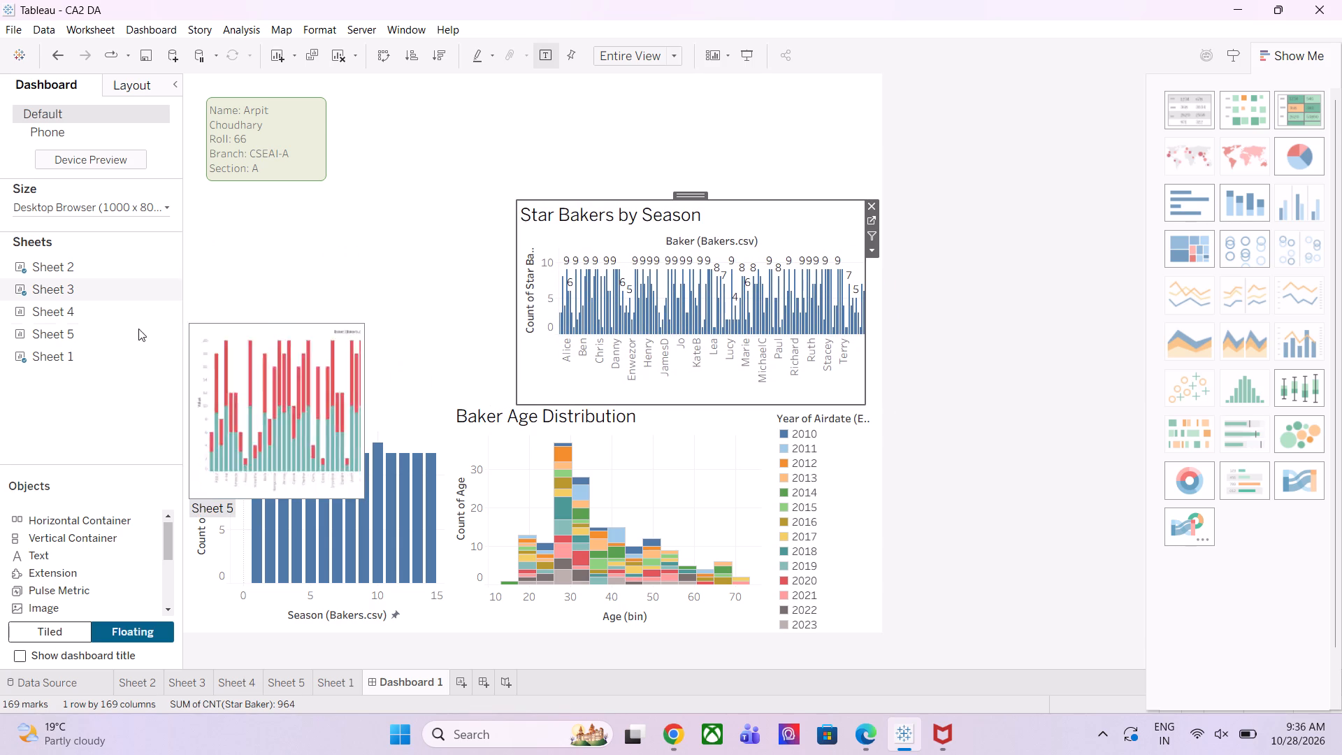
Place Sheet 4 as a floating chart above Bakers by Season and extend its right edge slightly.
left_click_drag(43, 312, 120, 308)
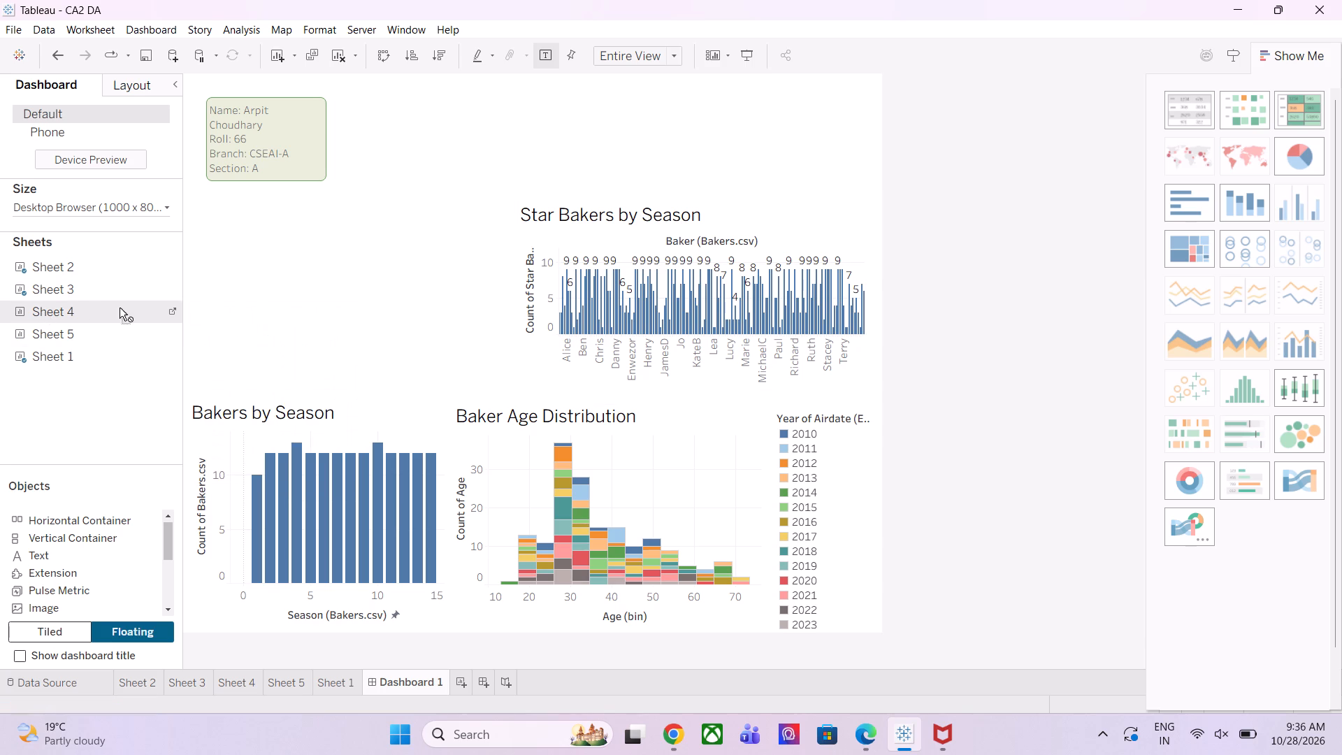
left_click_drag(120, 308, 230, 210)
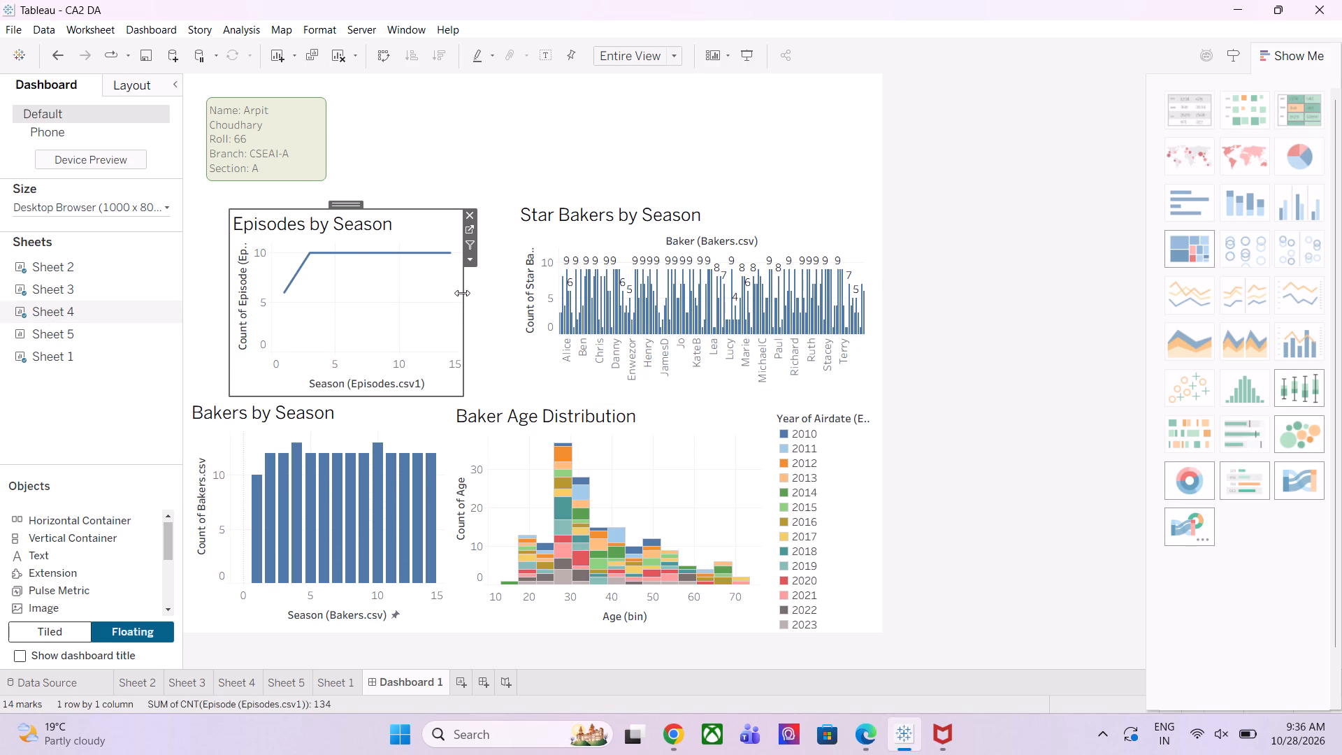
left_click_drag(462, 293, 489, 292)
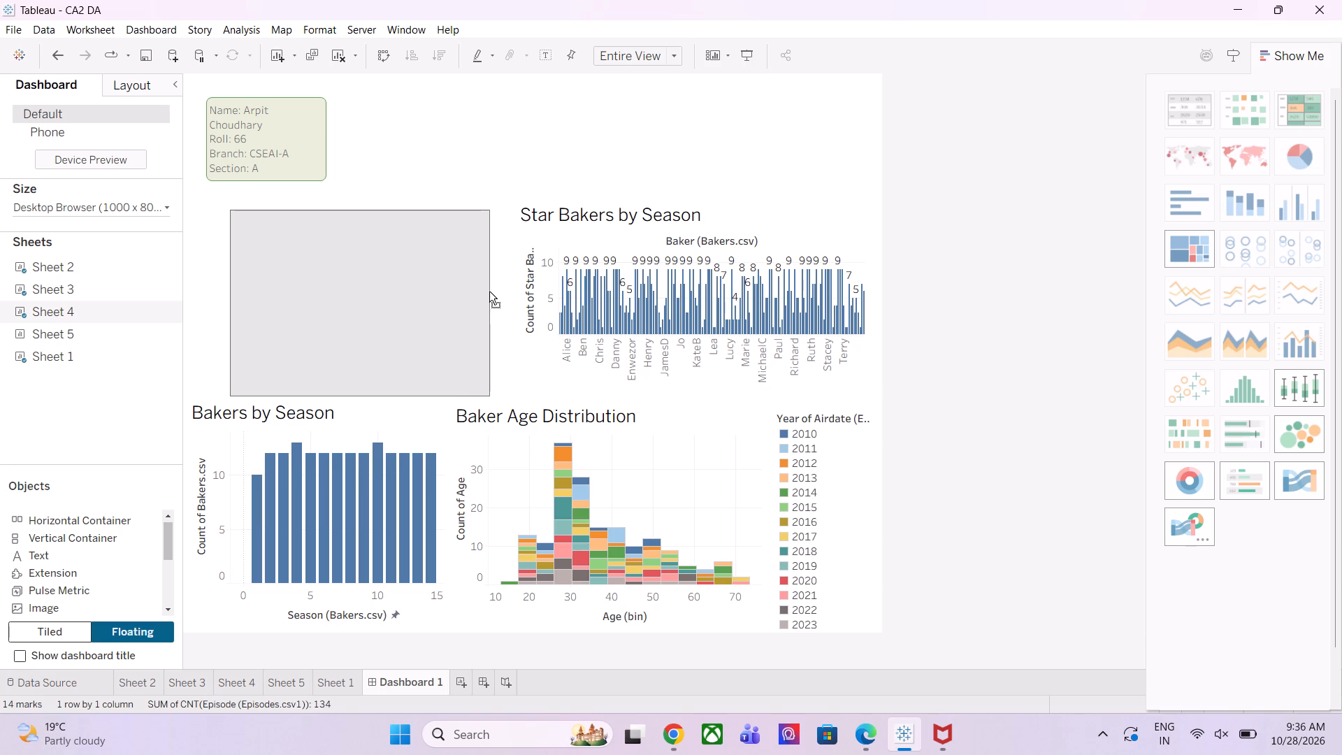
left_click_drag(489, 292, 470, 294)
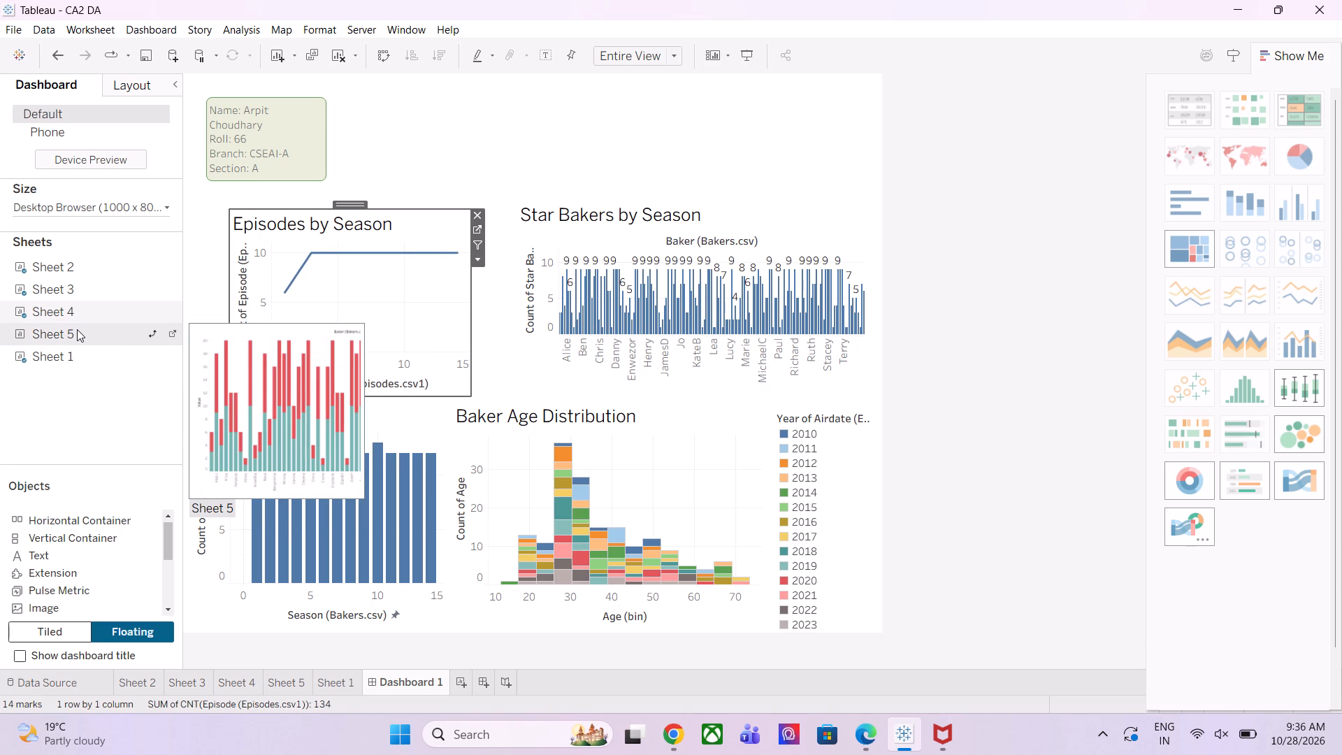
Place Sheet 5 as a floating chart at the top of the dashboard, right of the student details block.
left_click_drag(77, 329, 407, 66)
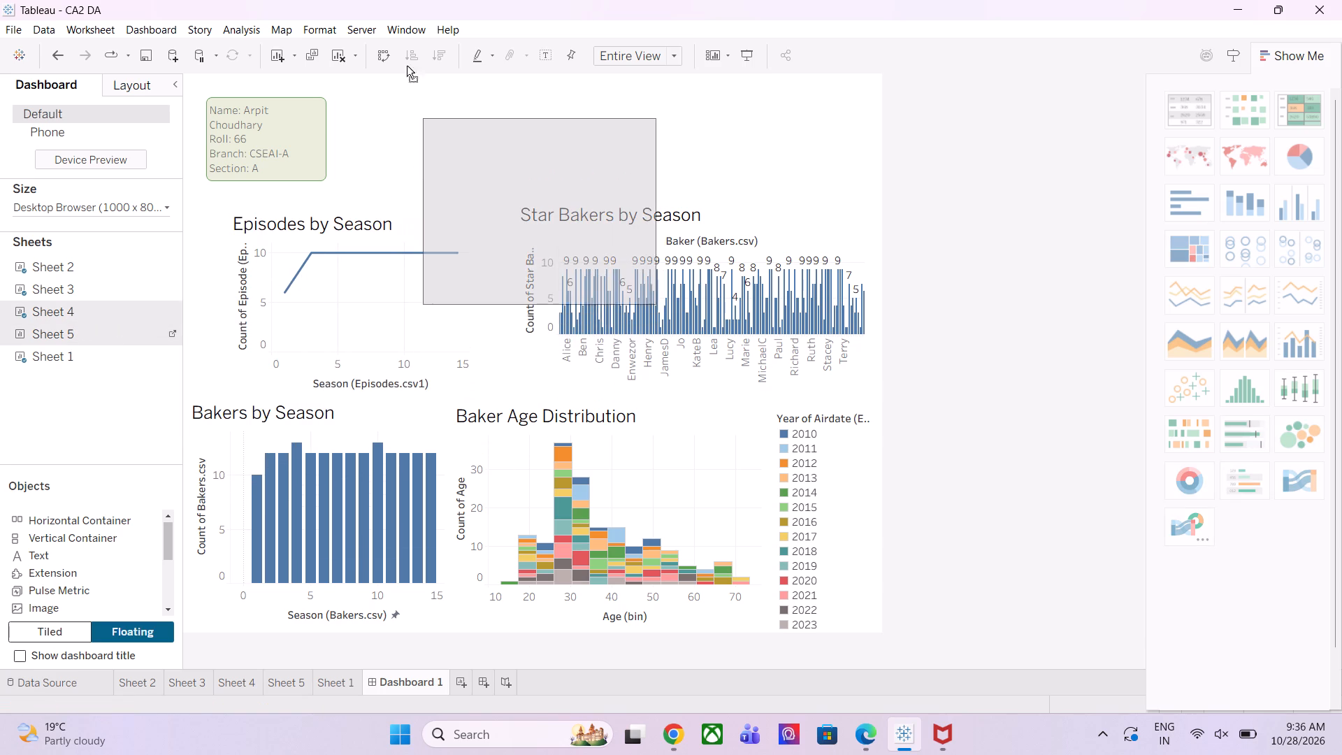
left_click_drag(407, 66, 404, 94)
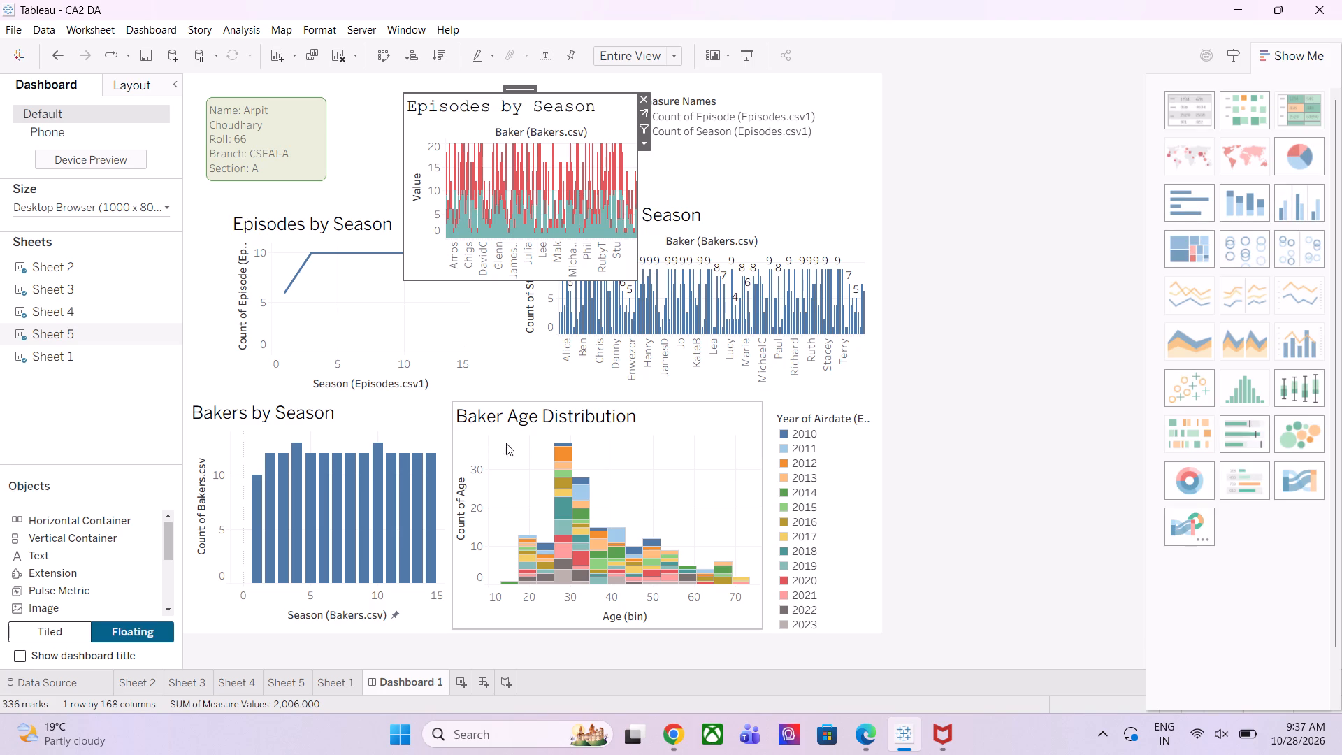
Shift the Baker Age Distribution chart slightly right, up against the Year of Airdate legend.
left_click(581, 424)
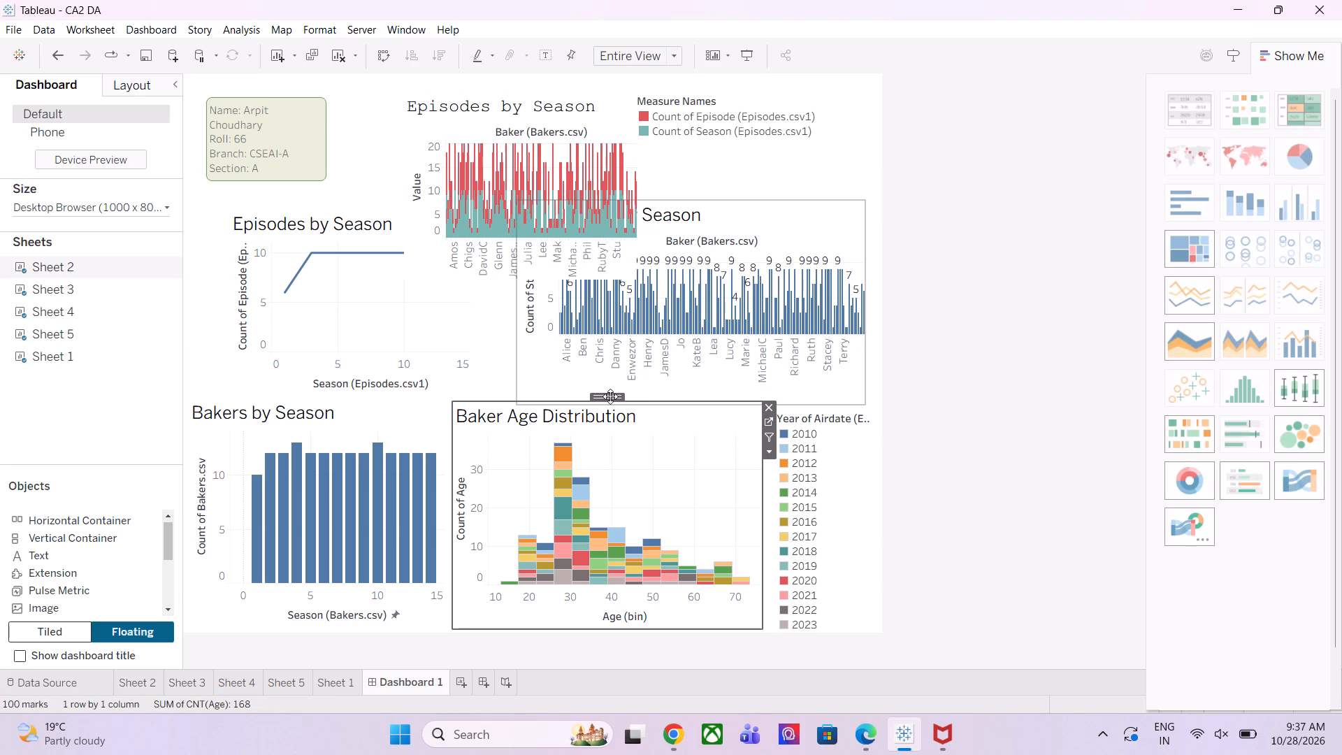
left_click_drag(610, 396, 459, 319)
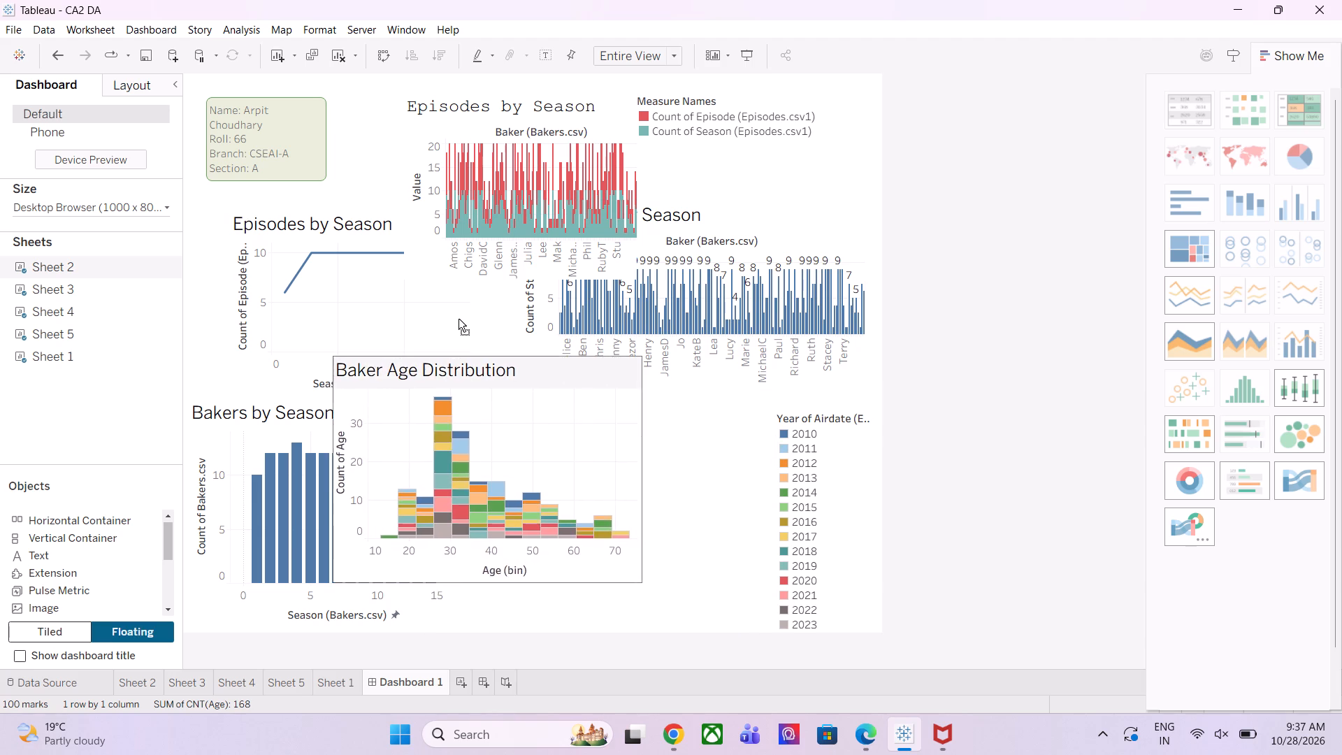
left_click_drag(459, 319, 636, 422)
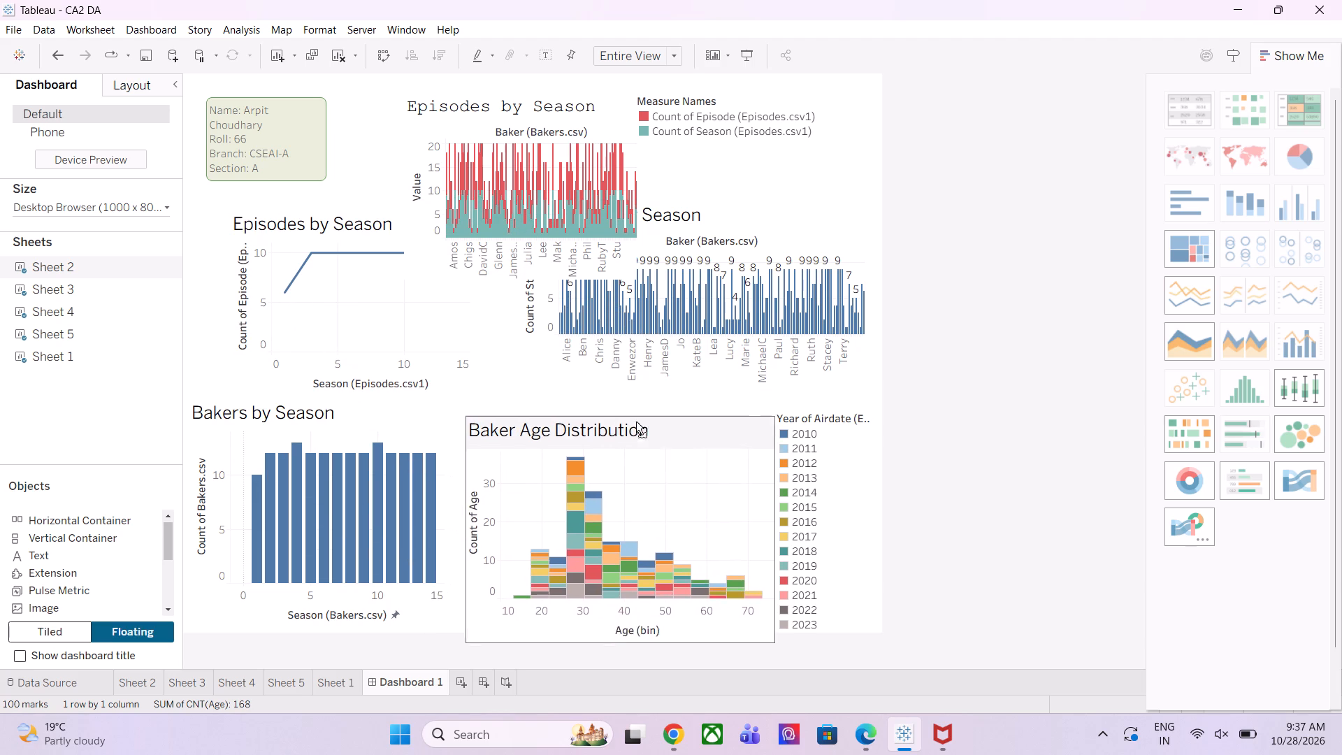
left_click_drag(636, 422, 614, 399)
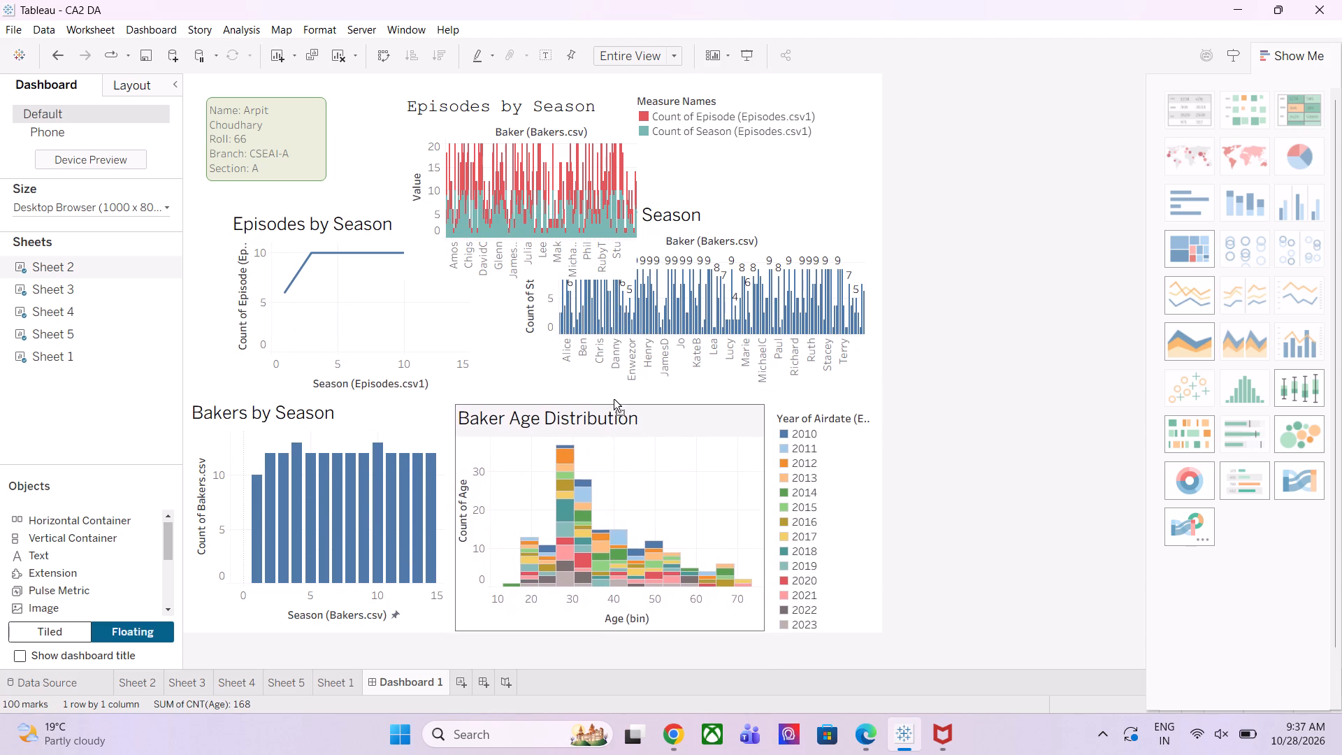
left_click_drag(614, 399, 623, 400)
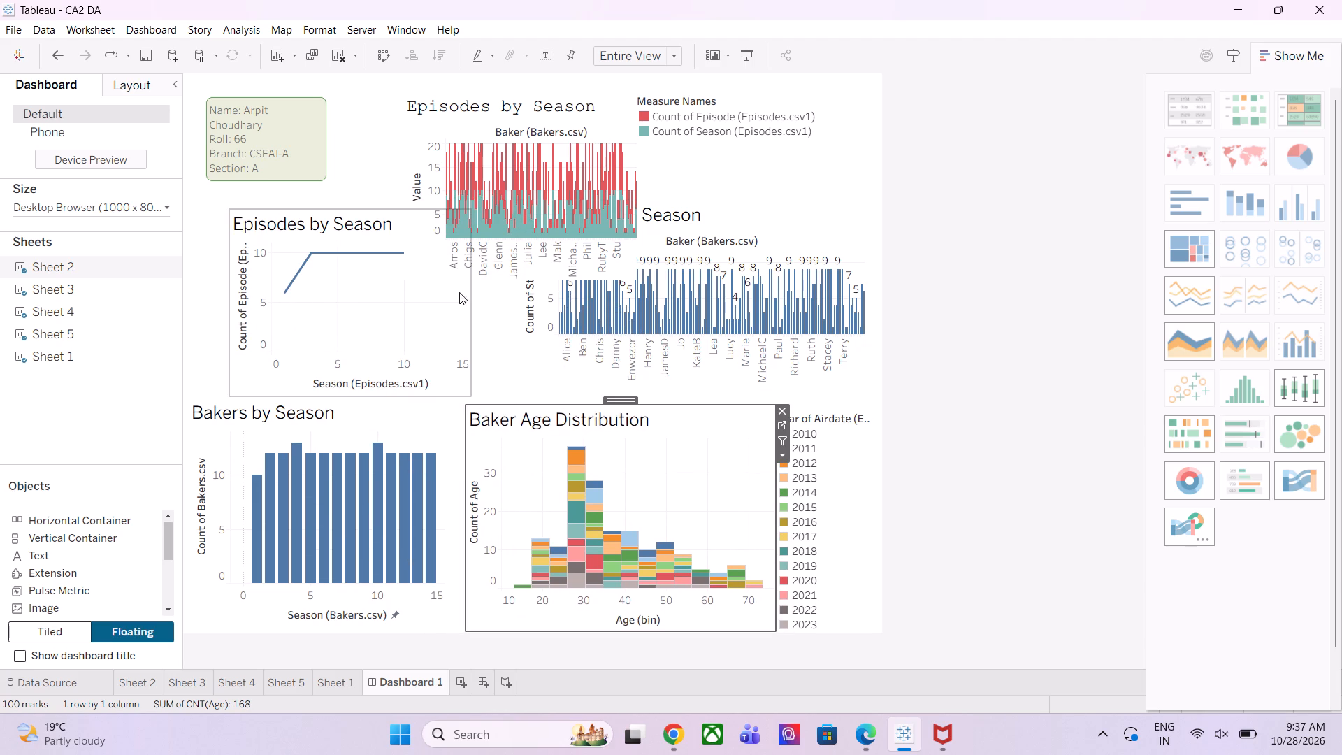
Move the Episodes by Season line chart to the dashboard's right edge, over the Star Bakers by Season chart.
left_click_drag(412, 287, 441, 287)
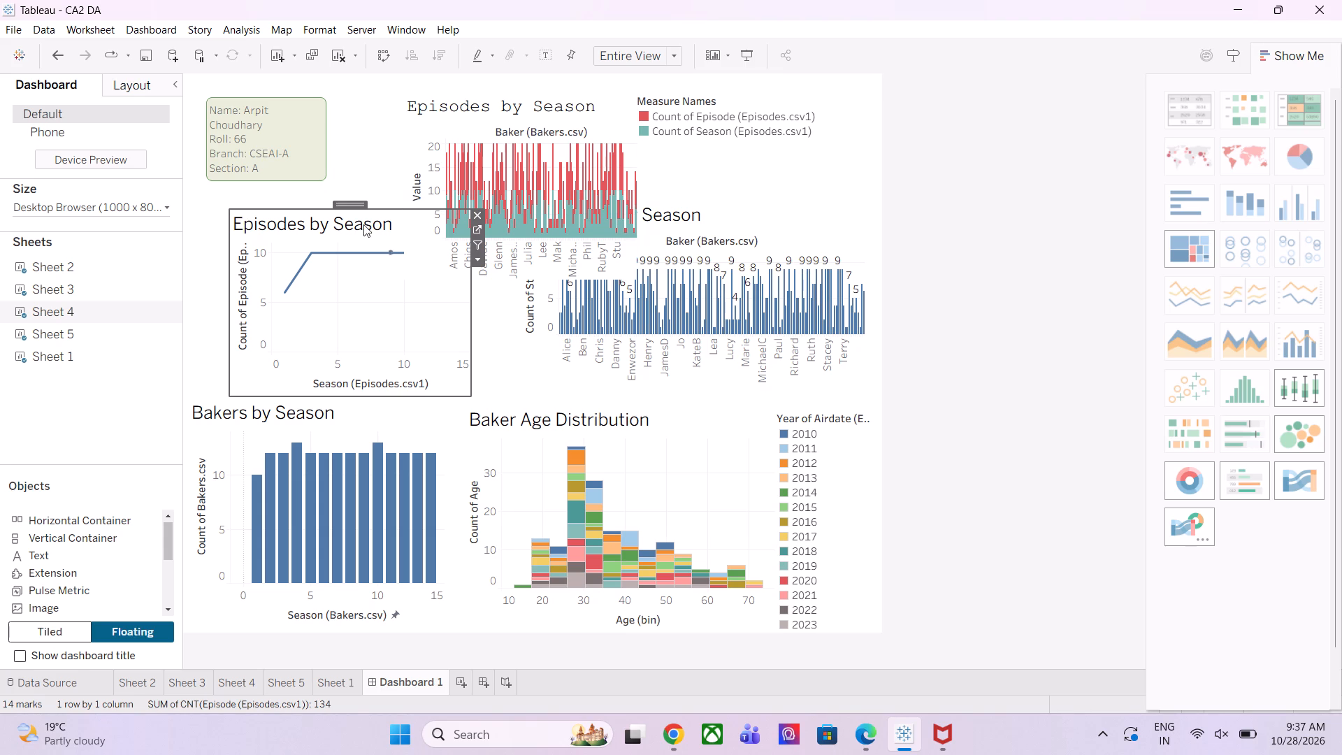
left_click_drag(346, 206, 418, 206)
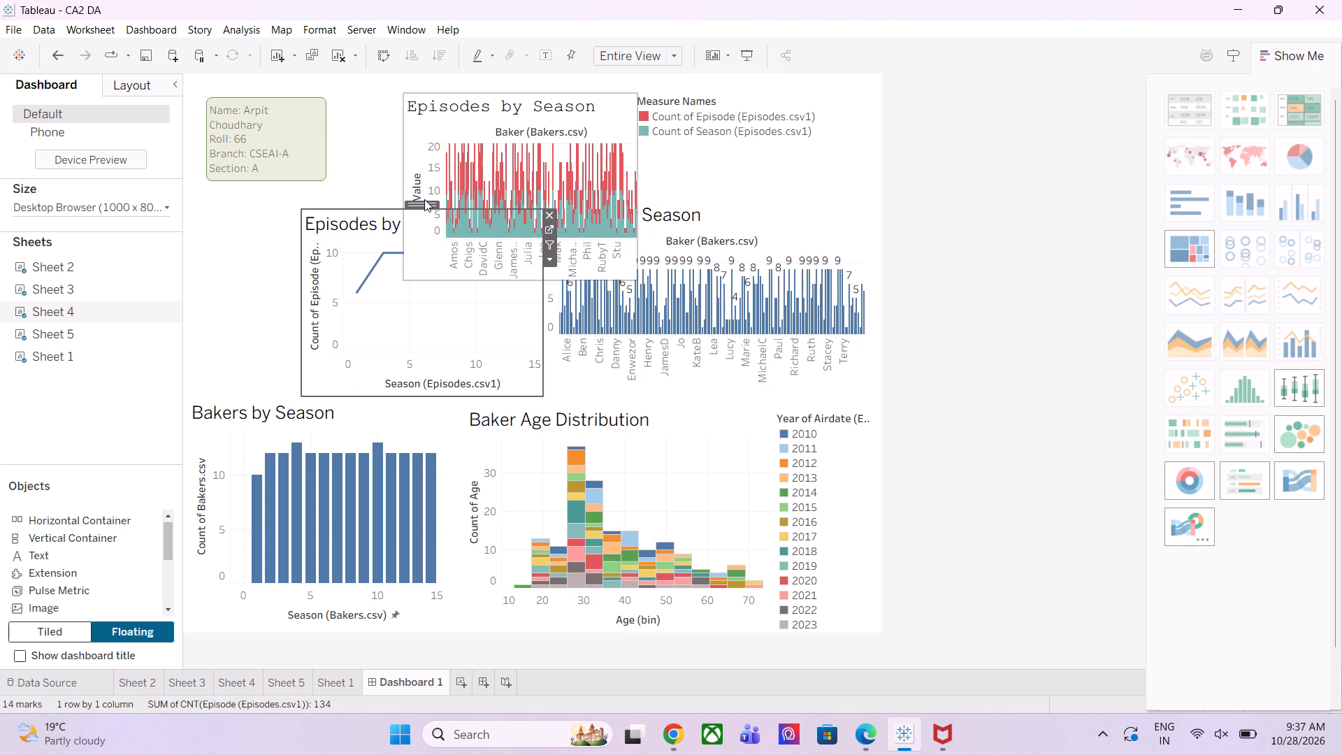
left_click(381, 233)
left_click_drag(419, 205, 798, 246)
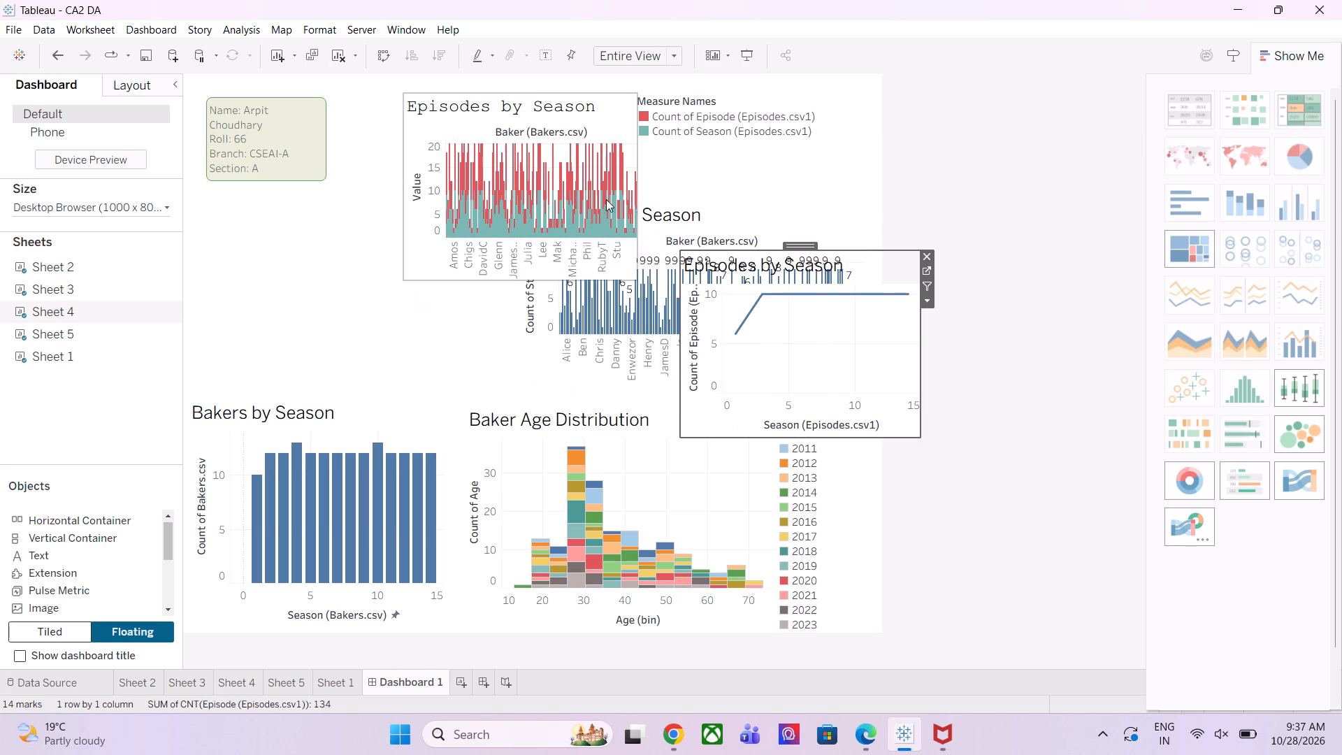
Move the red-and-teal Episodes by Season bar chart below the student details block, directly above Bakers by Season.
left_click(591, 194)
left_click(517, 84)
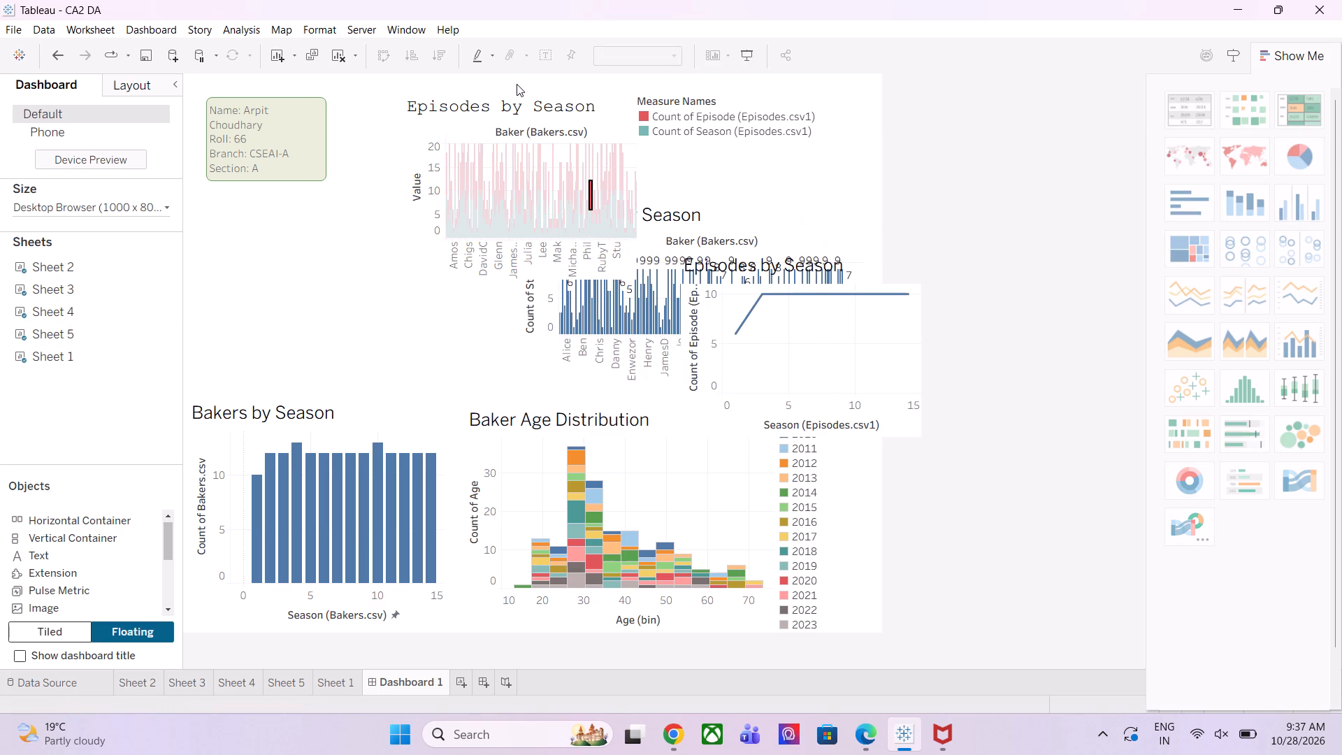
left_click(517, 160)
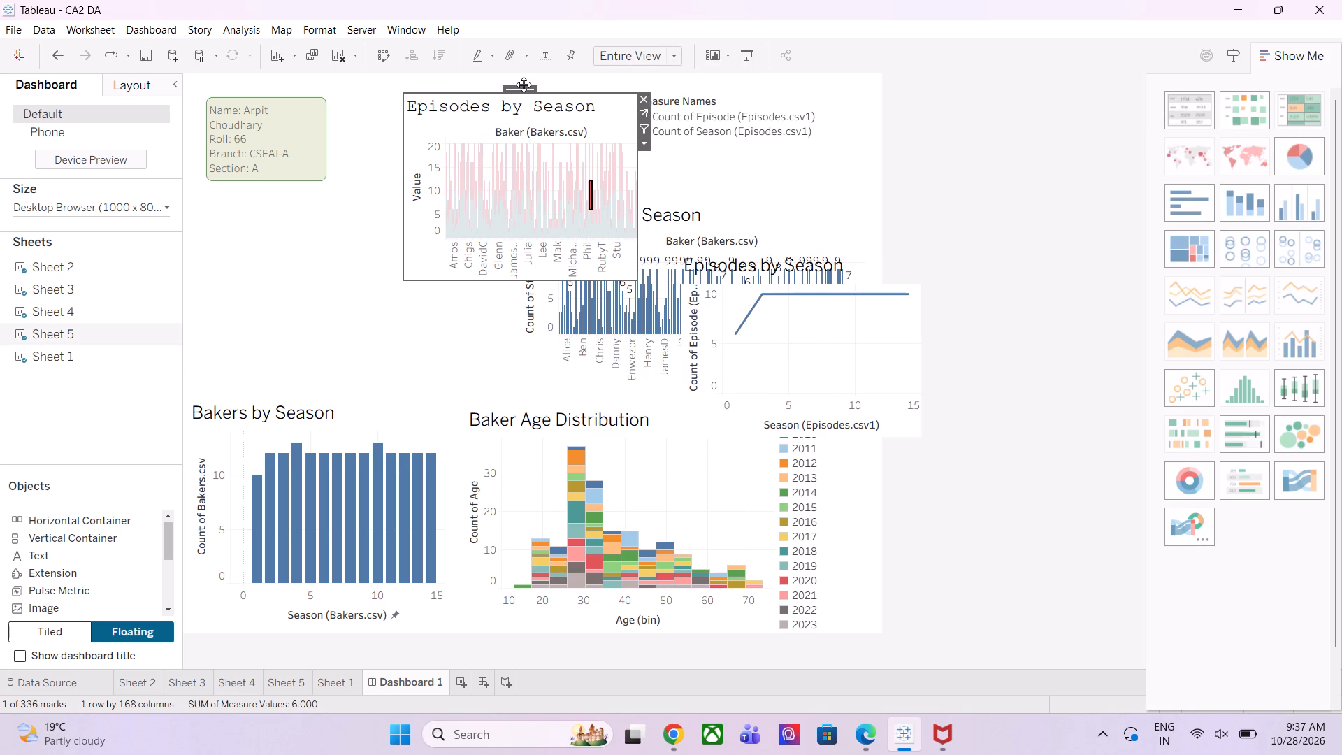
left_click_drag(524, 85, 327, 202)
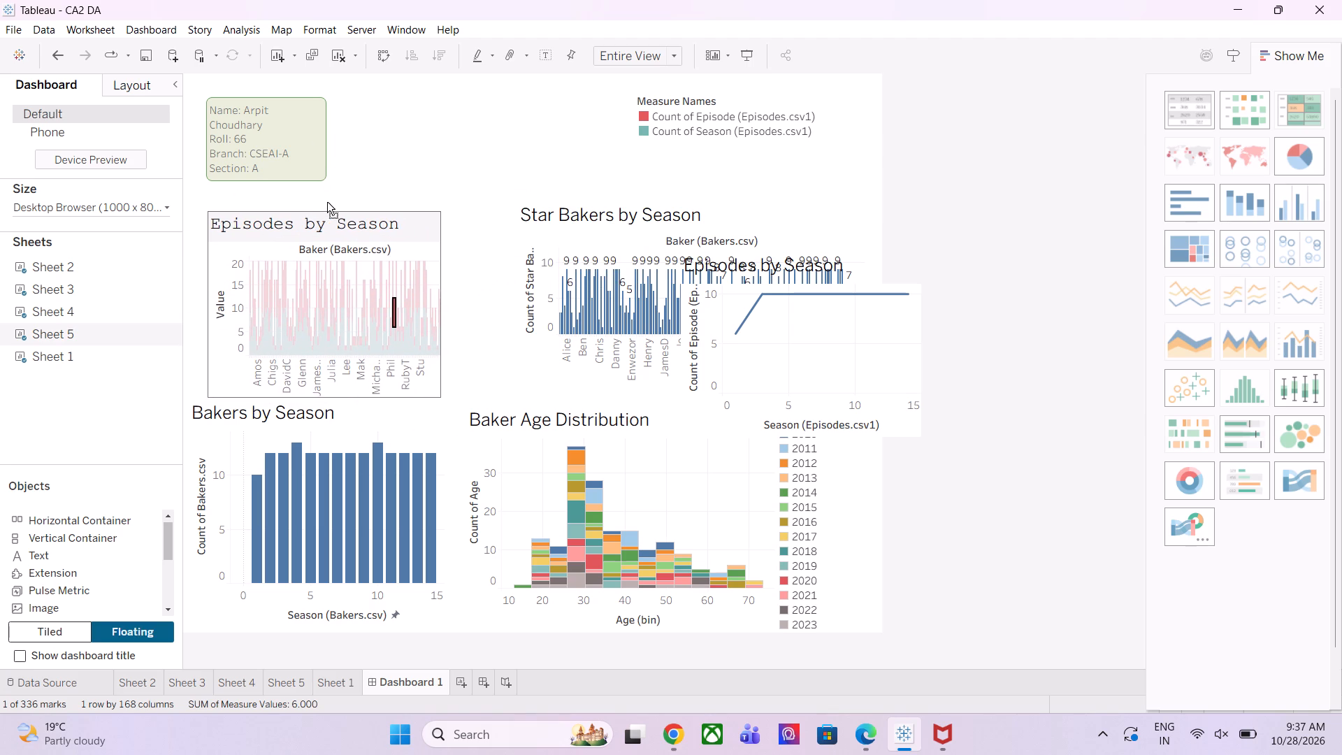
left_click_drag(327, 202, 328, 202)
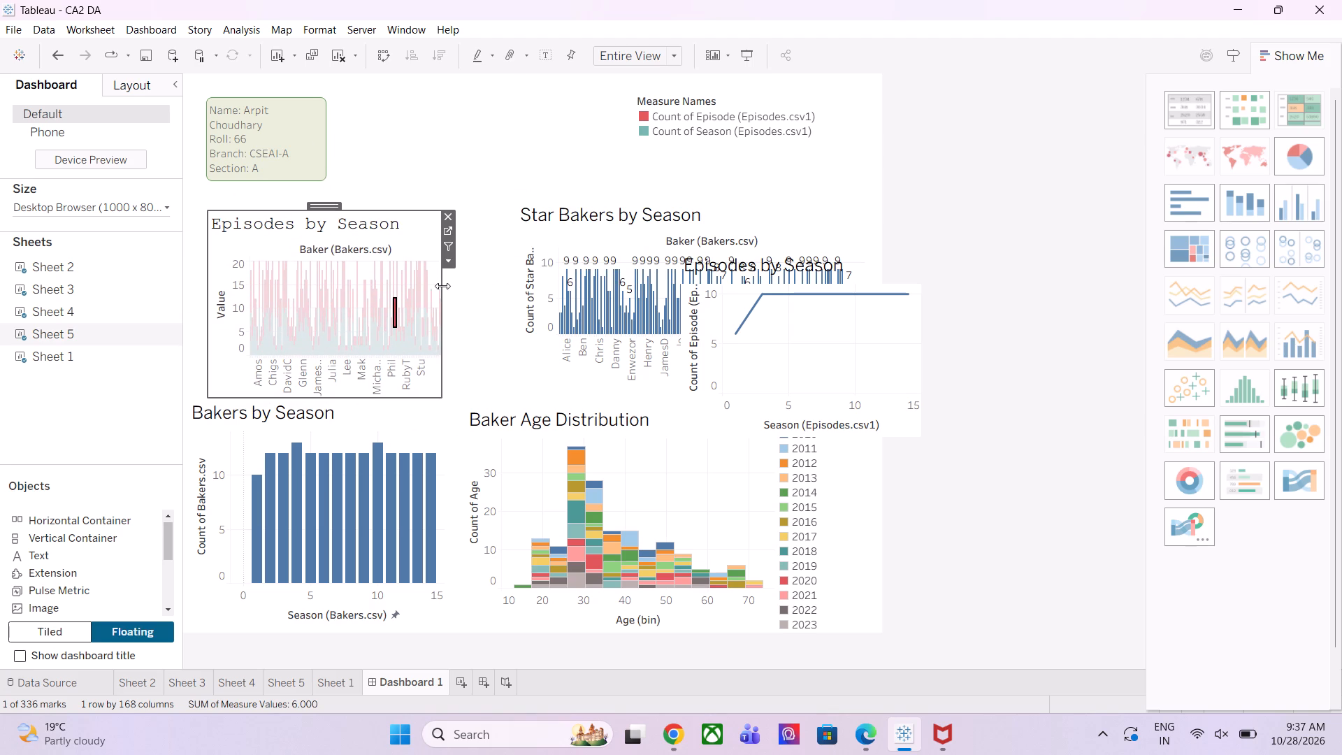
Widen the Episodes by Season bar chart on both sides, from the dashboard's left edge to the Star Bakers by Season chart.
left_click_drag(442, 286, 497, 282)
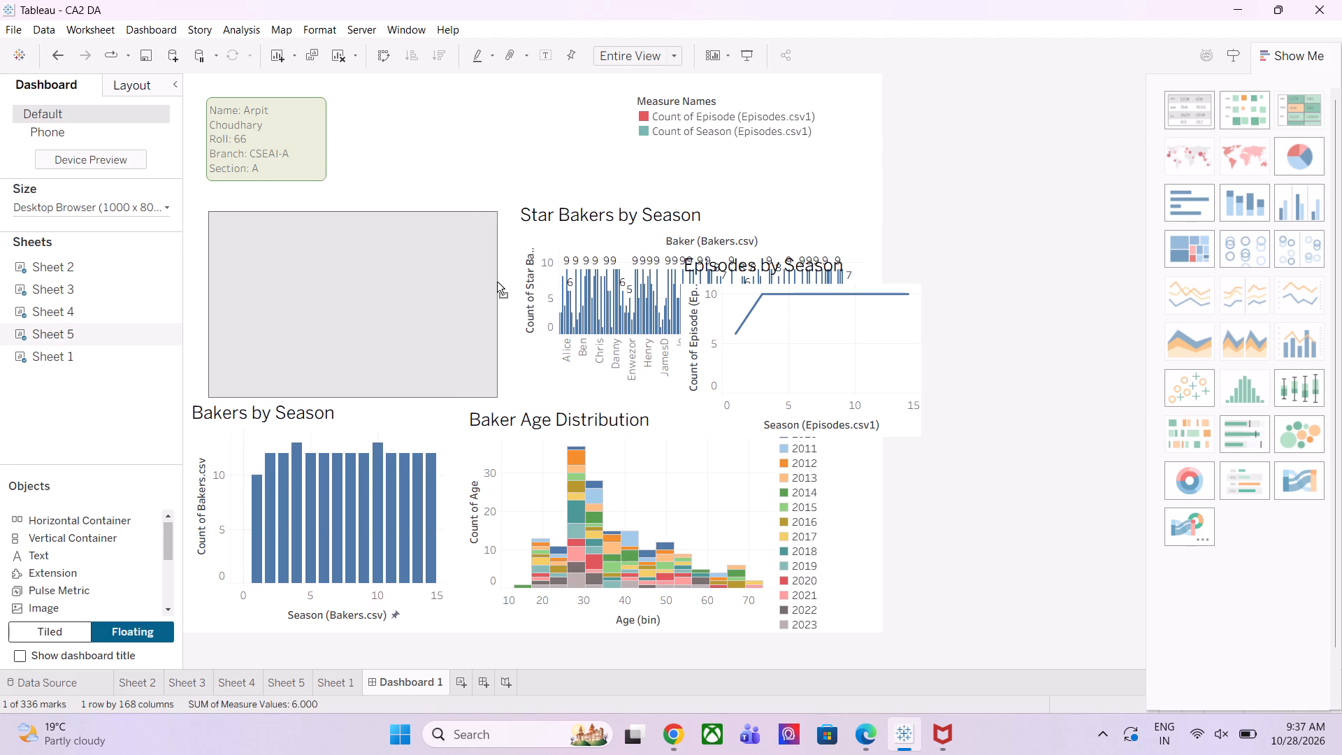
left_click_drag(497, 282, 514, 282)
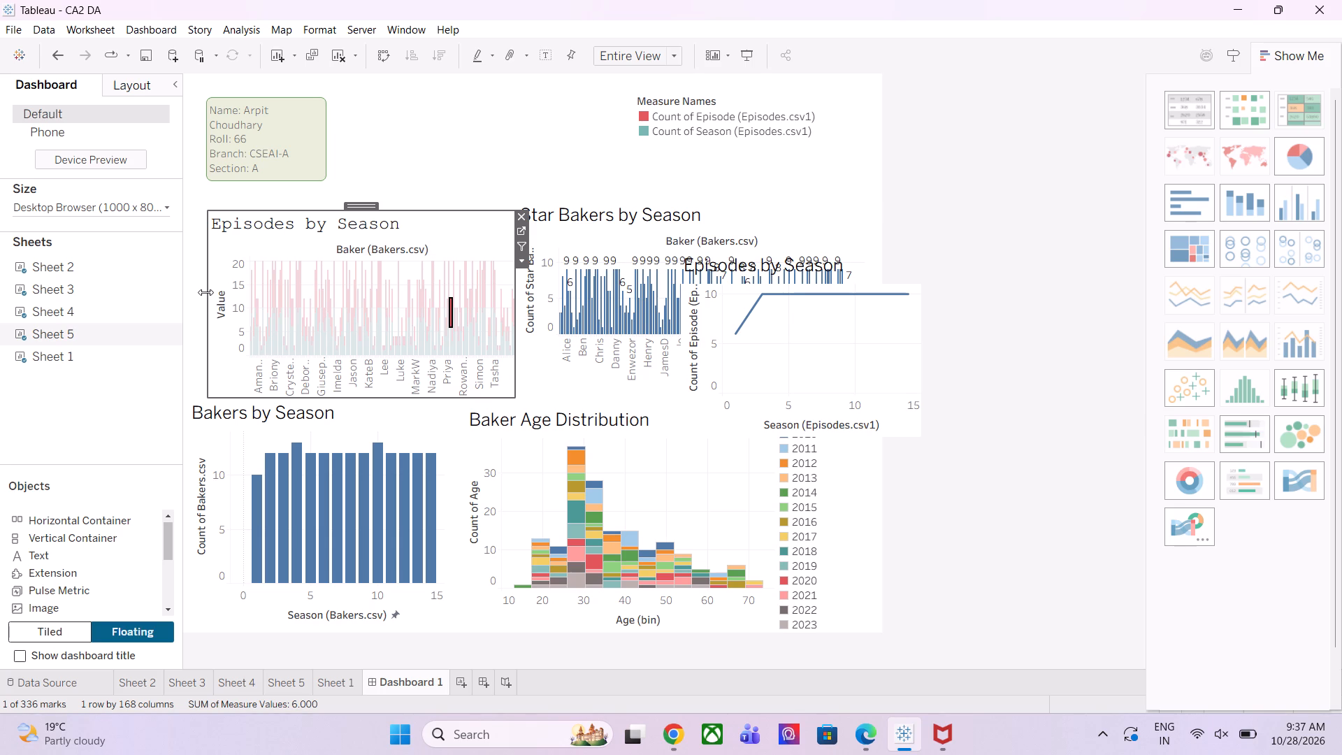
left_click_drag(205, 292, 192, 287)
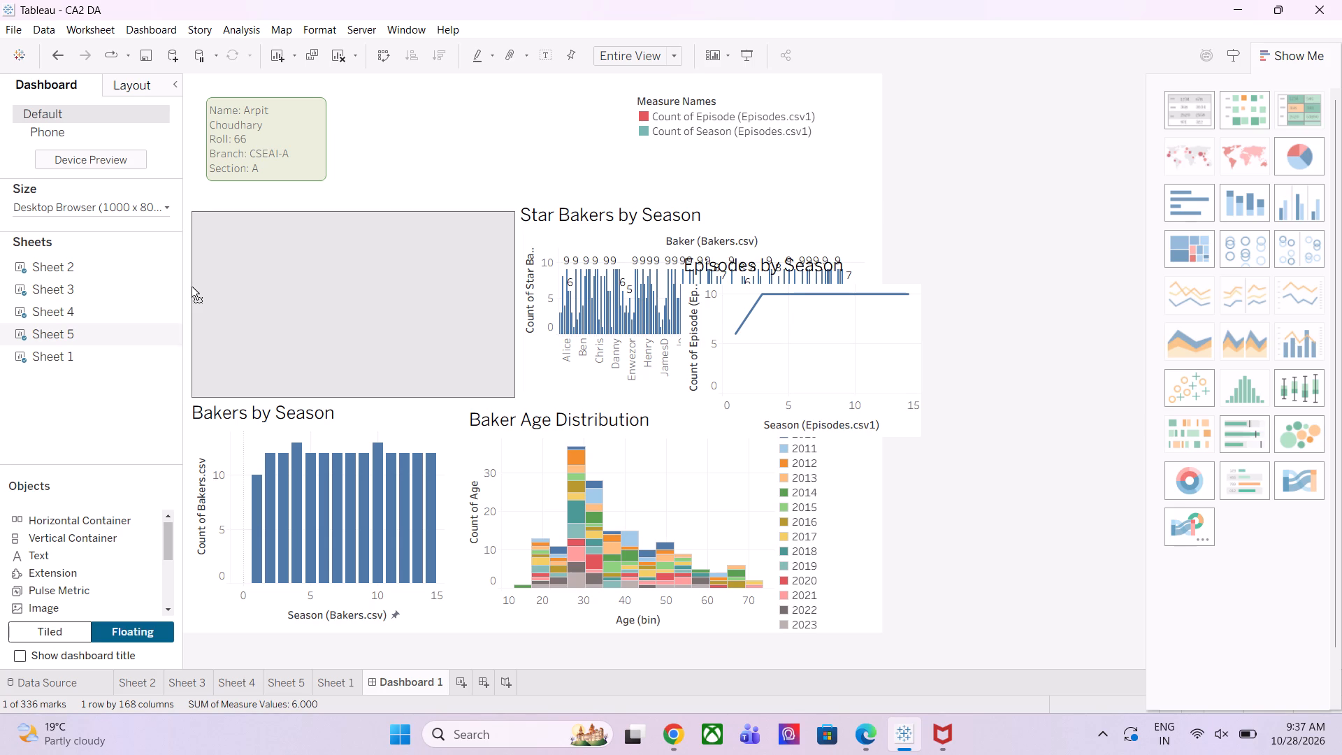
left_click_drag(192, 287, 187, 287)
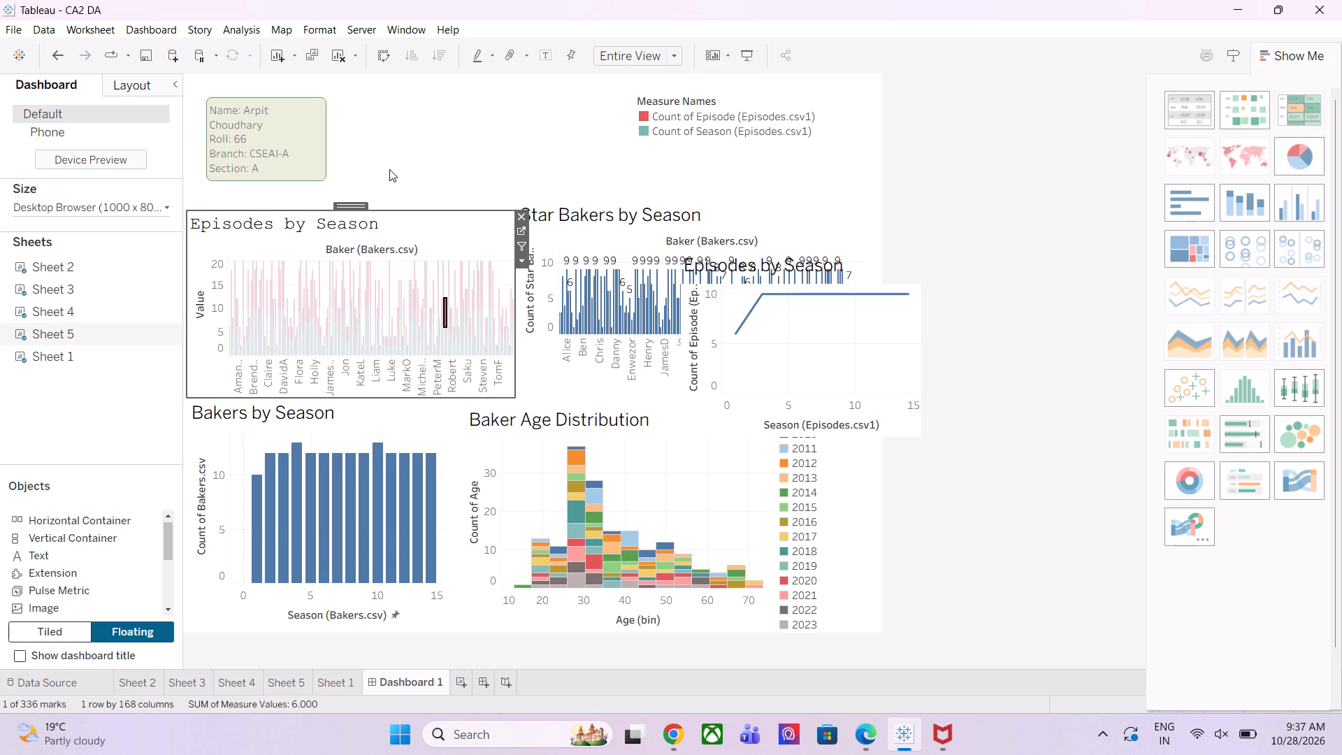
left_click(389, 169)
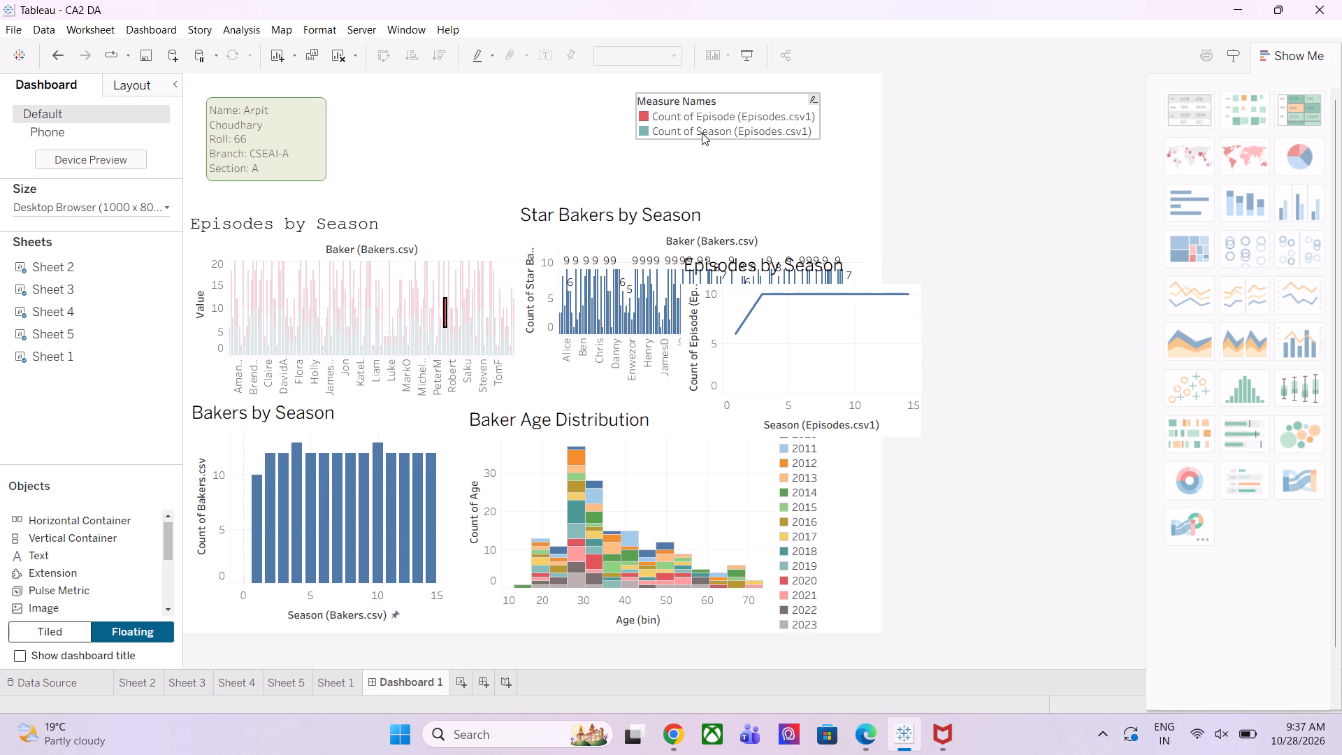
Move the Measure Names legend beside the student details block, just above the Episodes by Season bar chart, leaving no measure highlighted.
left_click(698, 114)
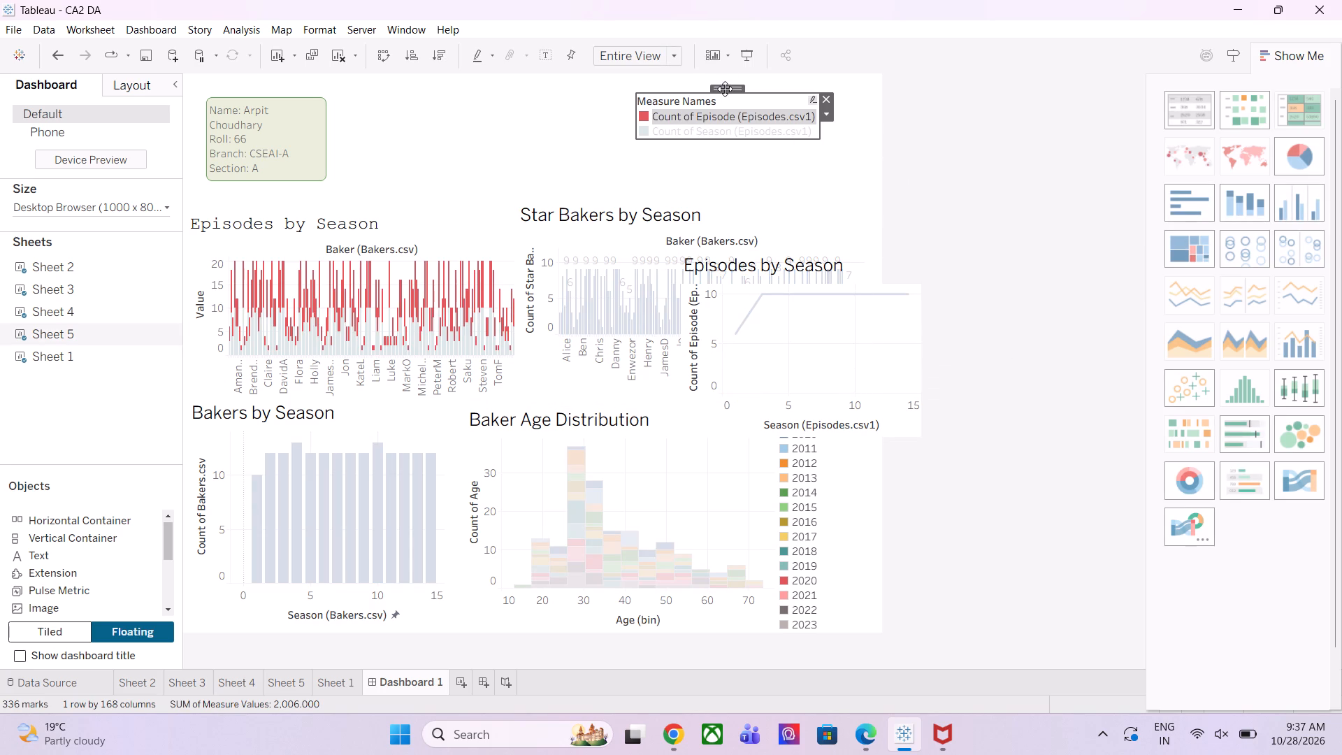
left_click_drag(725, 89, 424, 147)
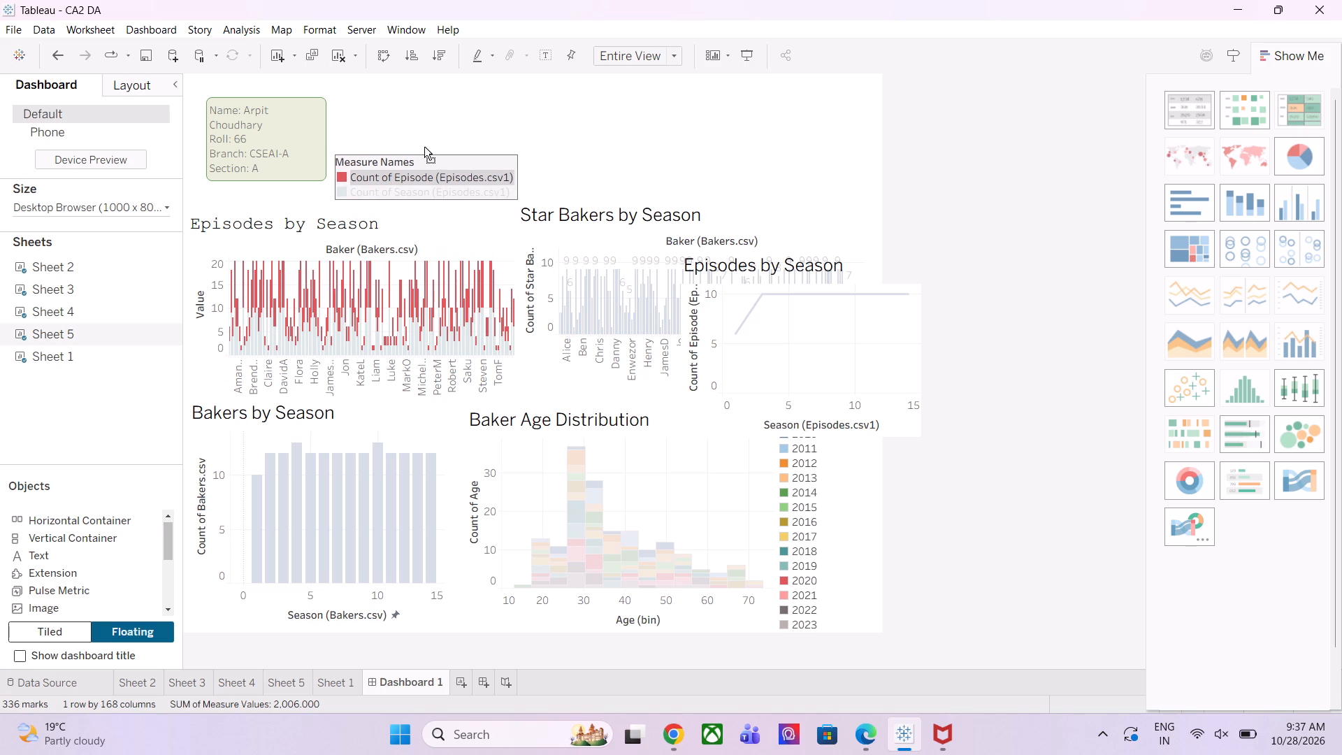
left_click_drag(424, 147, 424, 145)
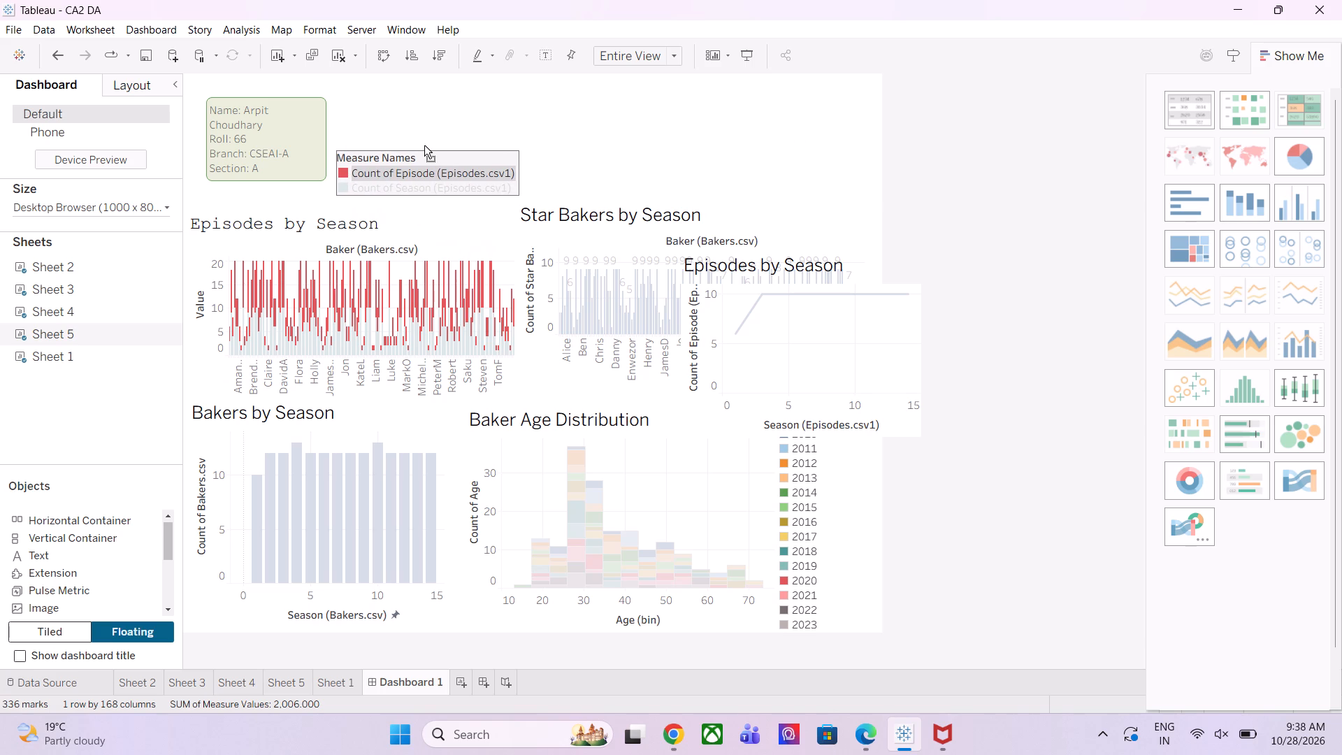
left_click_drag(424, 145, 424, 146)
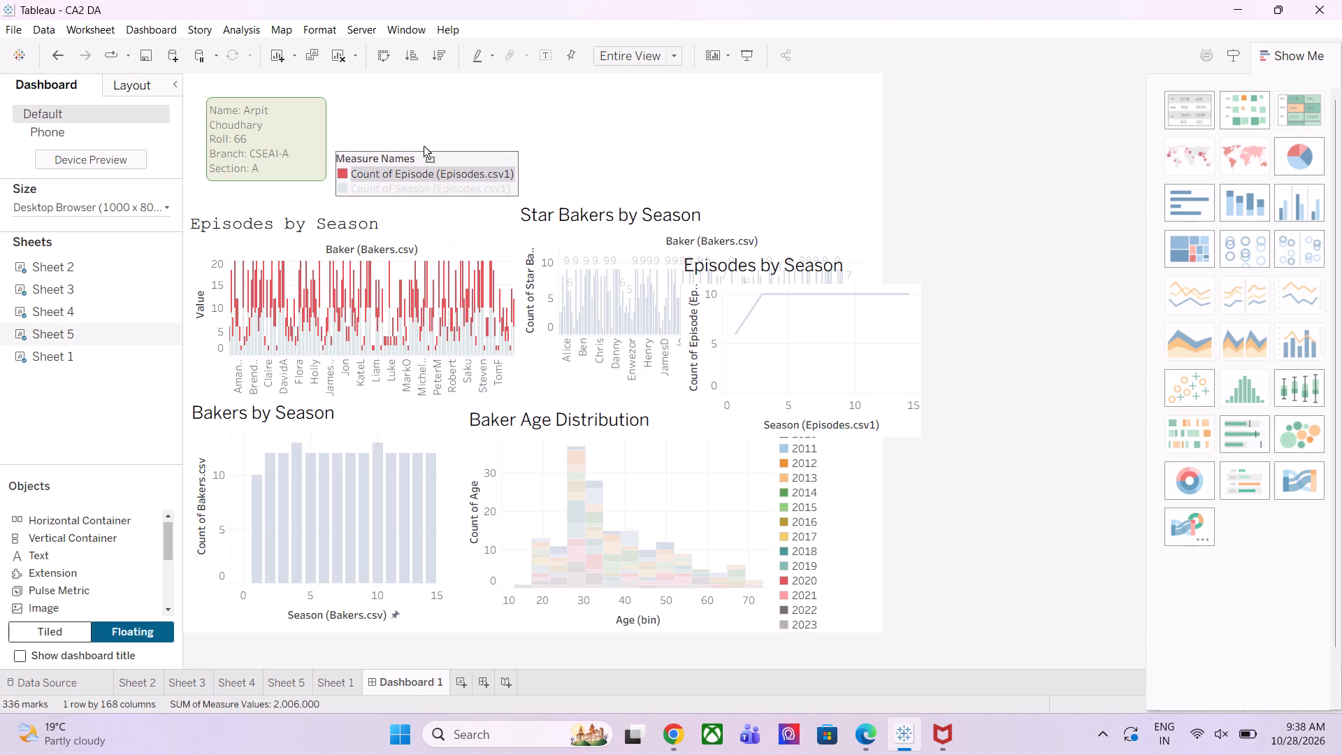
left_click_drag(424, 146, 422, 151)
left_click(387, 129)
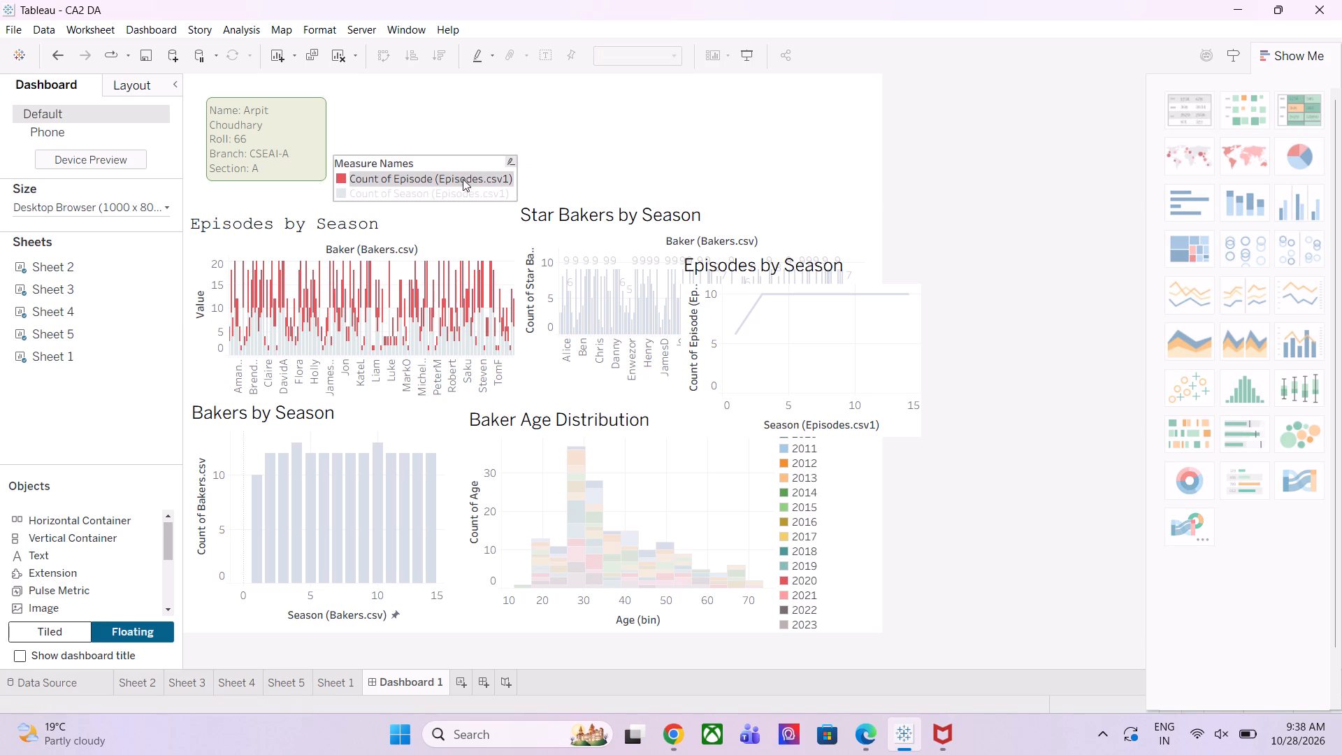
left_click(469, 162)
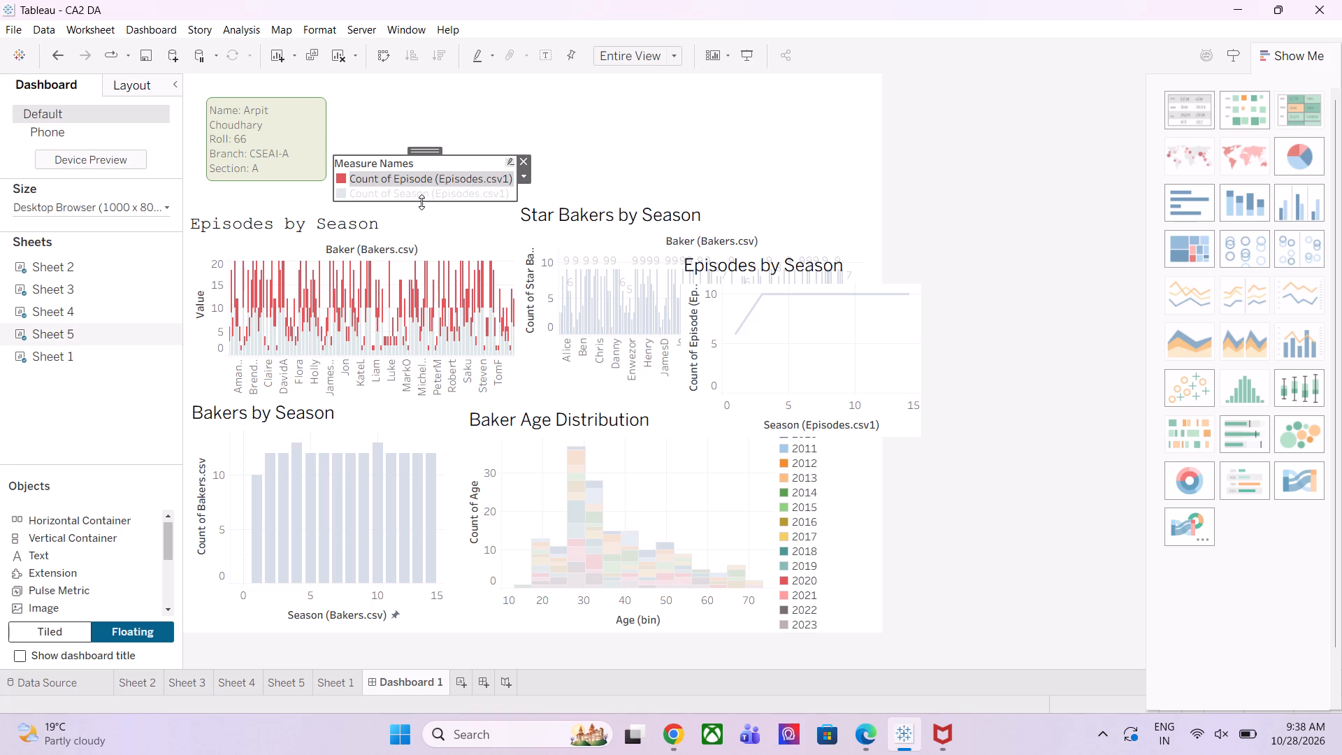
left_click(406, 197)
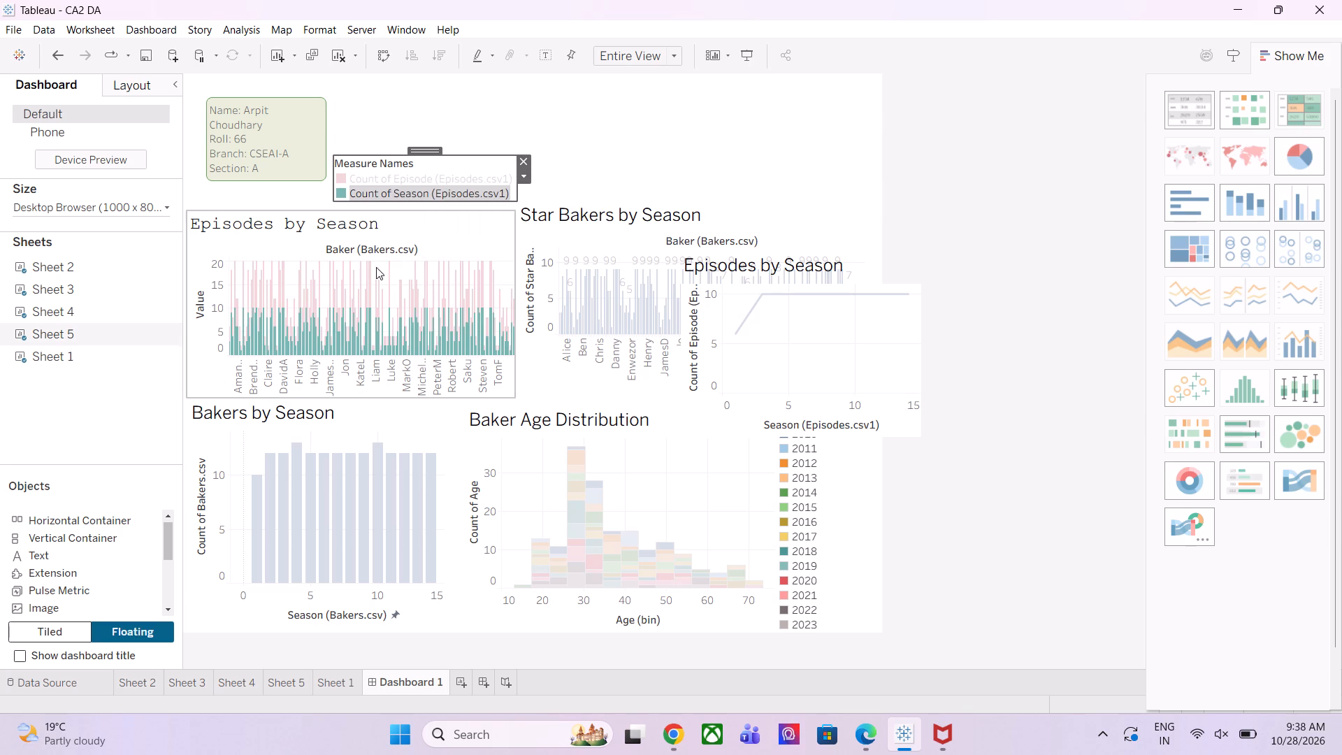
left_click(370, 268)
left_click(380, 268)
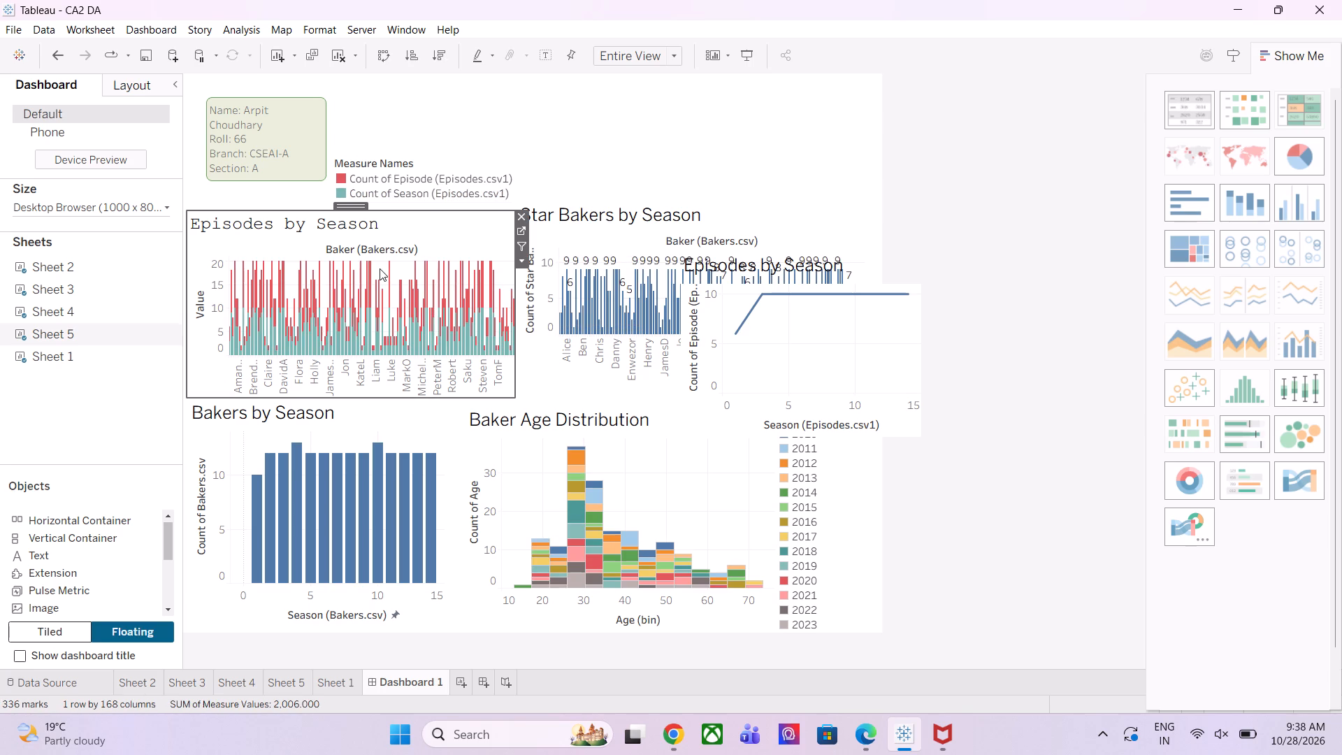
Move the Episodes by Season line chart to the top of the dashboard, above Star Bakers by Season.
left_click(638, 307)
left_click(790, 306)
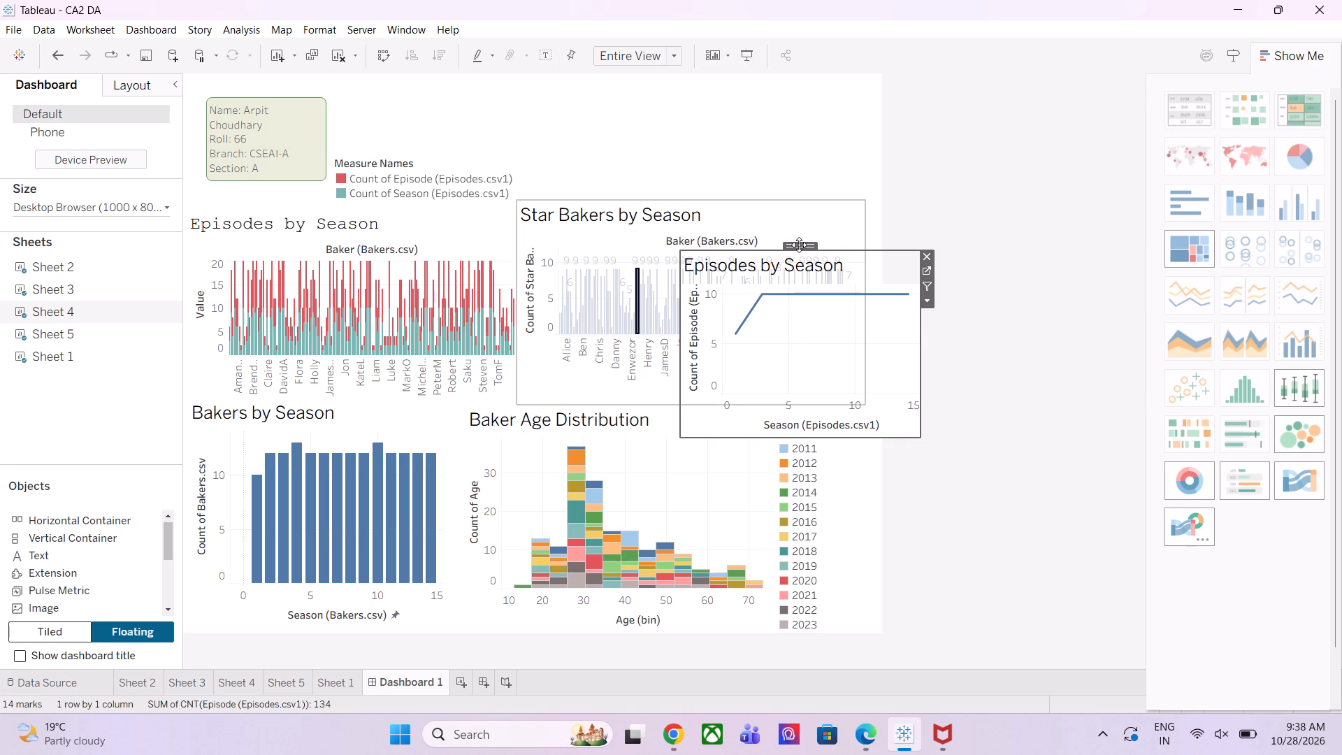
left_click_drag(799, 245, 679, 64)
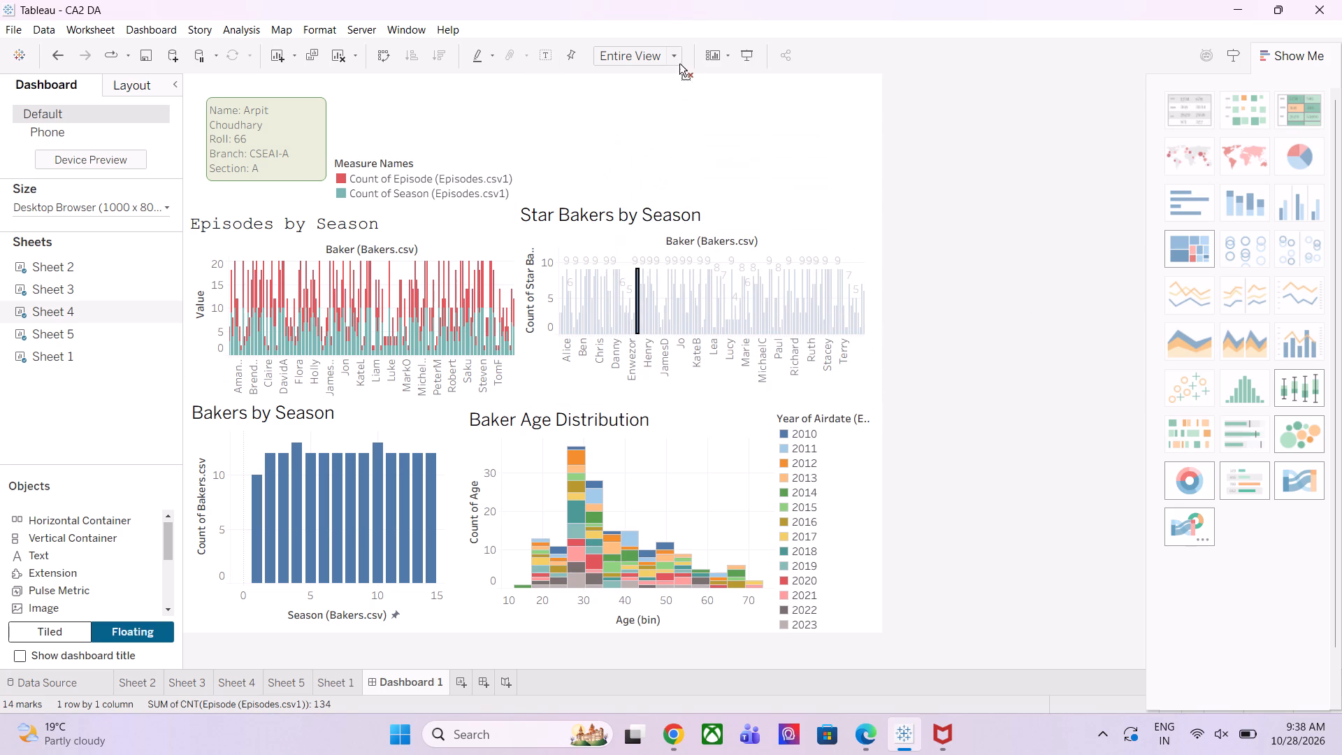
left_click_drag(679, 64, 653, 85)
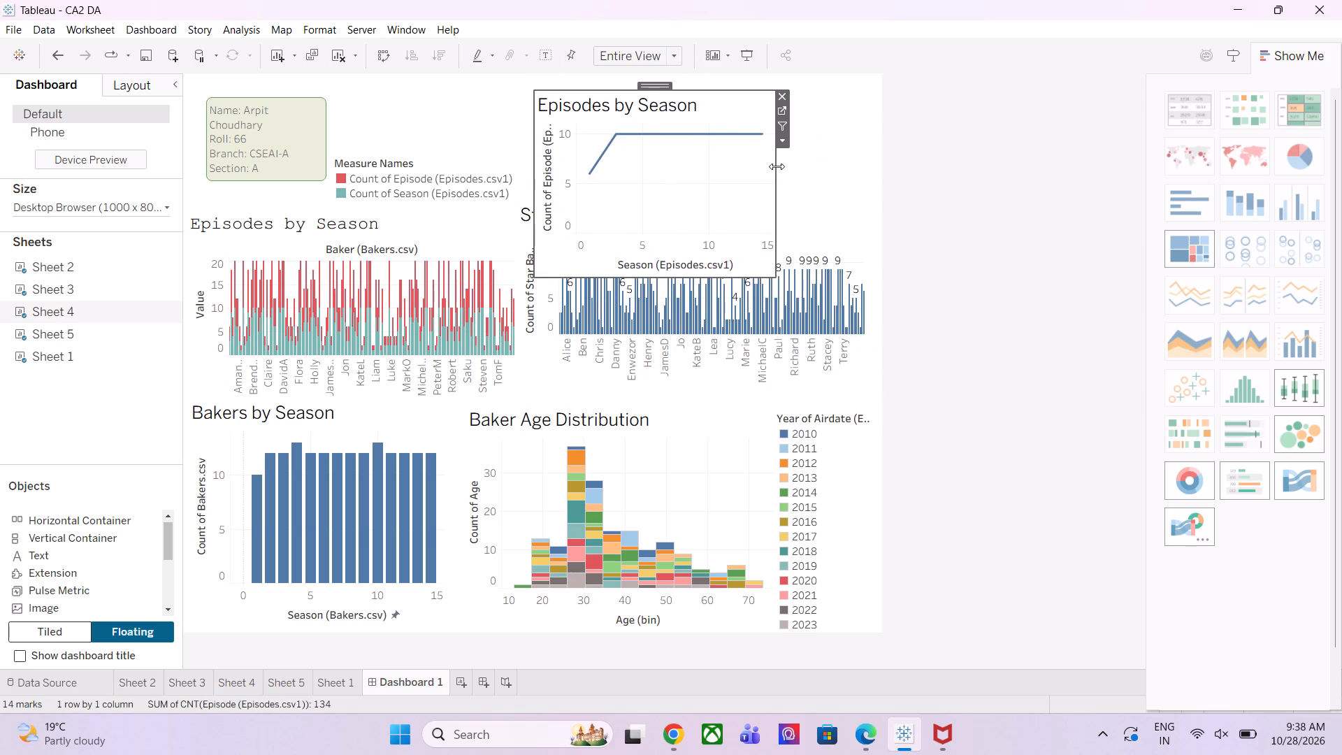
Widen the Episodes by Season line chart rightward and reduce its height so it fits above Star Bakers by Season.
left_click_drag(774, 166, 837, 137)
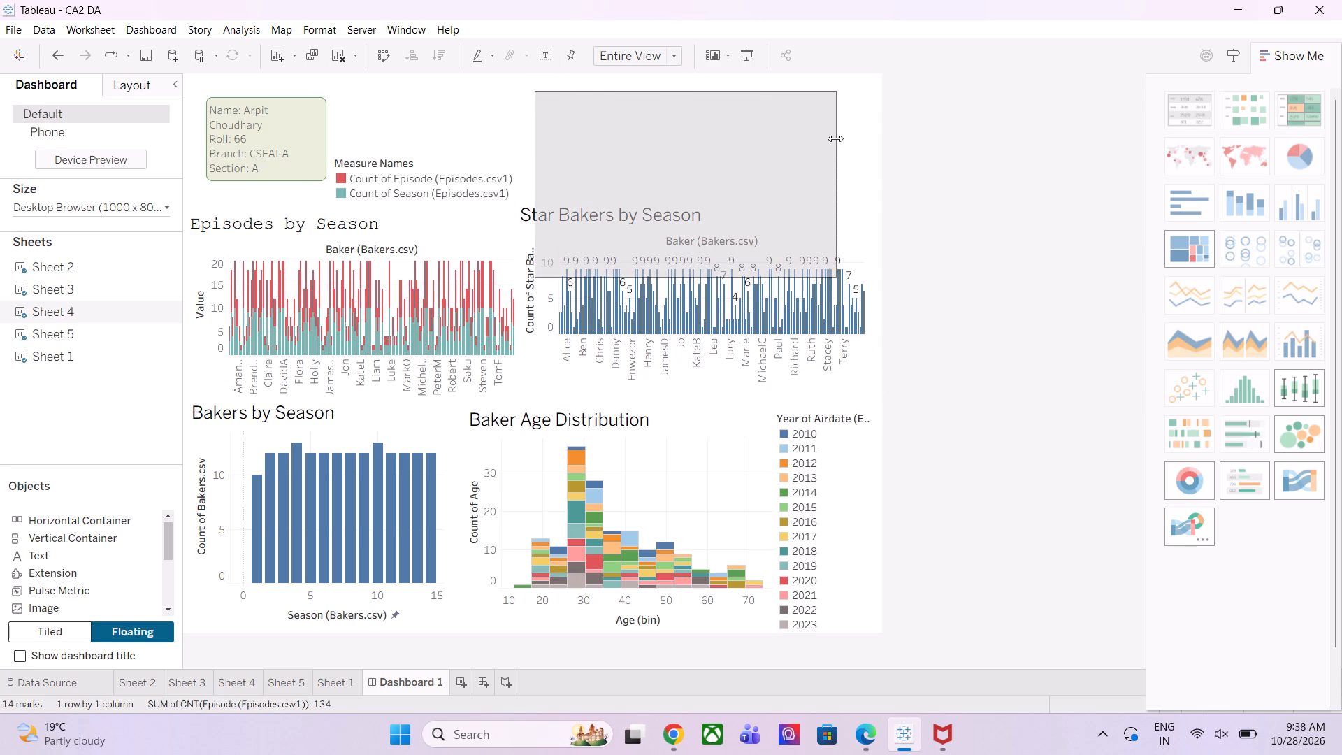
left_click_drag(681, 276, 672, 200)
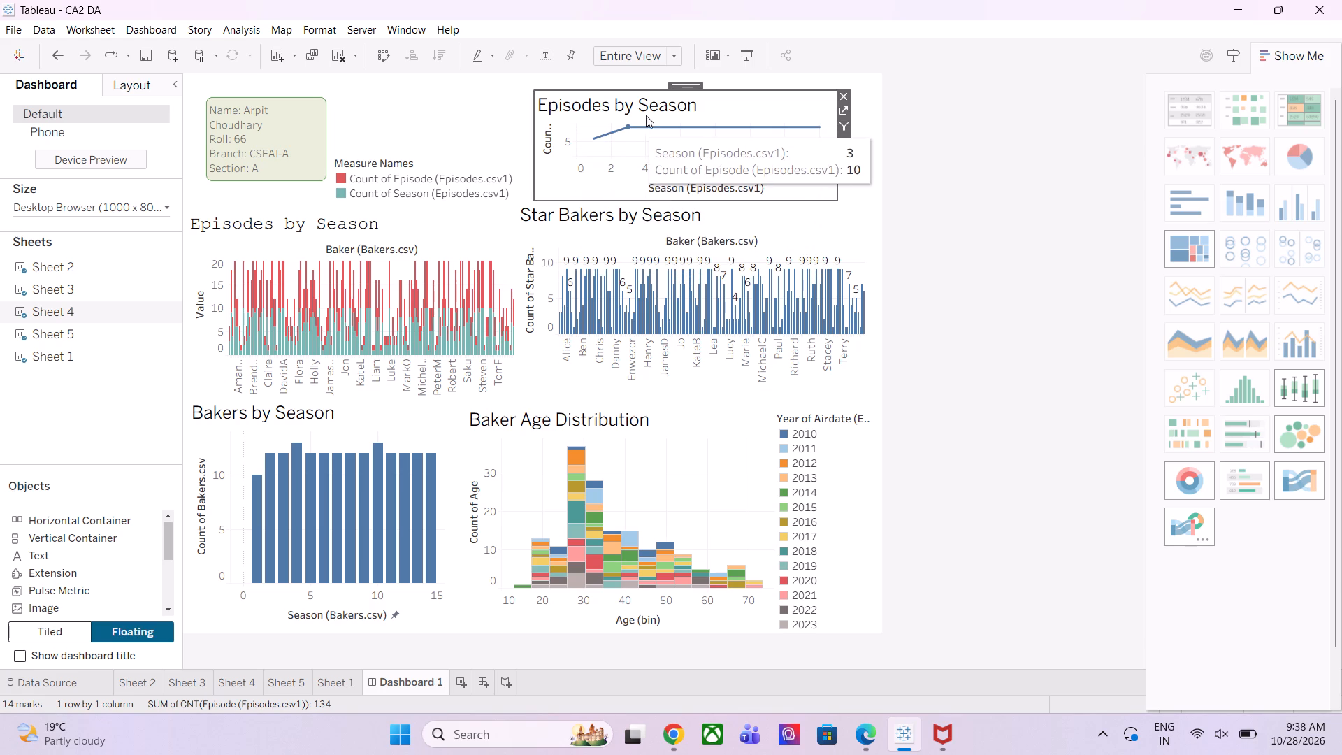
left_click(724, 91)
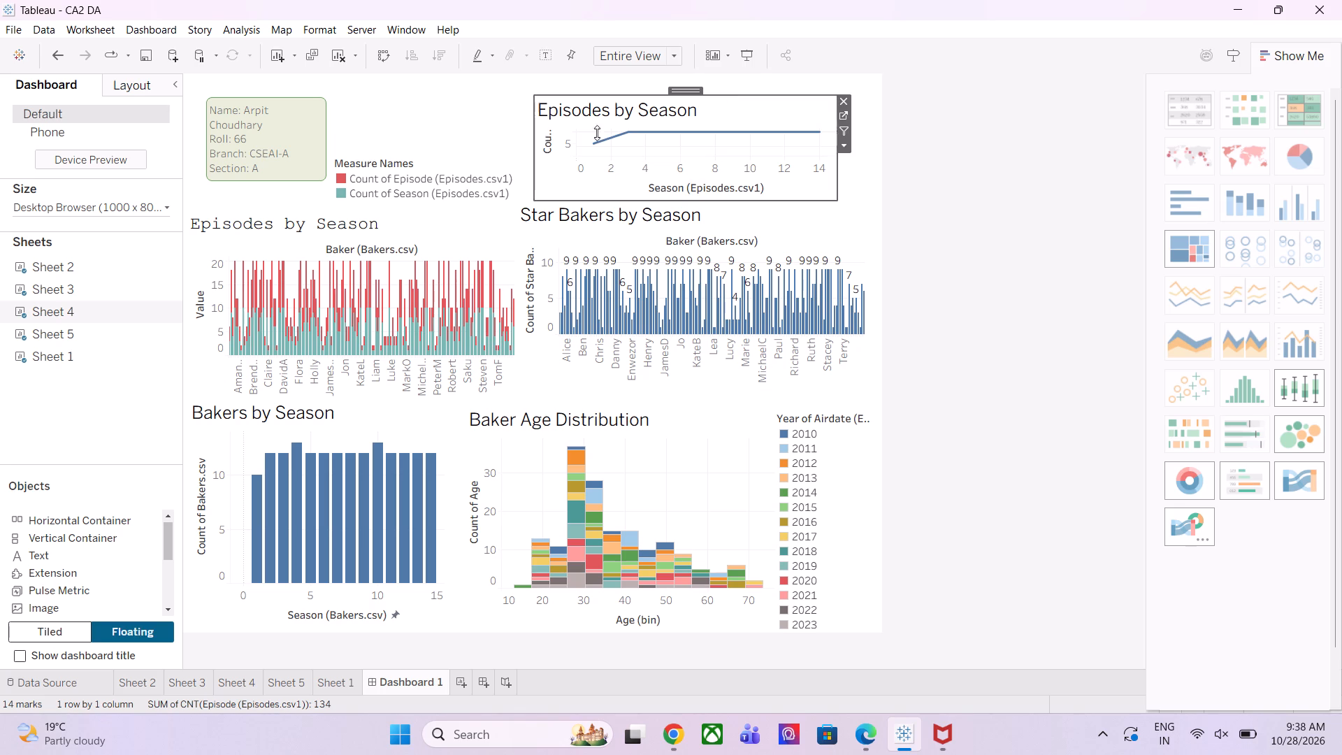
left_click(472, 107)
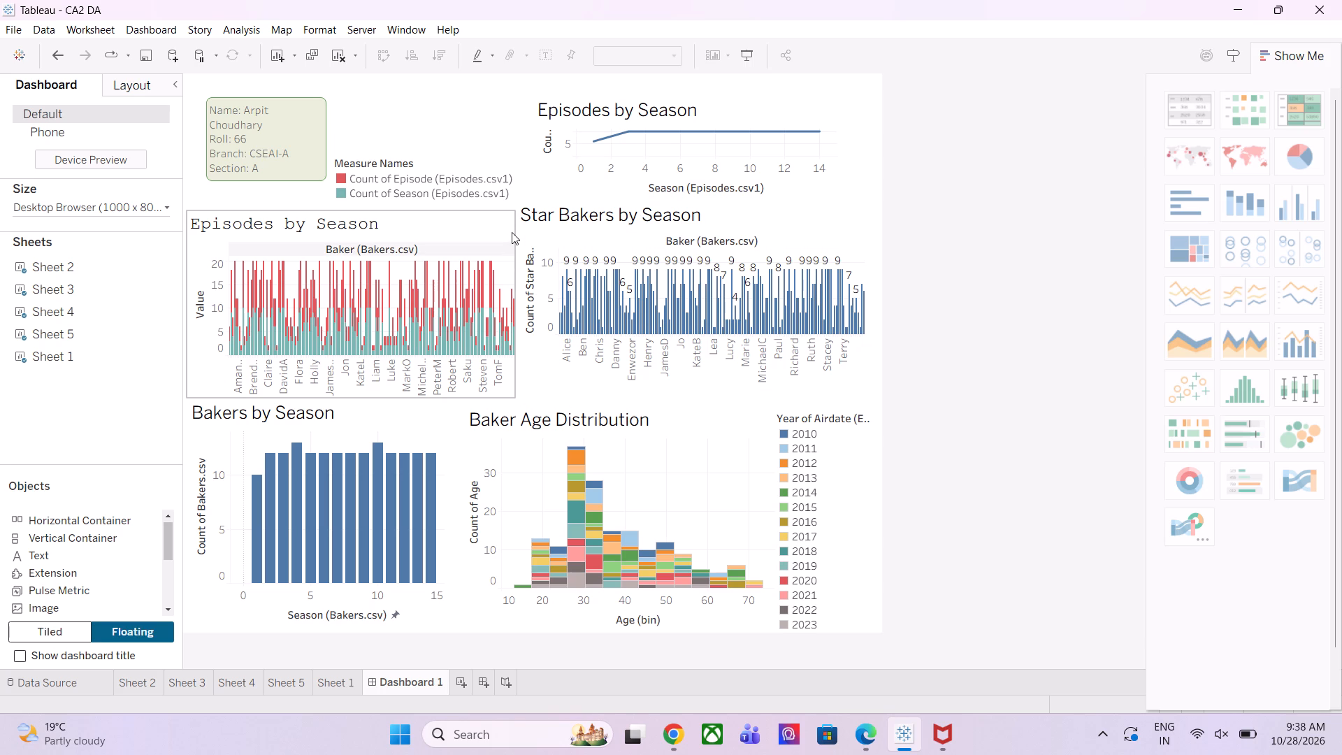
Trim the Star Bakers by Season chart's left edge and shift the chart slightly right, under the Episodes by Season line chart.
left_click(537, 243)
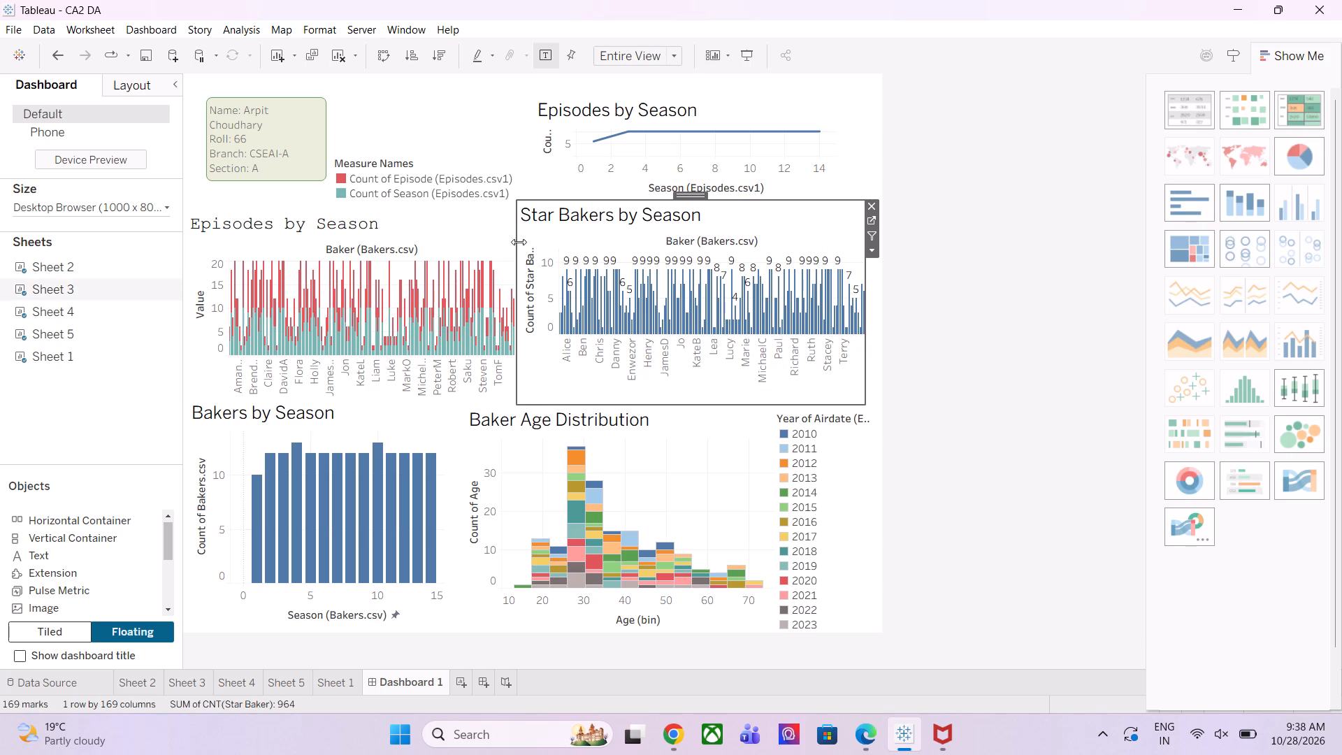
left_click_drag(517, 242, 524, 240)
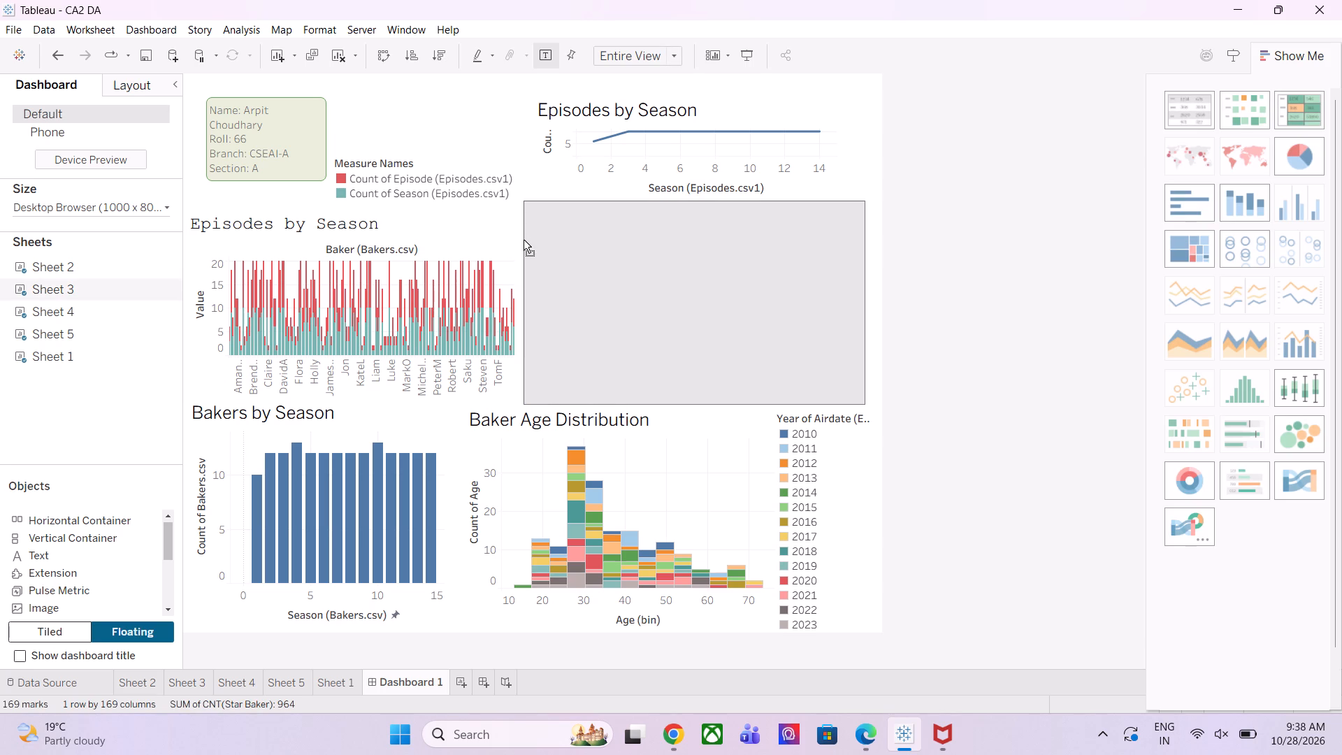
left_click_drag(524, 240, 525, 239)
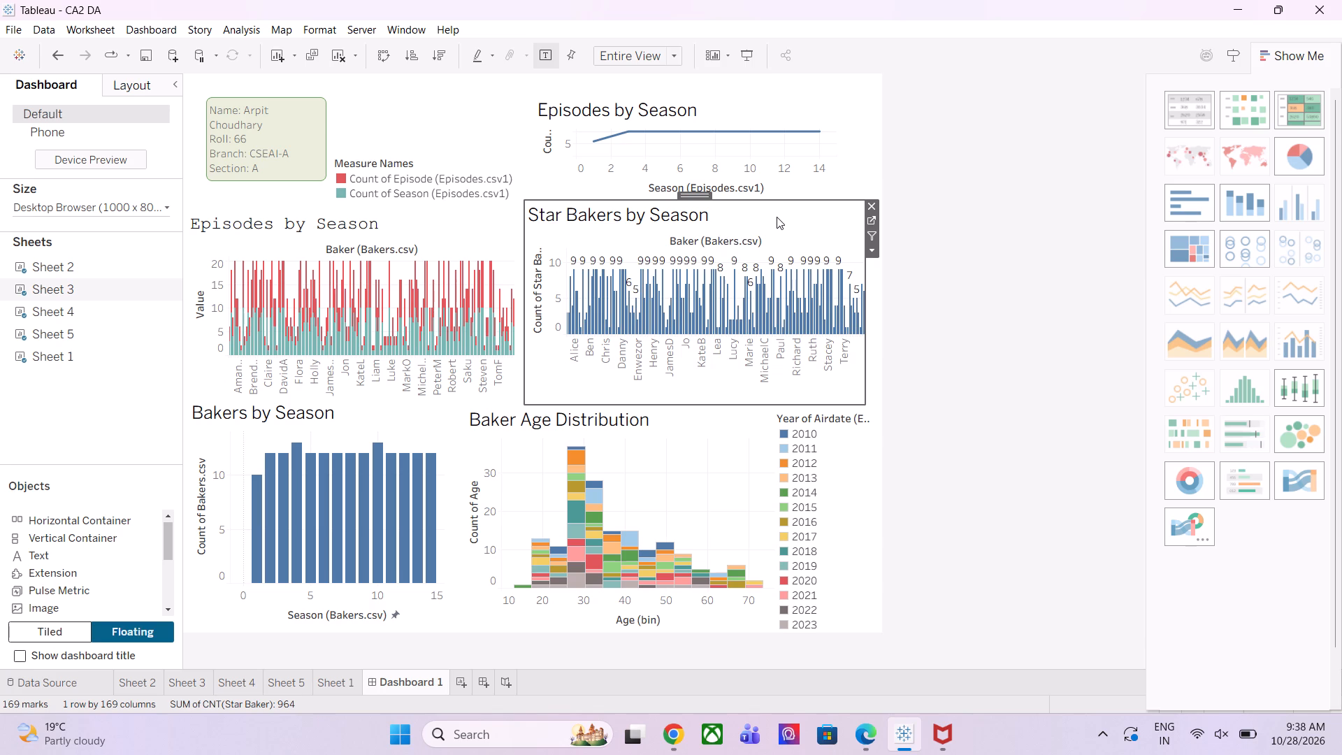
left_click_drag(777, 217, 800, 217)
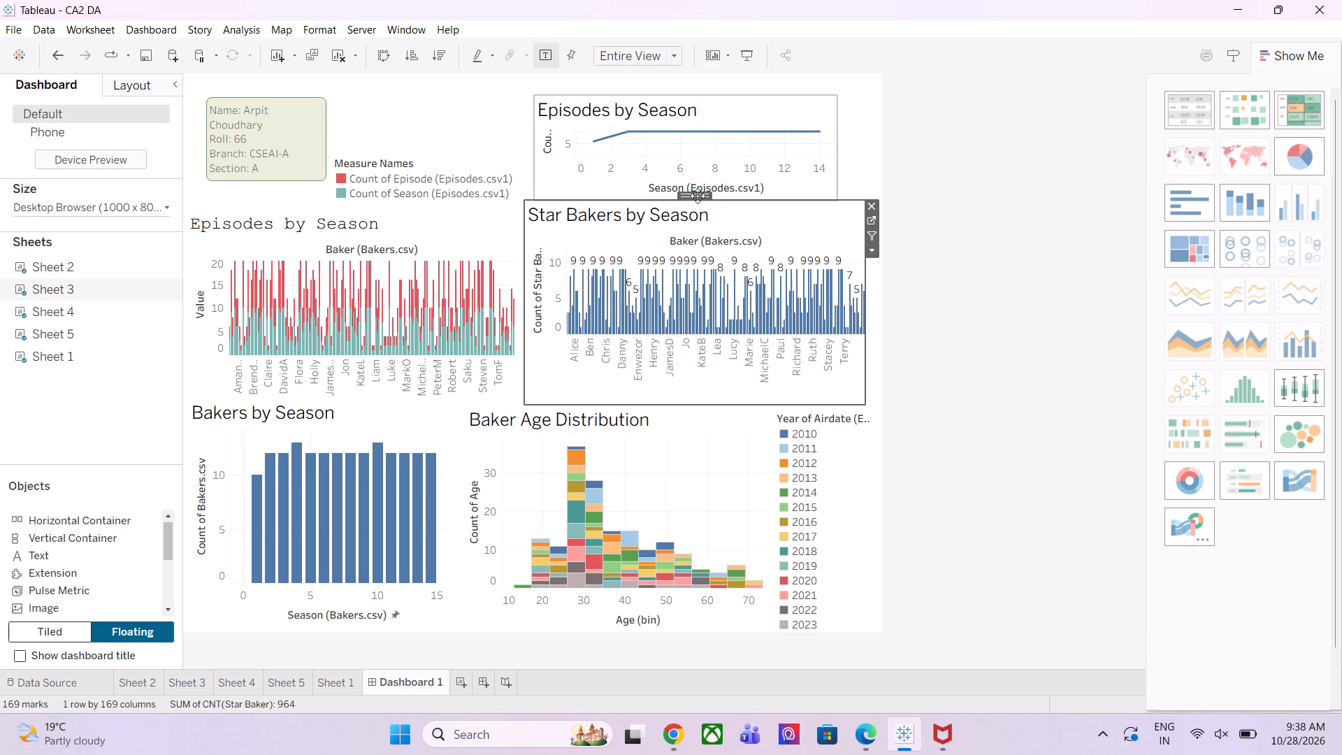
left_click(698, 196)
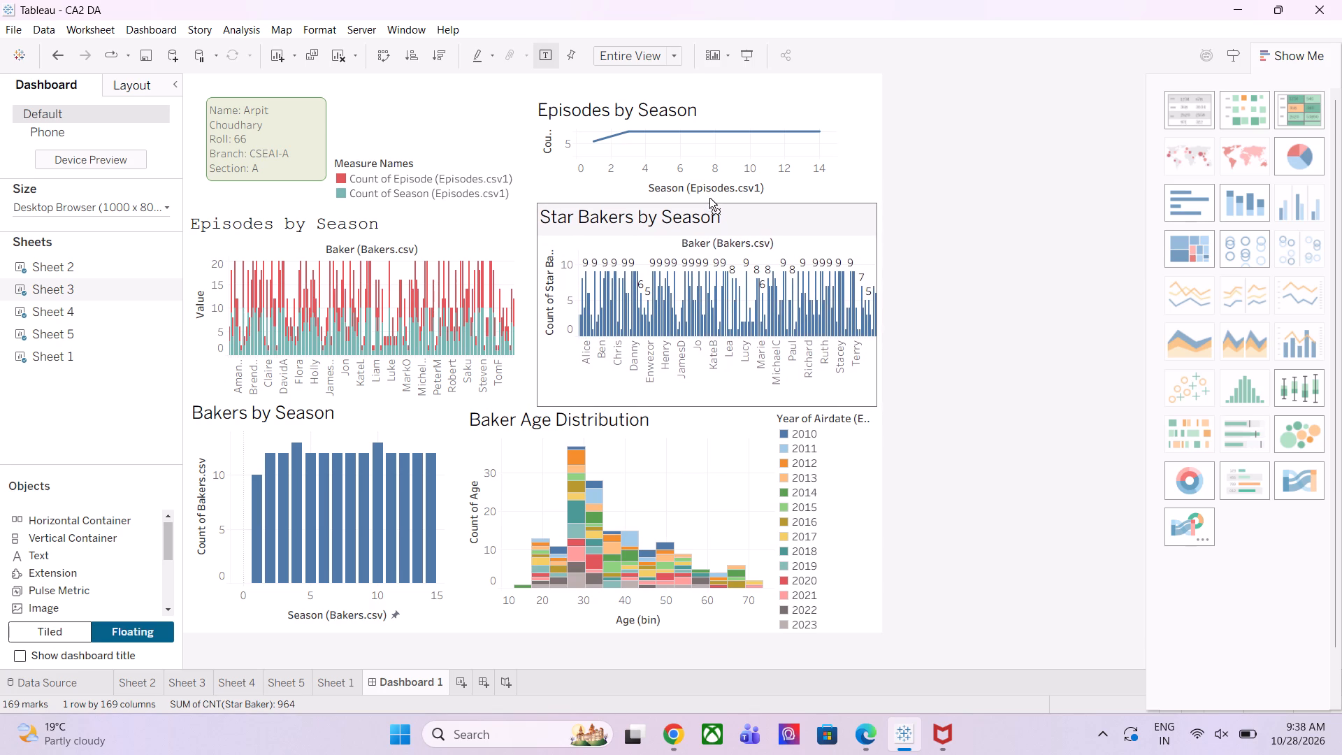
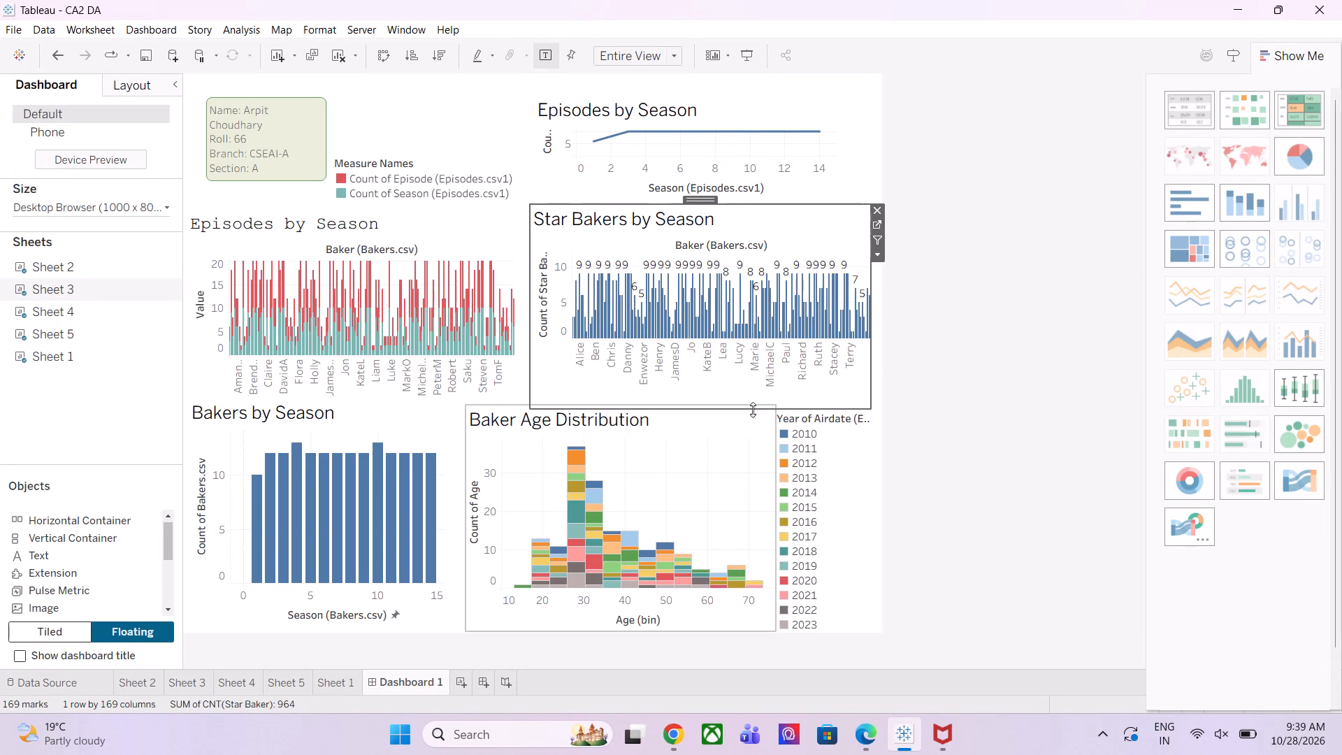
Reduce the Star Bakers by Season chart's height to about 251 by raising its bottom edge, clear of Baker Age Distribution.
left_click_drag(634, 411, 634, 398)
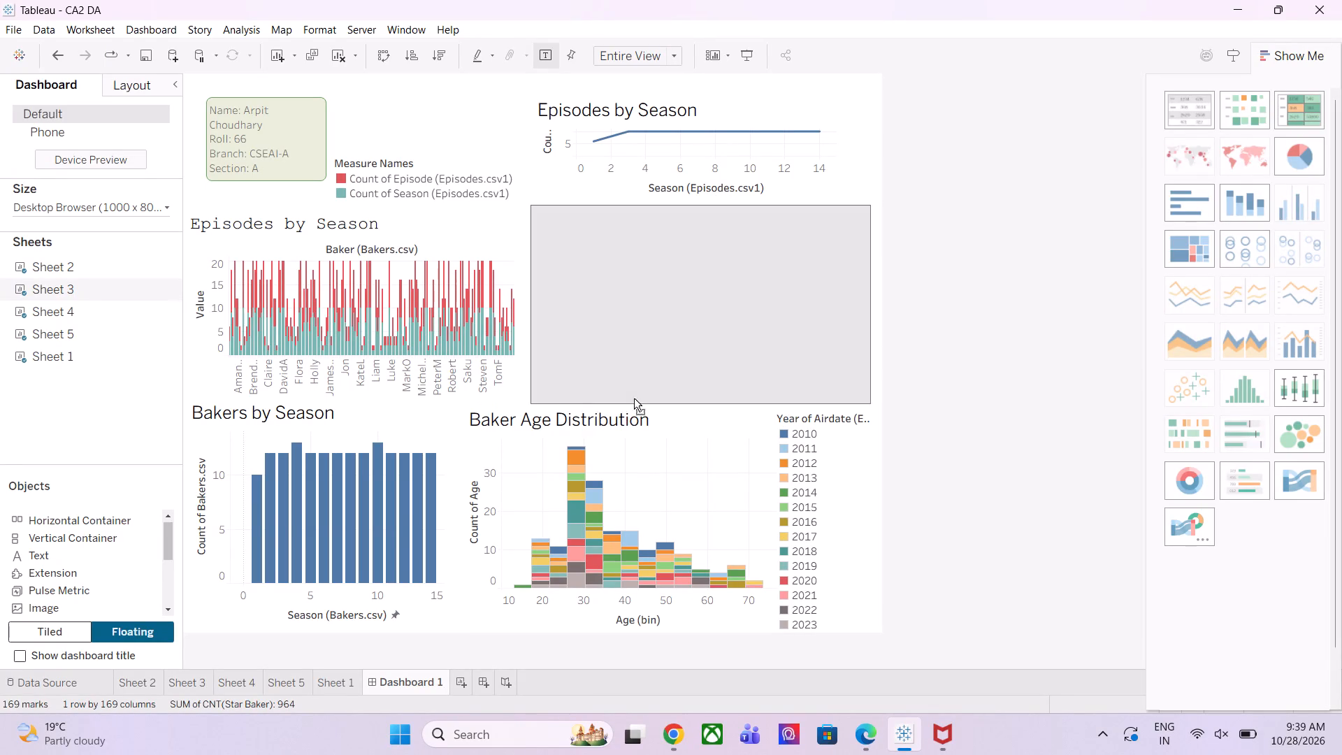
left_click_drag(634, 398, 634, 380)
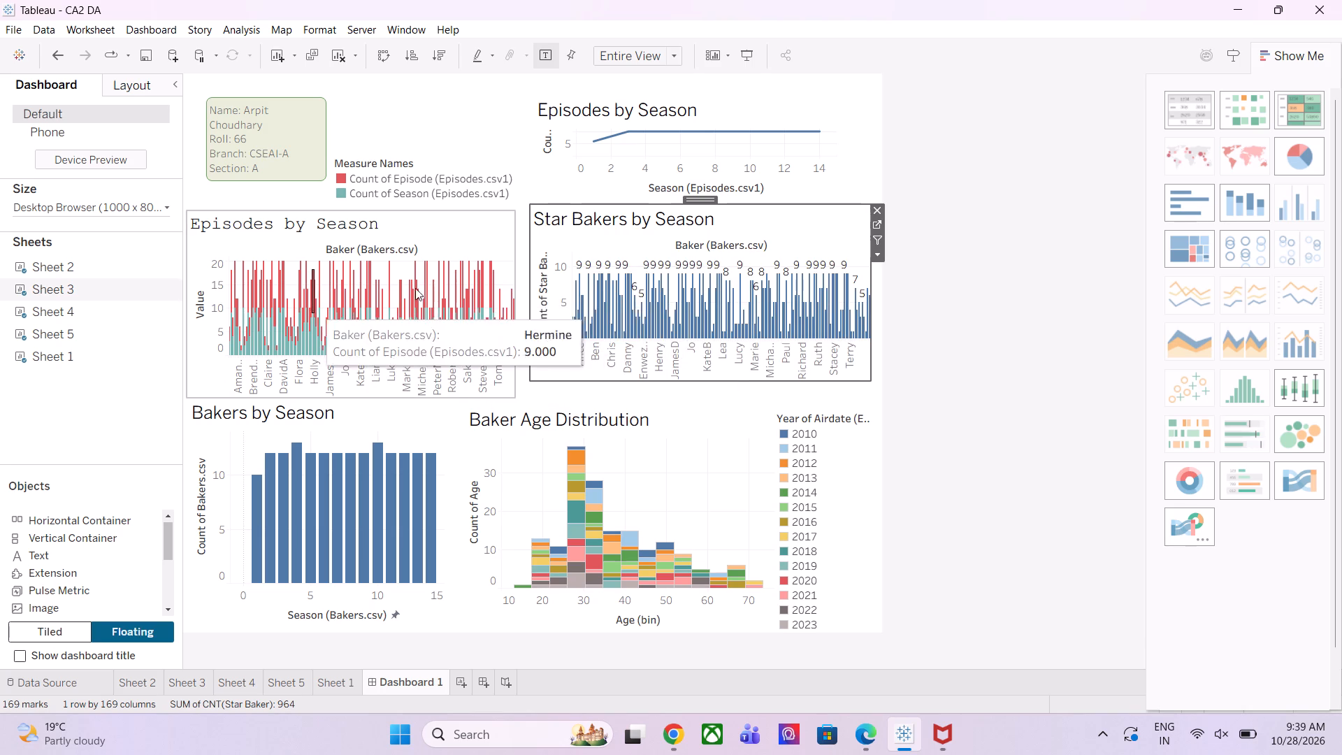
Give the Star Bakers by Season chart a solid green border in the second-thinnest line weight.
left_click(128, 87)
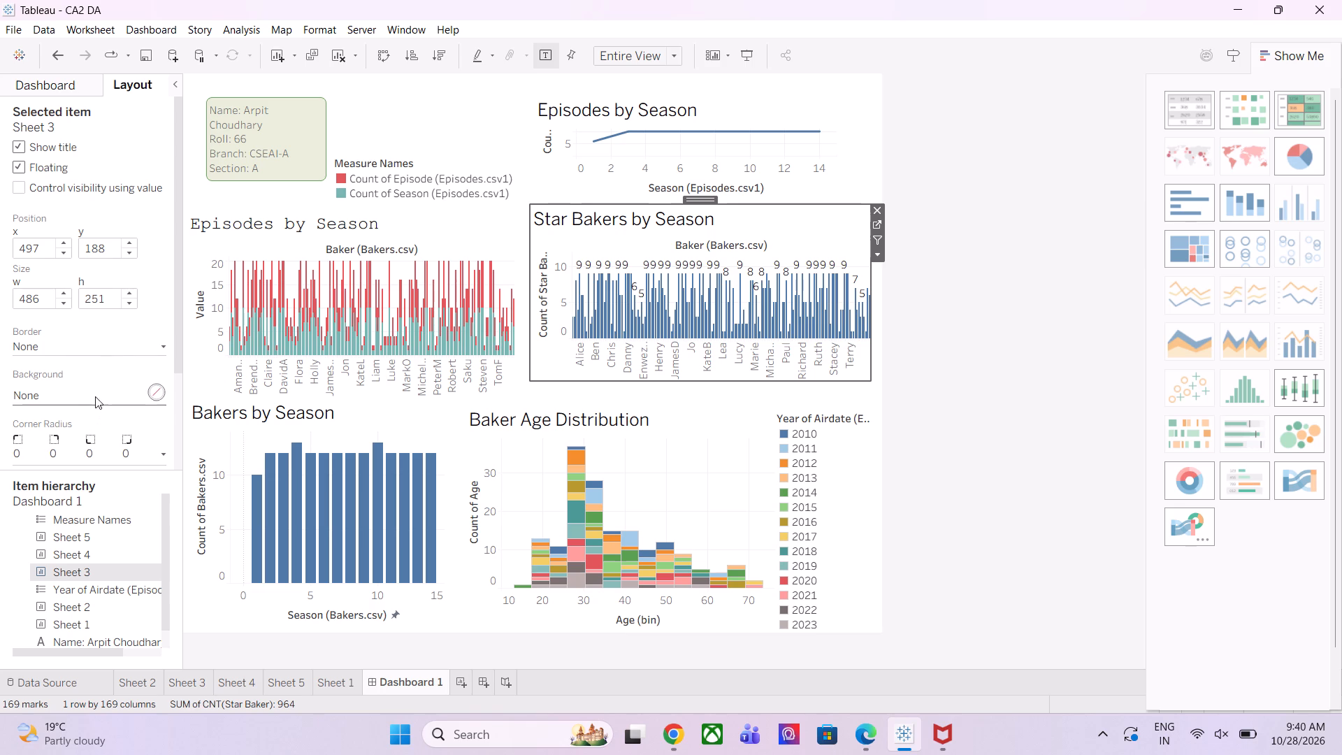
left_click(127, 345)
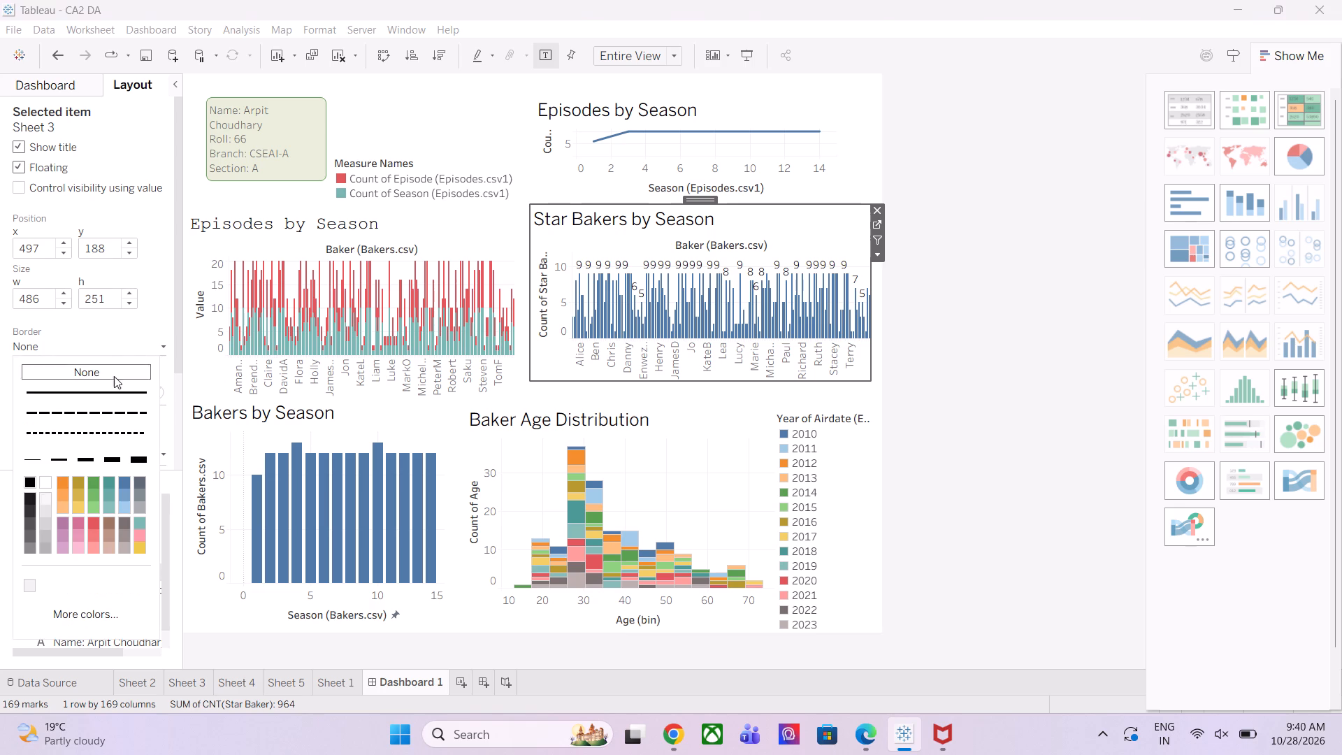
left_click(92, 480)
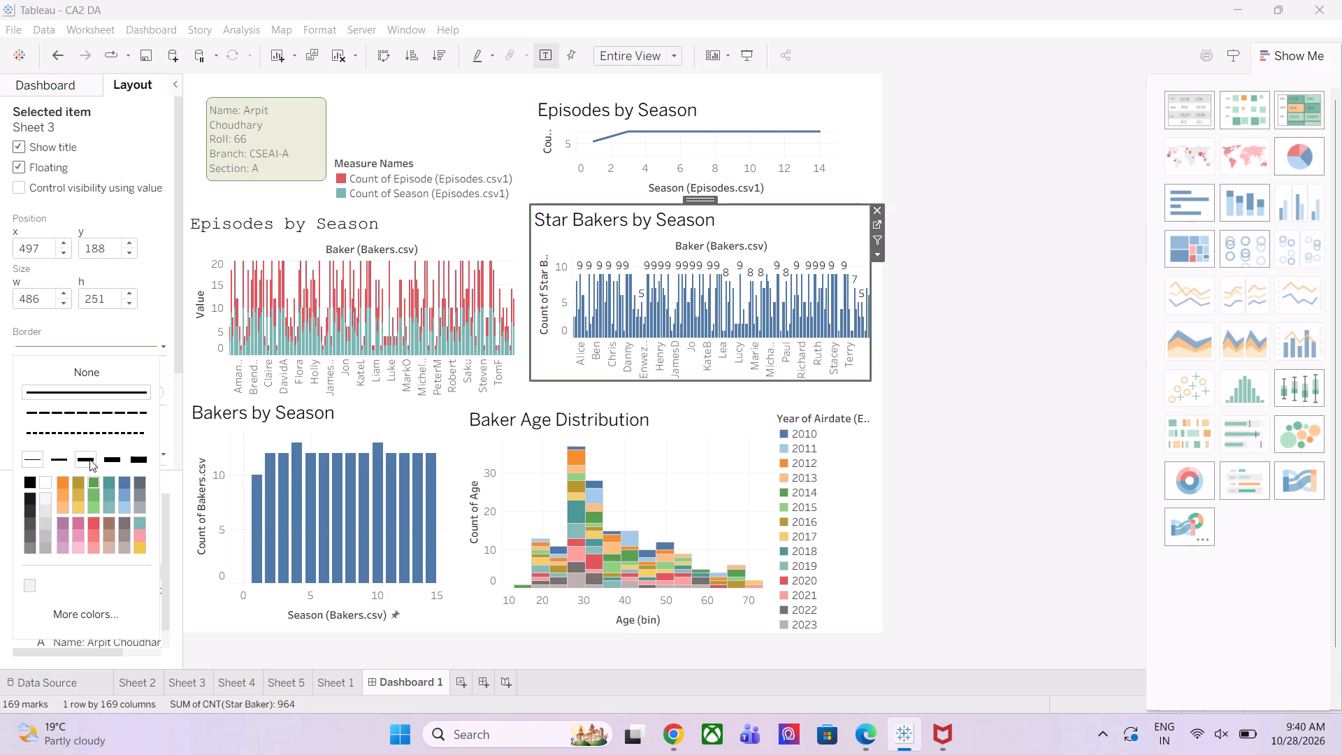
left_click(52, 459)
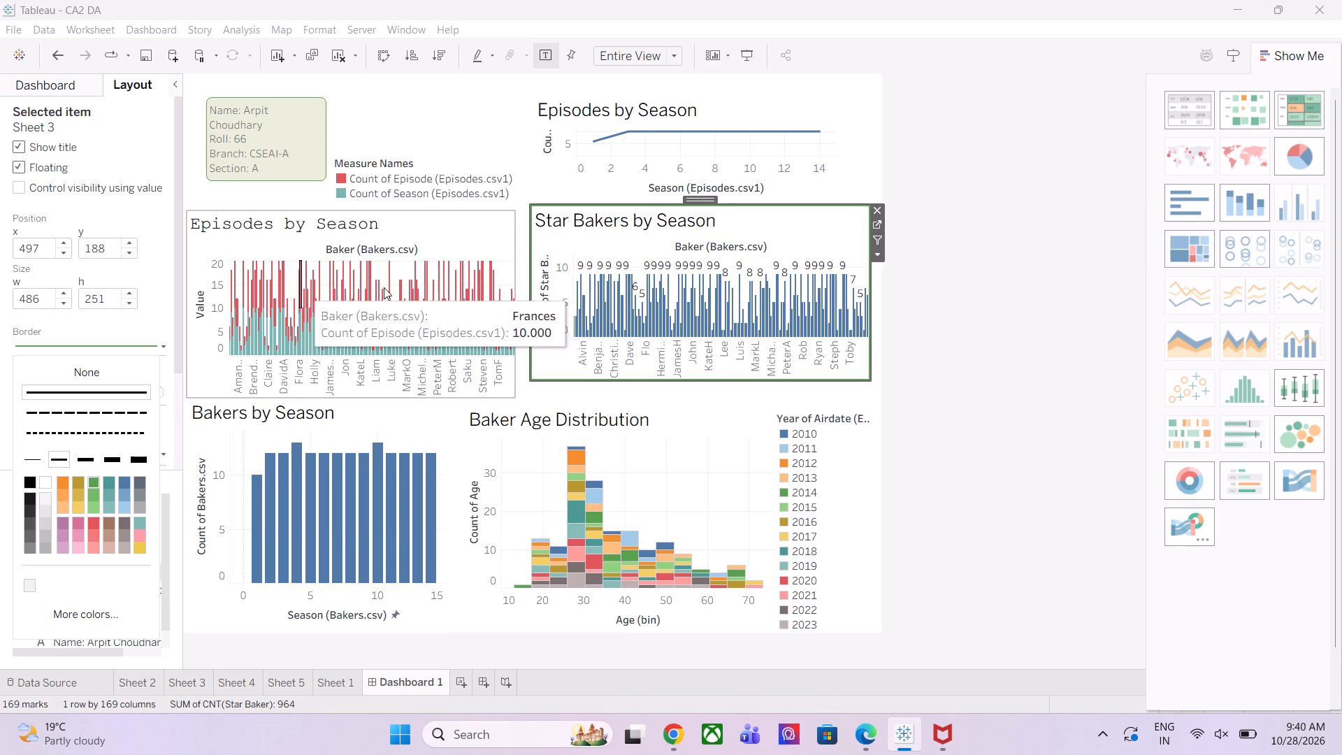
left_click(135, 341)
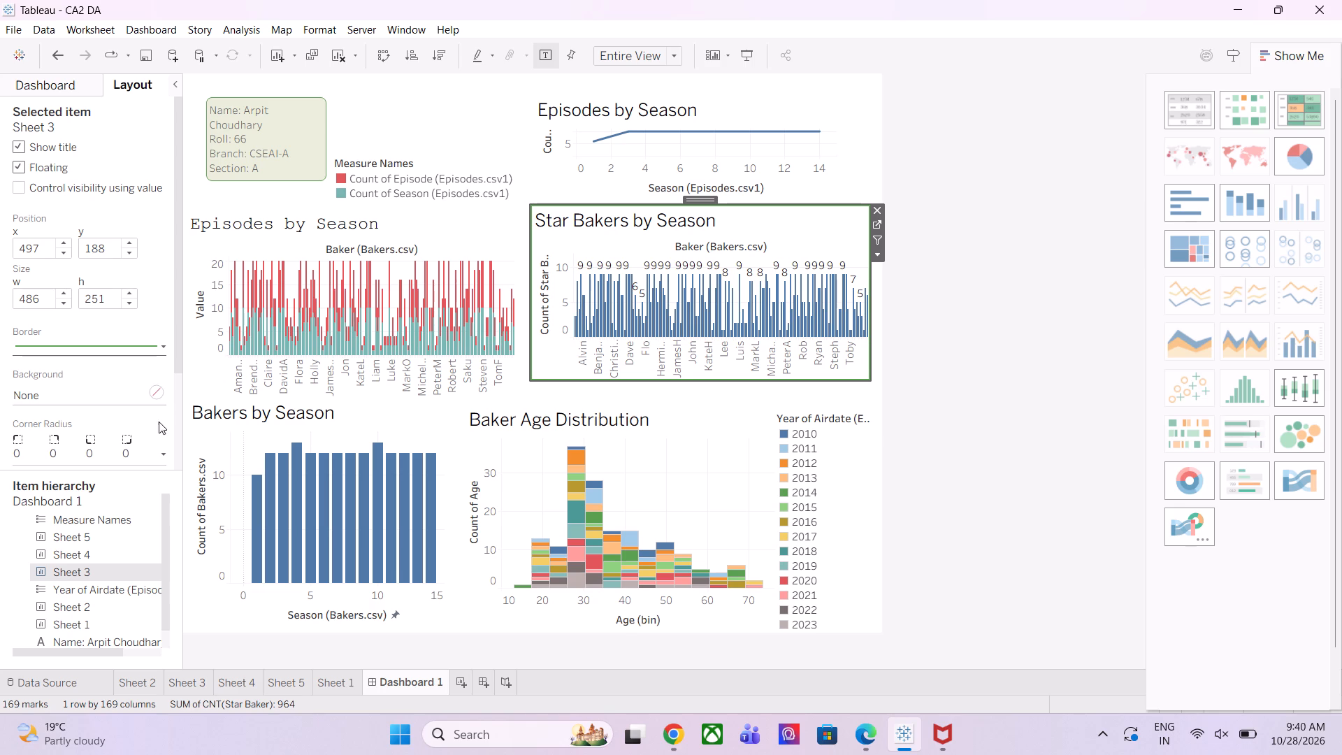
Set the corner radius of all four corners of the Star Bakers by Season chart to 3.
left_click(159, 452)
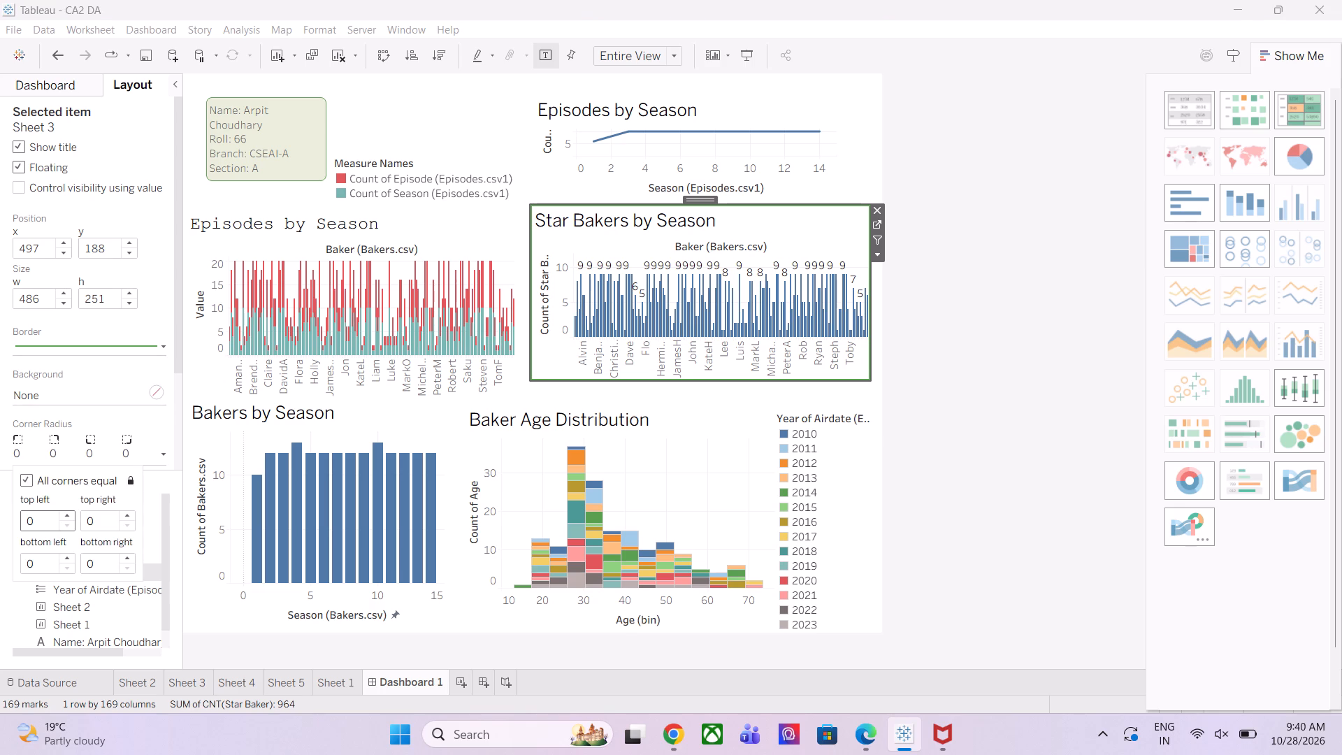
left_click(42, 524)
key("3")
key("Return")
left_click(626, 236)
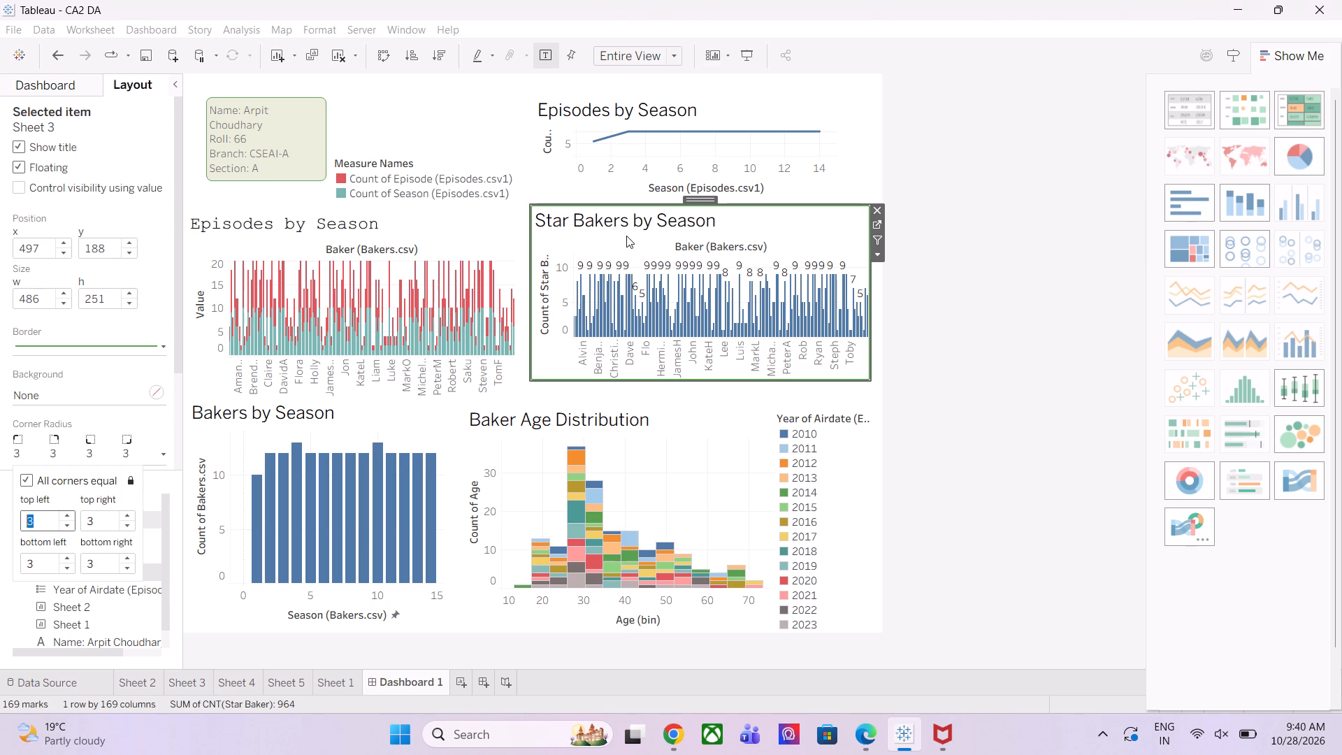
Set all corner radii of the Star Bakers by Season chart to 9 and fill its background with pale beige-grey.
left_click(166, 451)
key("9")
key("Return")
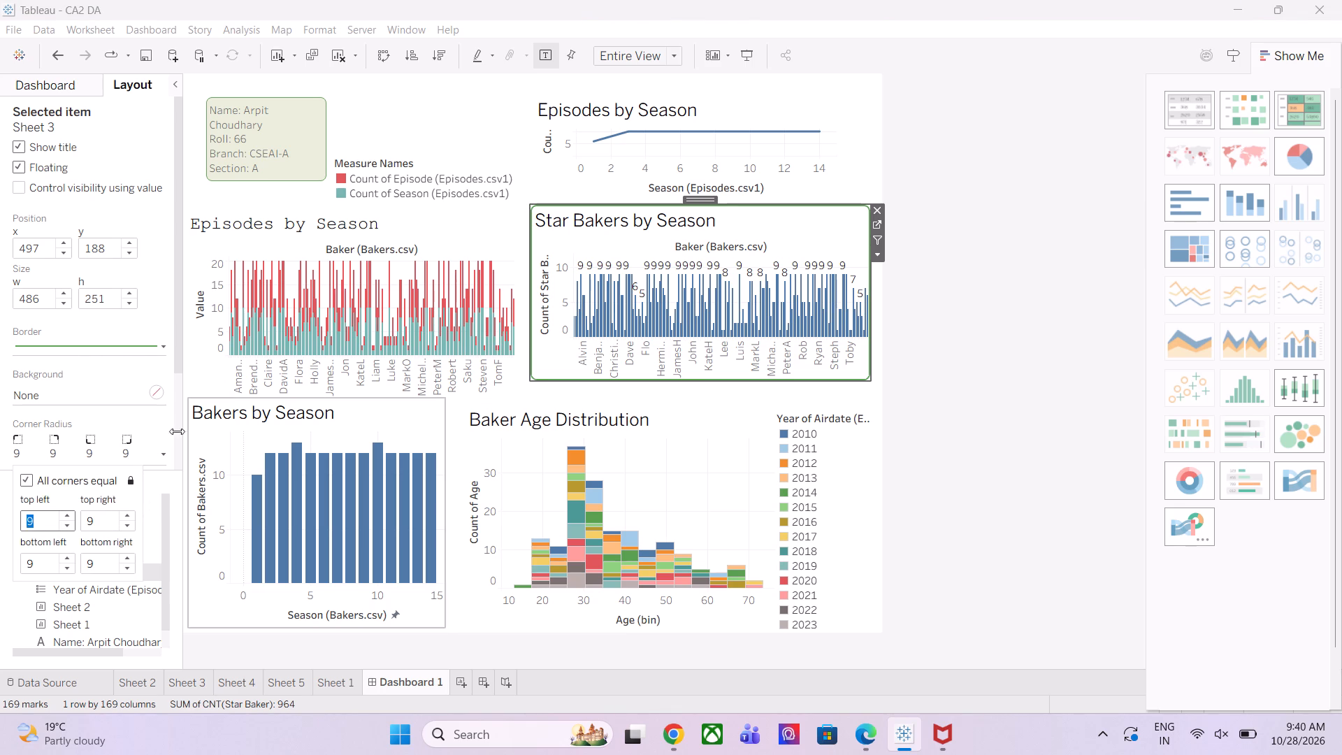
left_click(152, 386)
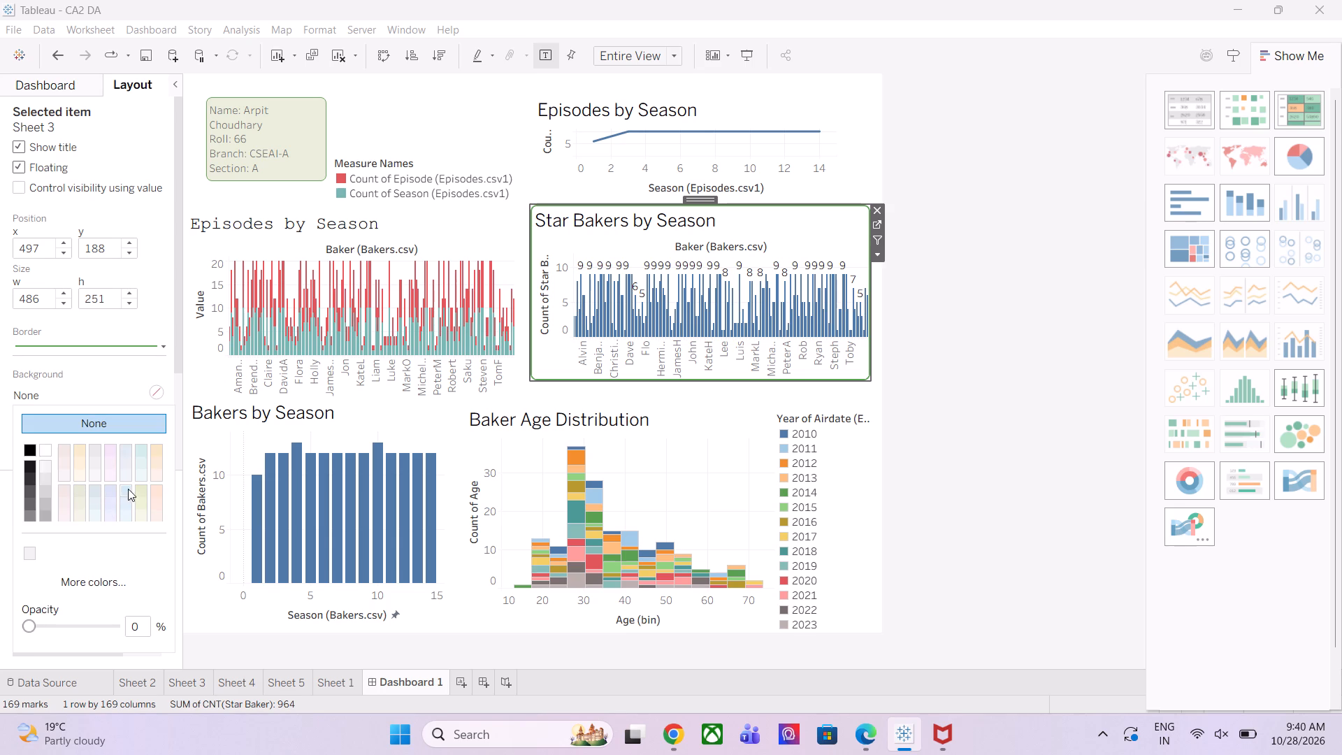
left_click(76, 490)
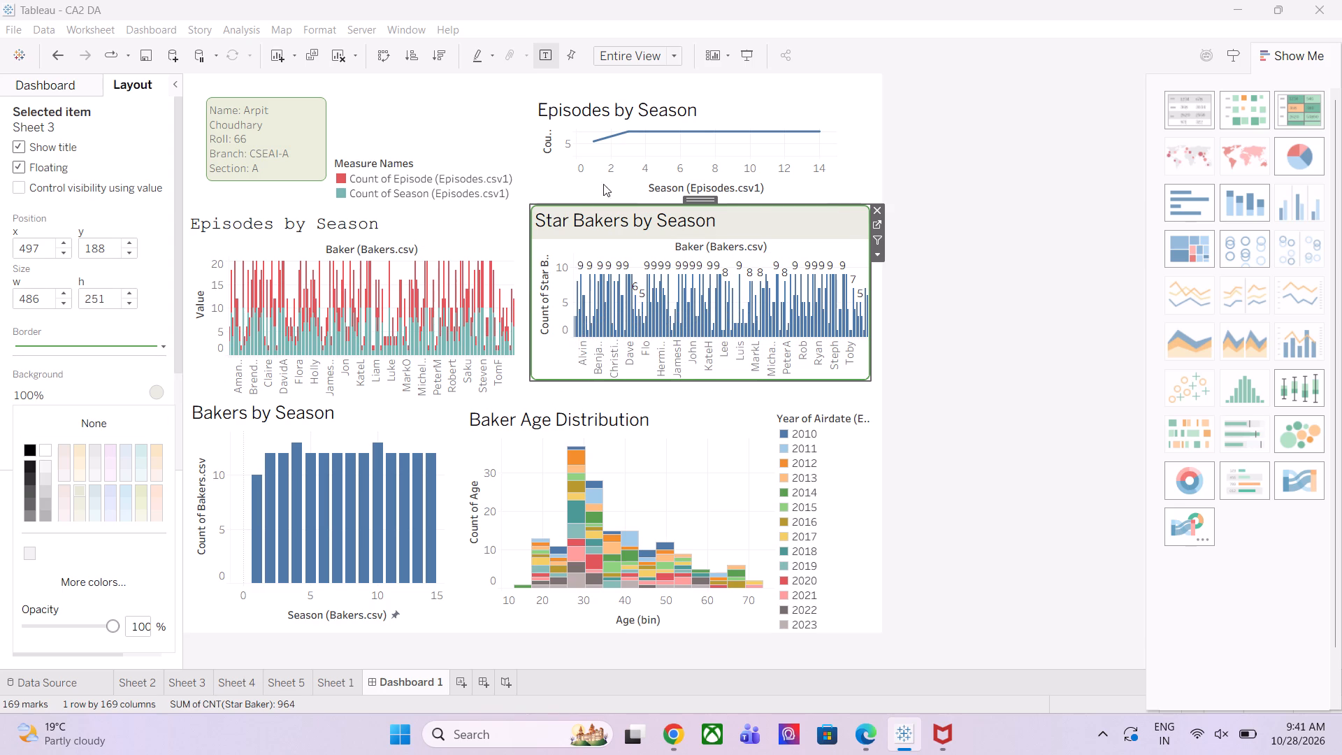
Give the Episodes by Season line chart a corner radius of 9 and a solid green border in the second-thinnest weight.
left_click(699, 113)
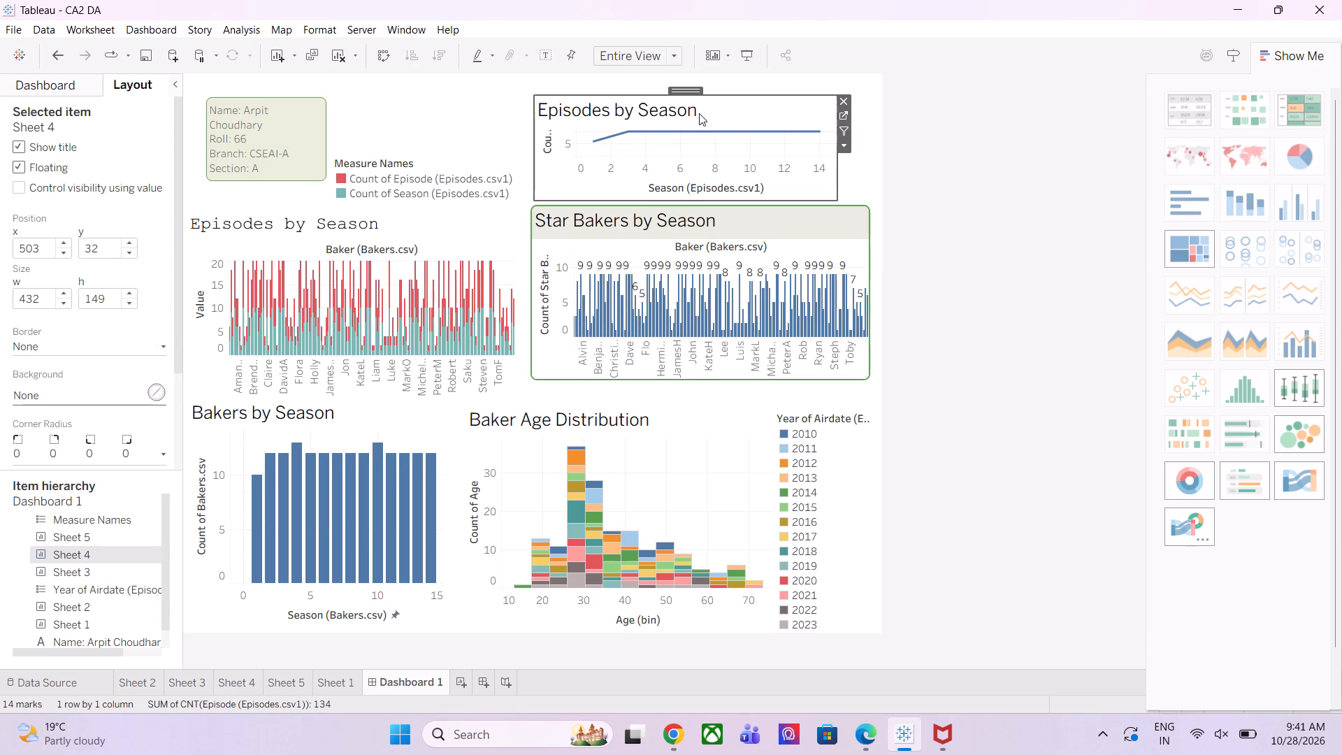
left_click(161, 453)
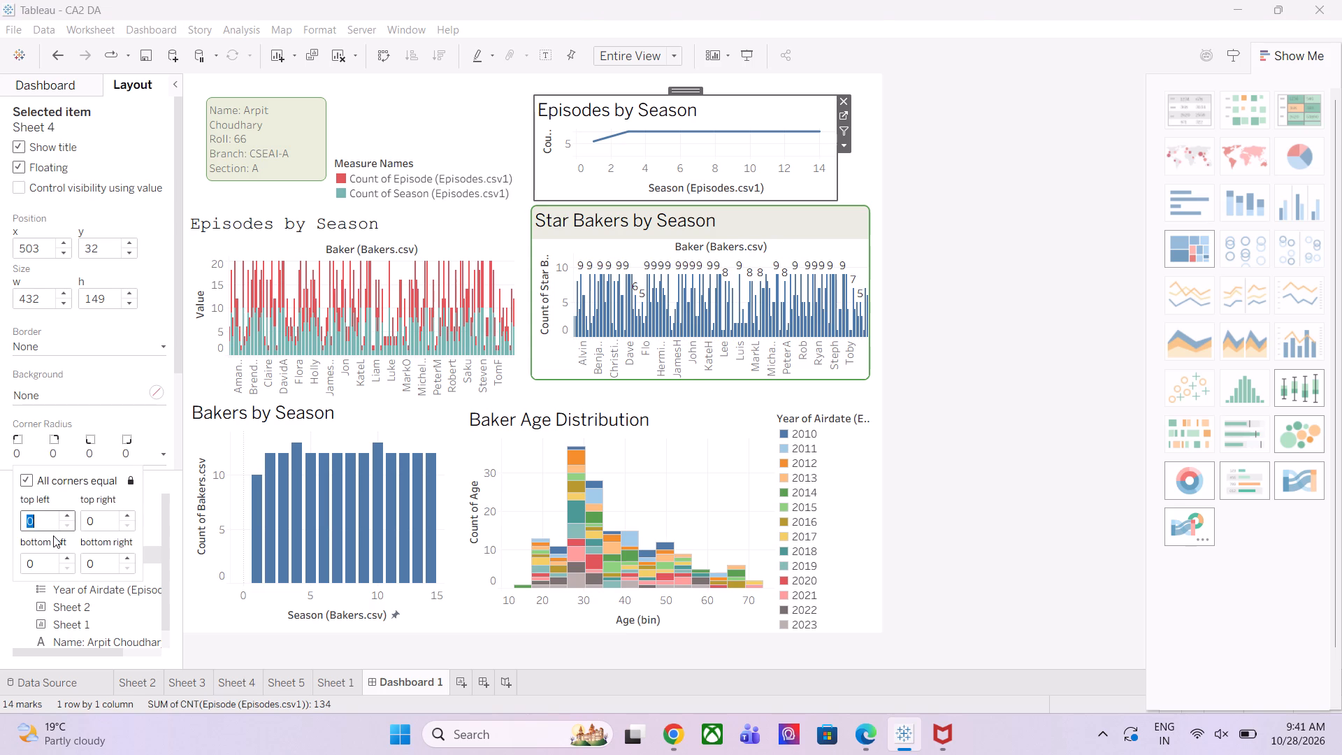
key("9")
key("Return")
left_click(154, 345)
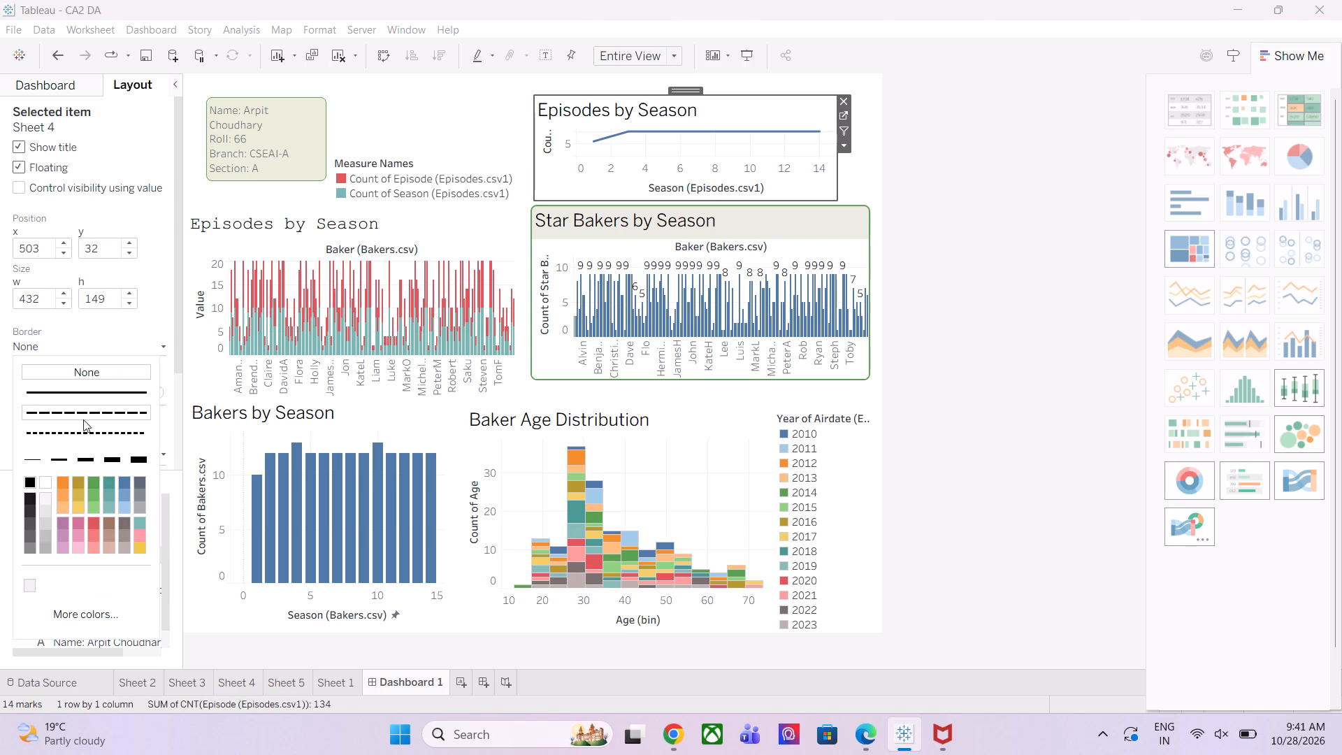
left_click(59, 463)
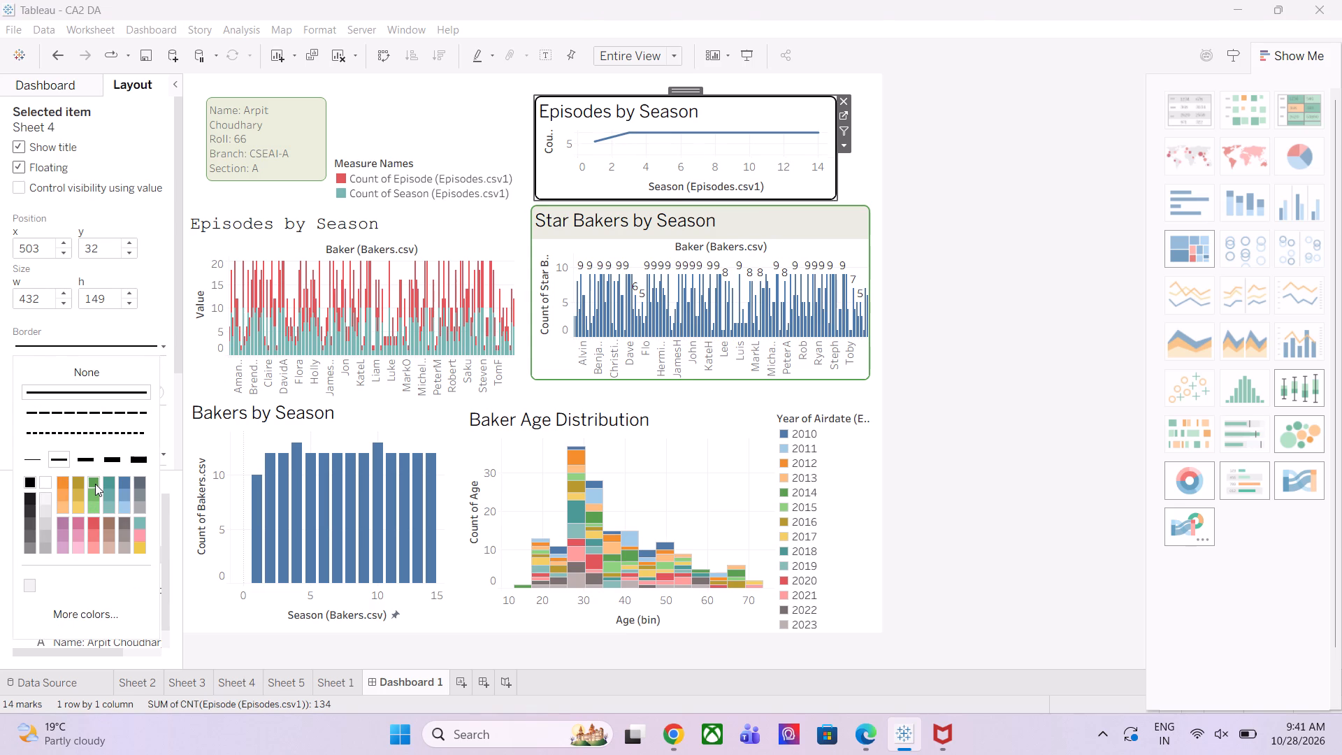
left_click(94, 484)
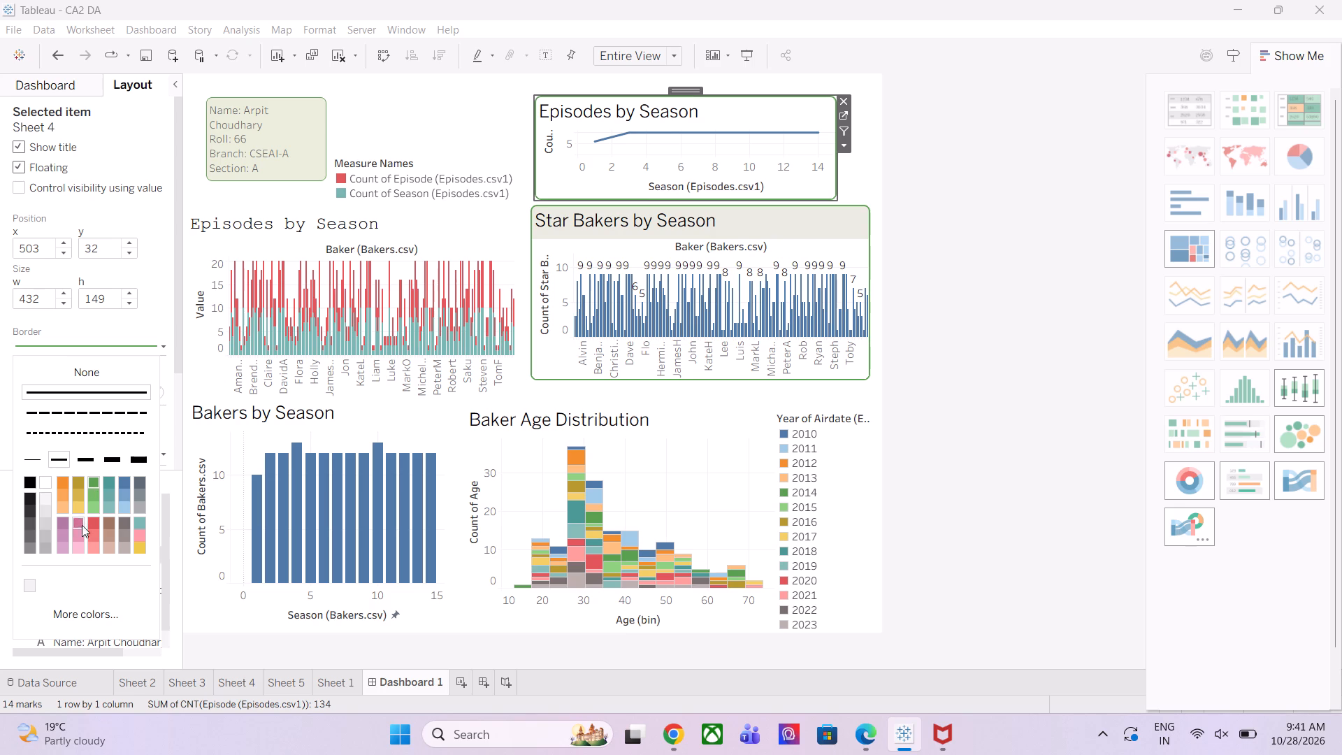
left_click(129, 316)
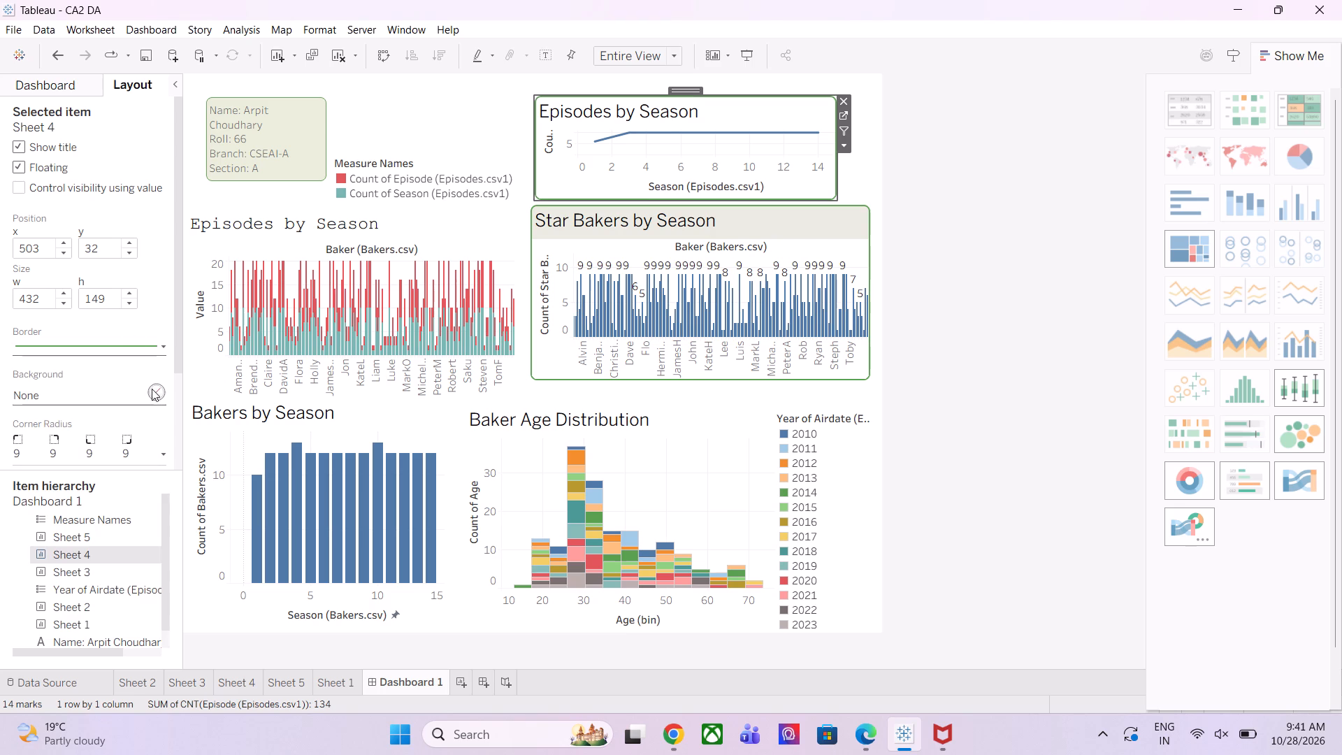
Fill the Episodes by Season line chart's background with the same pale beige-grey as Star Bakers by Season.
left_click(157, 389)
key("F2")
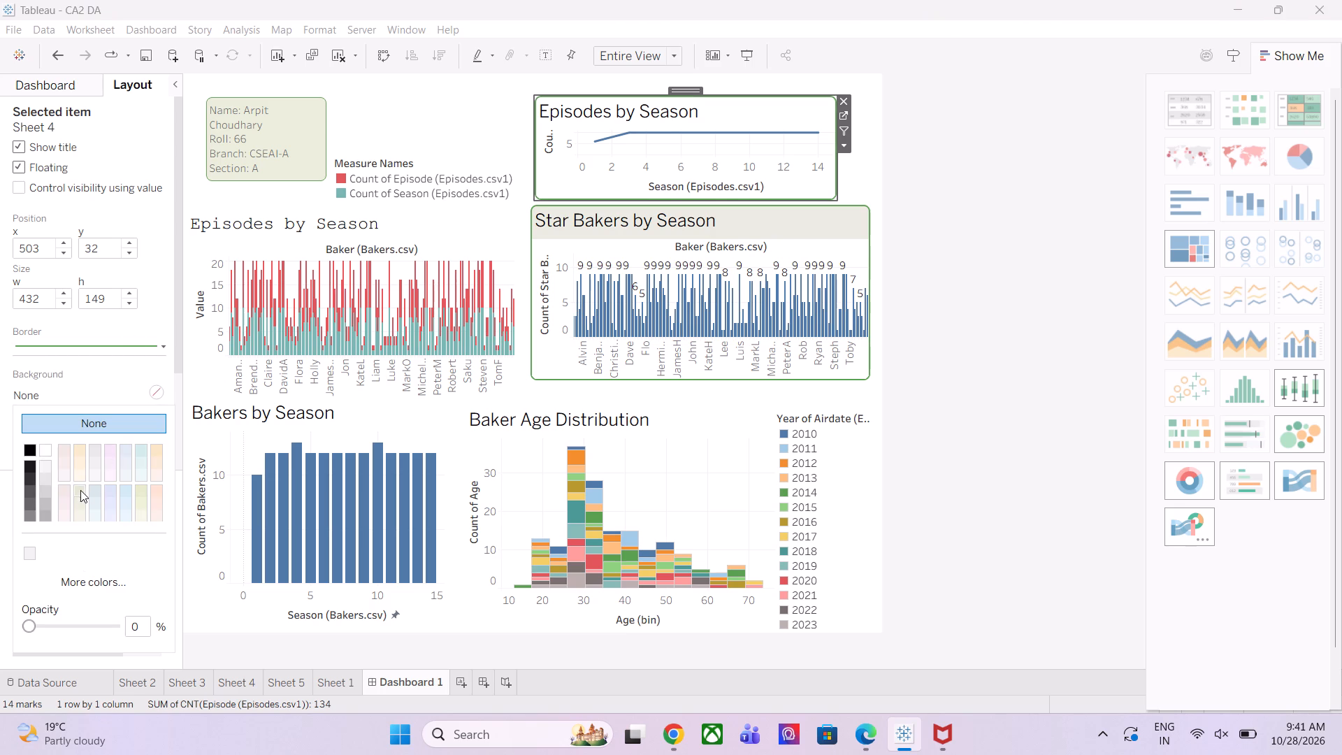
left_click(80, 490)
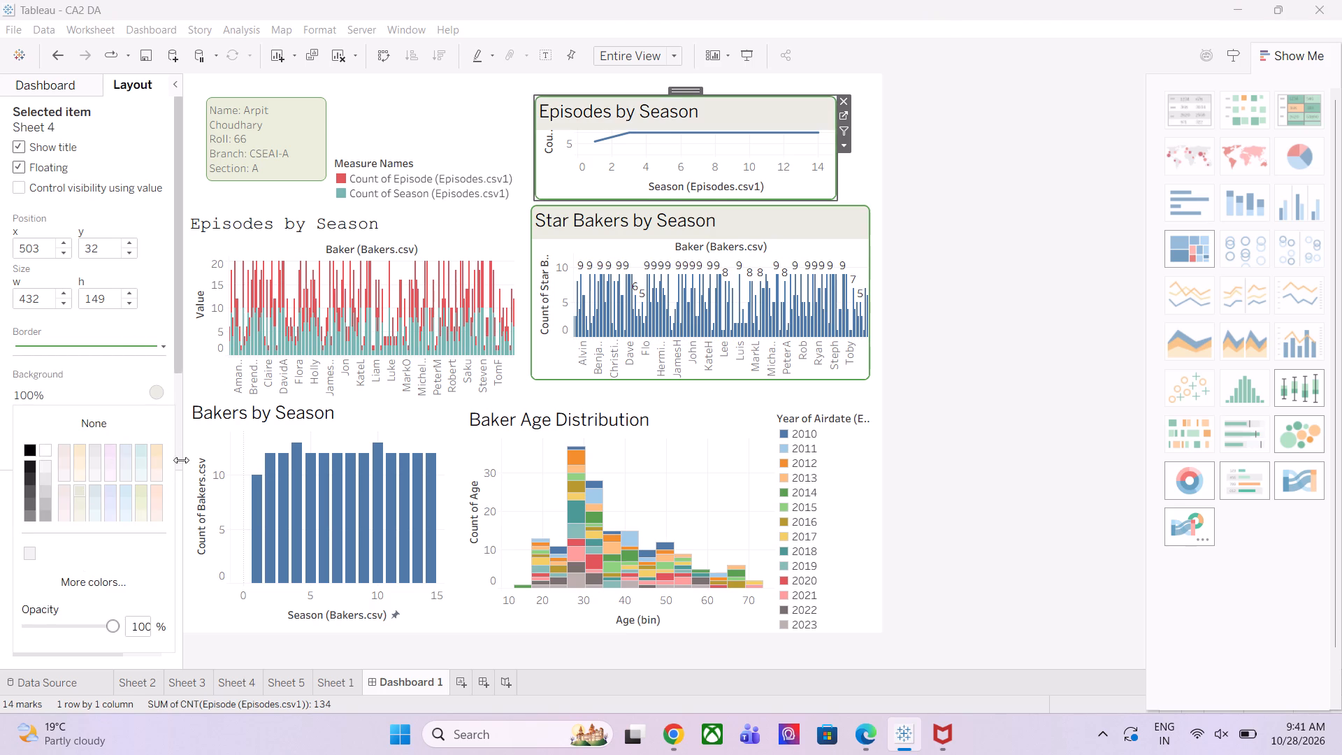
Give the Episodes by Season bar chart a solid green border in the second-thinnest weight and a corner radius of 9.
left_click(450, 233)
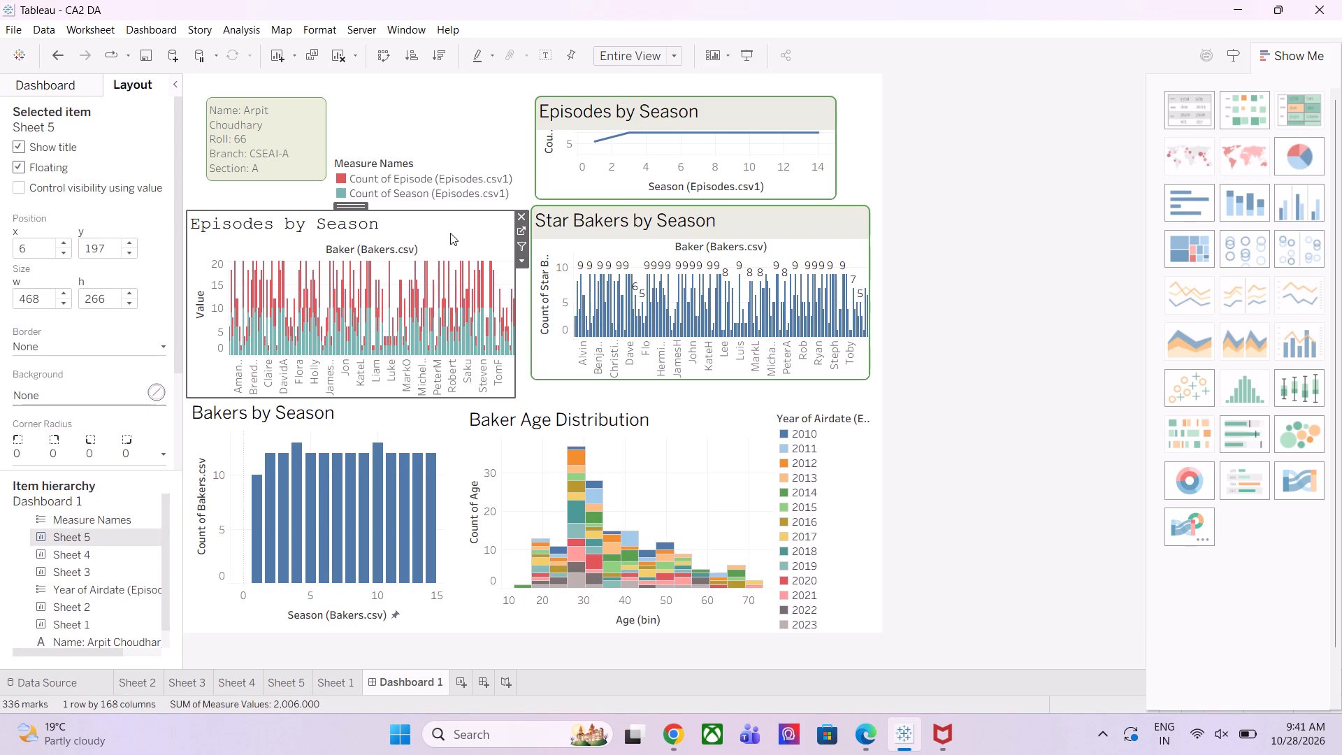
left_click(164, 343)
left_click(52, 463)
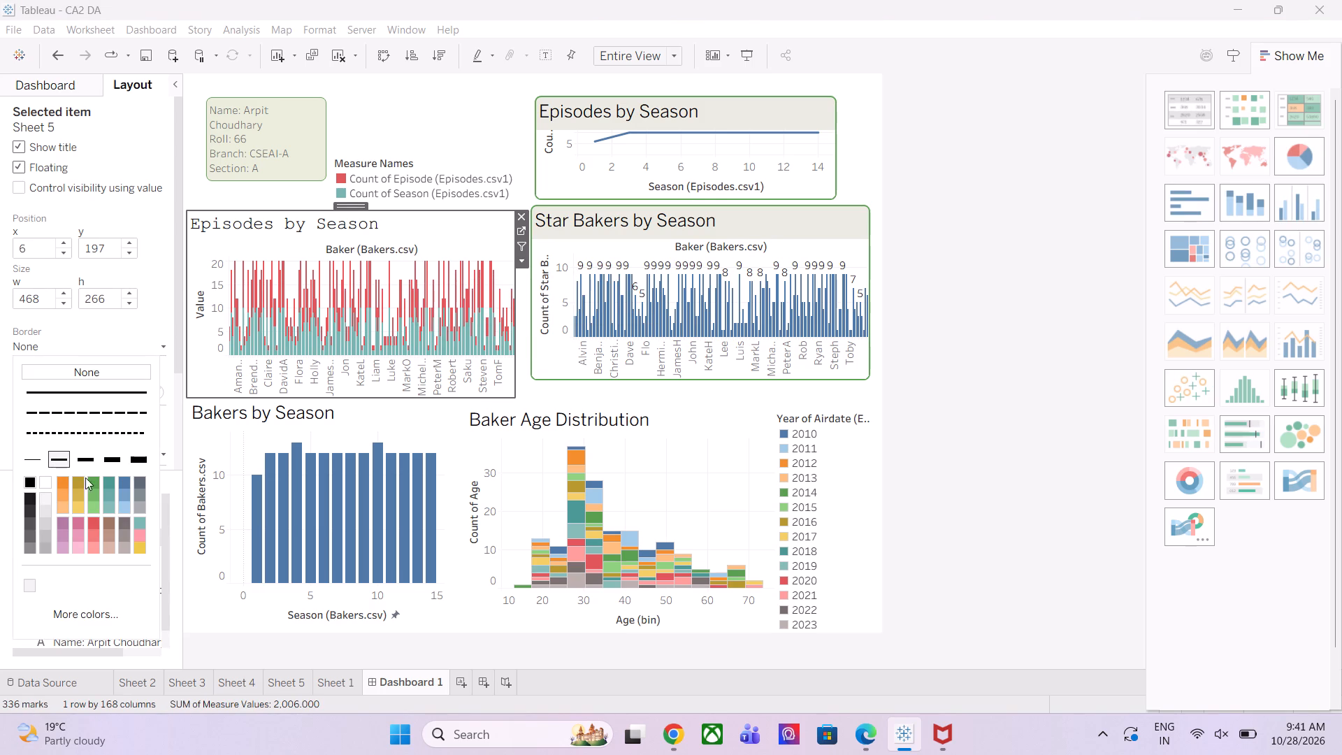
left_click(97, 480)
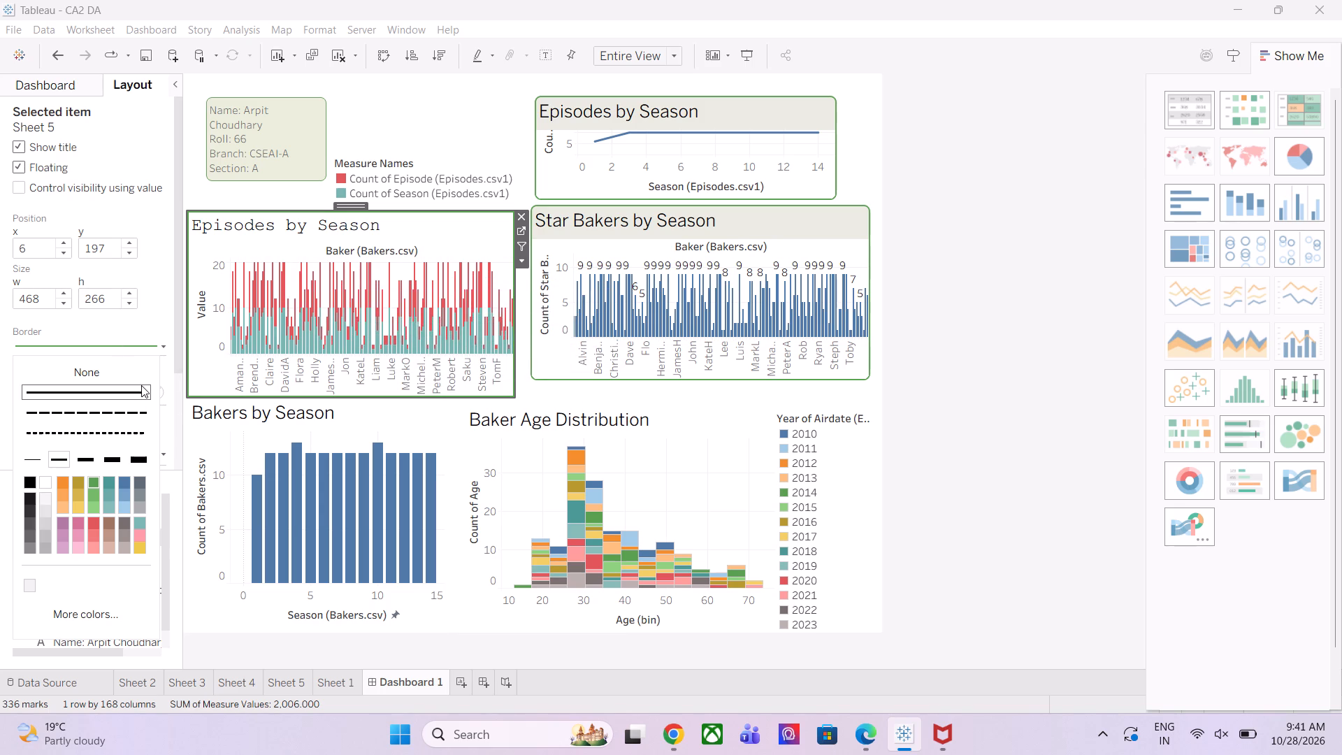
left_click(157, 320)
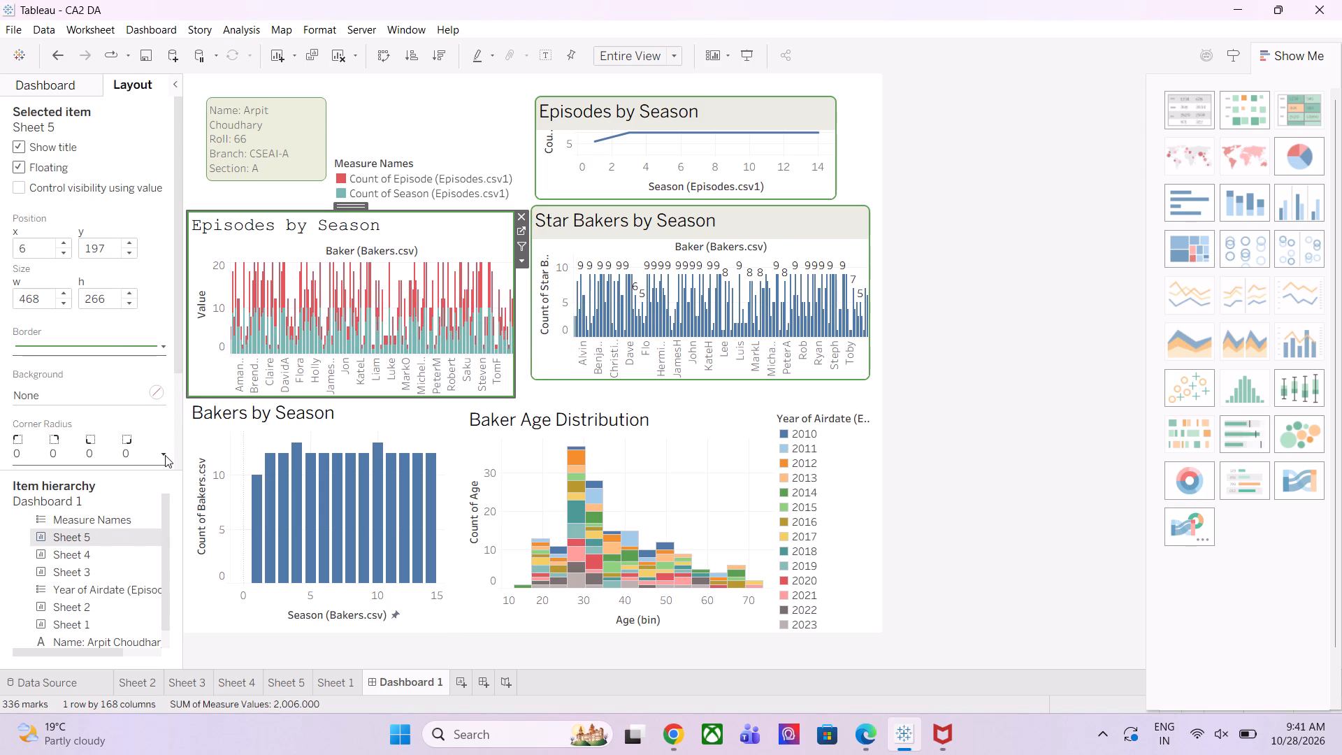
left_click(165, 455)
key("9")
key("Return")
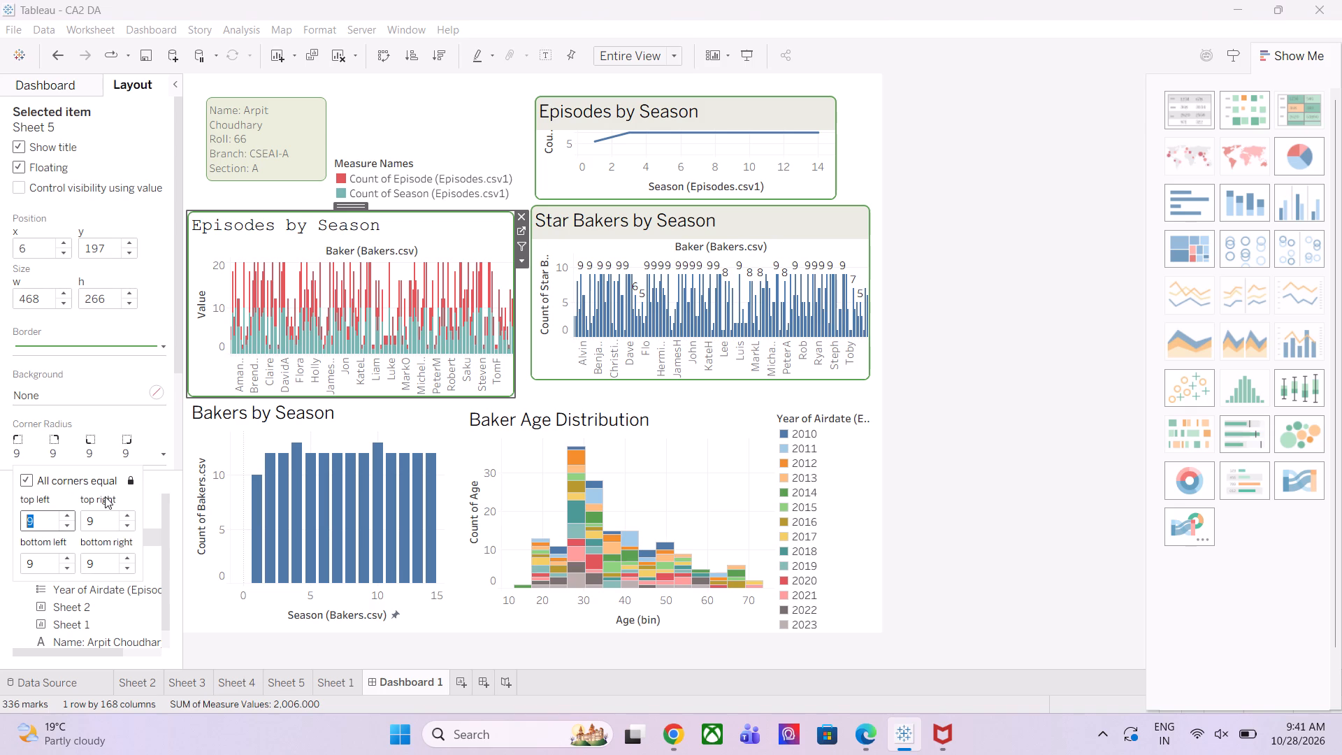
Fill the Episodes by Season bar chart's background with the matching pale beige-grey.
left_click(142, 395)
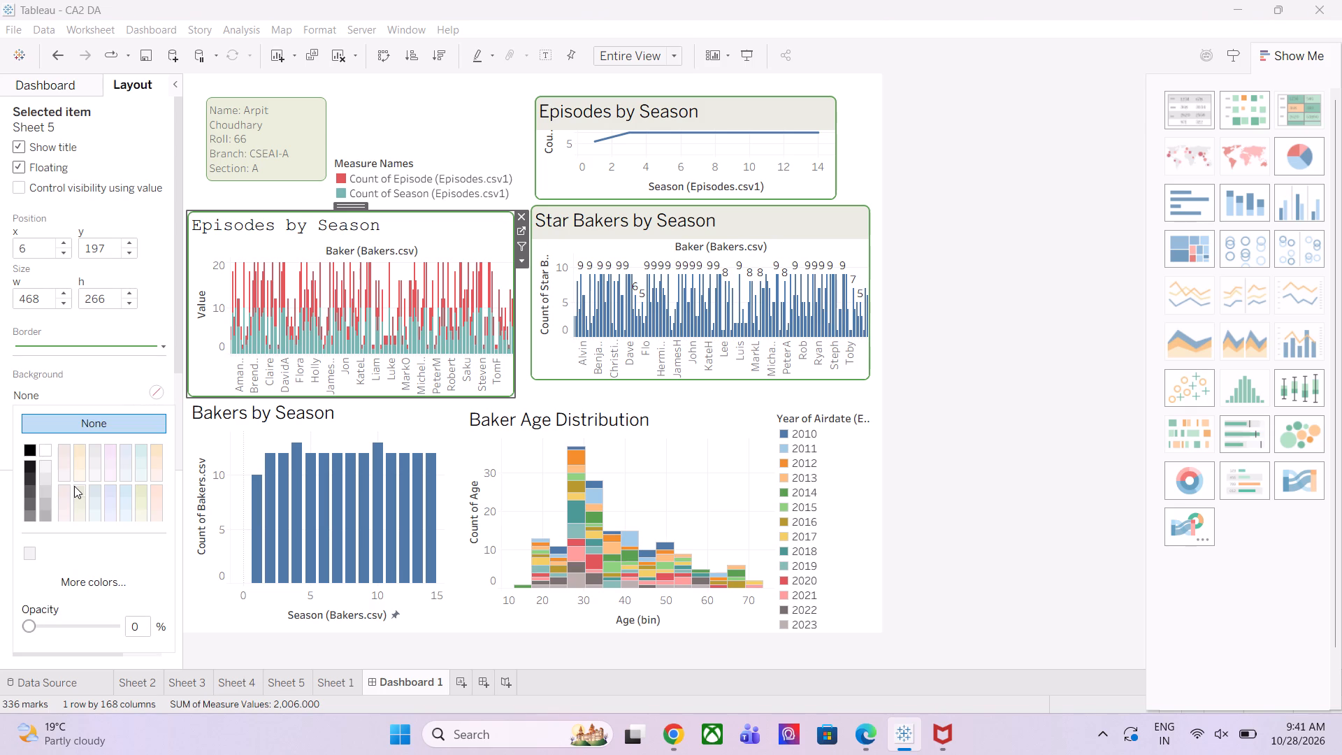
left_click(76, 490)
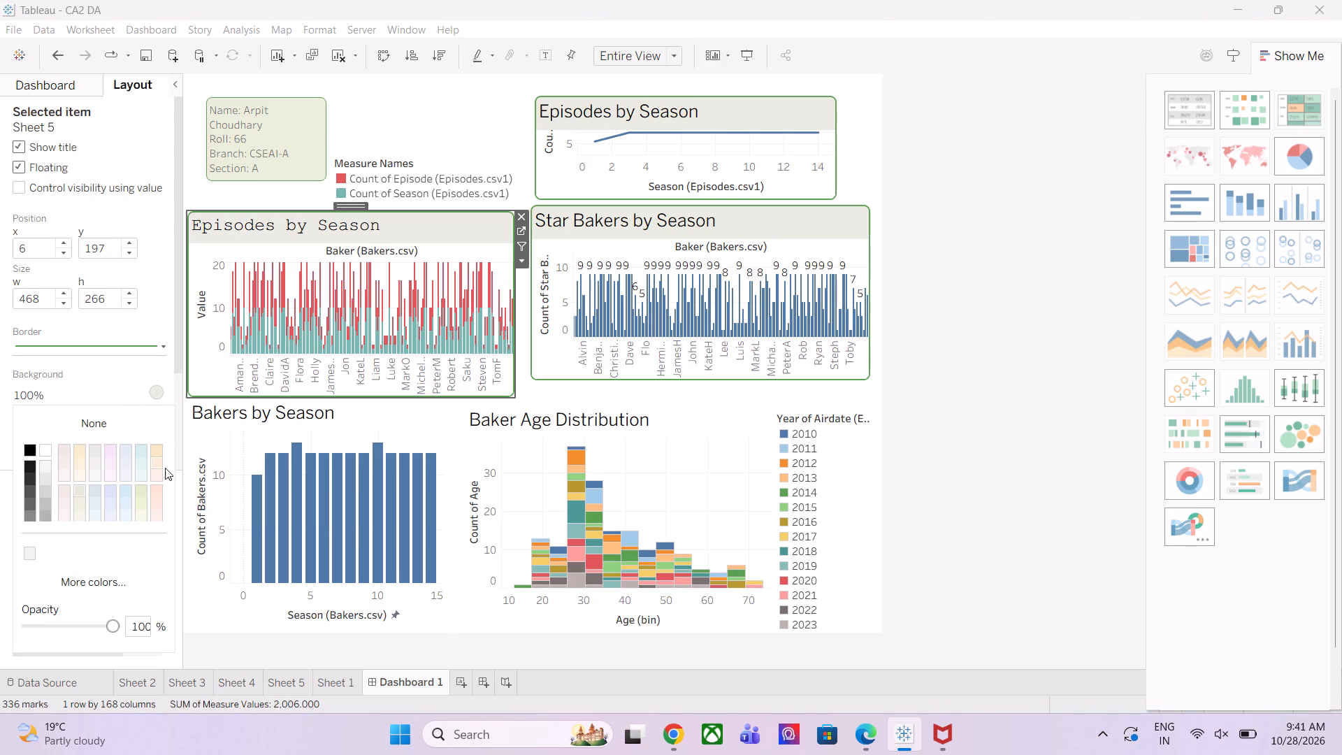
Set the corner radius of all four corners of the Bakers by Season chart to 9.
left_click(231, 456)
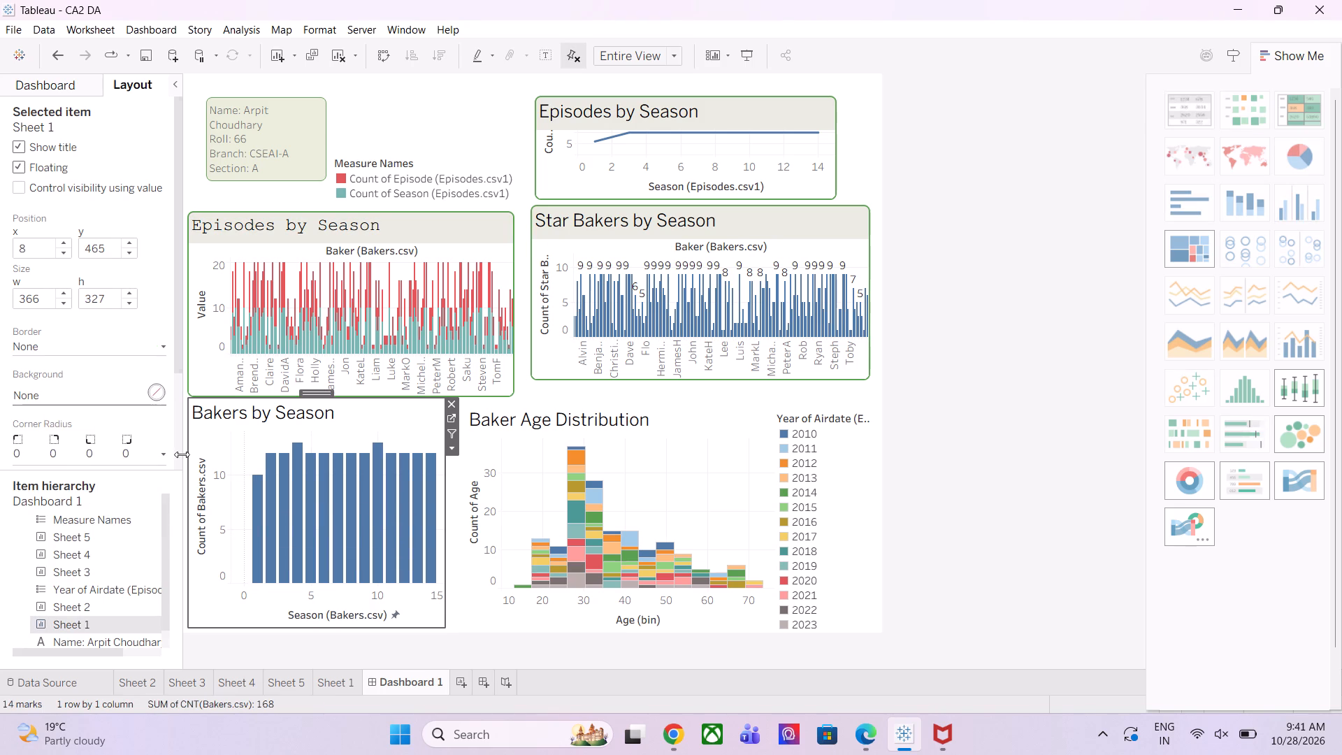
left_click(163, 454)
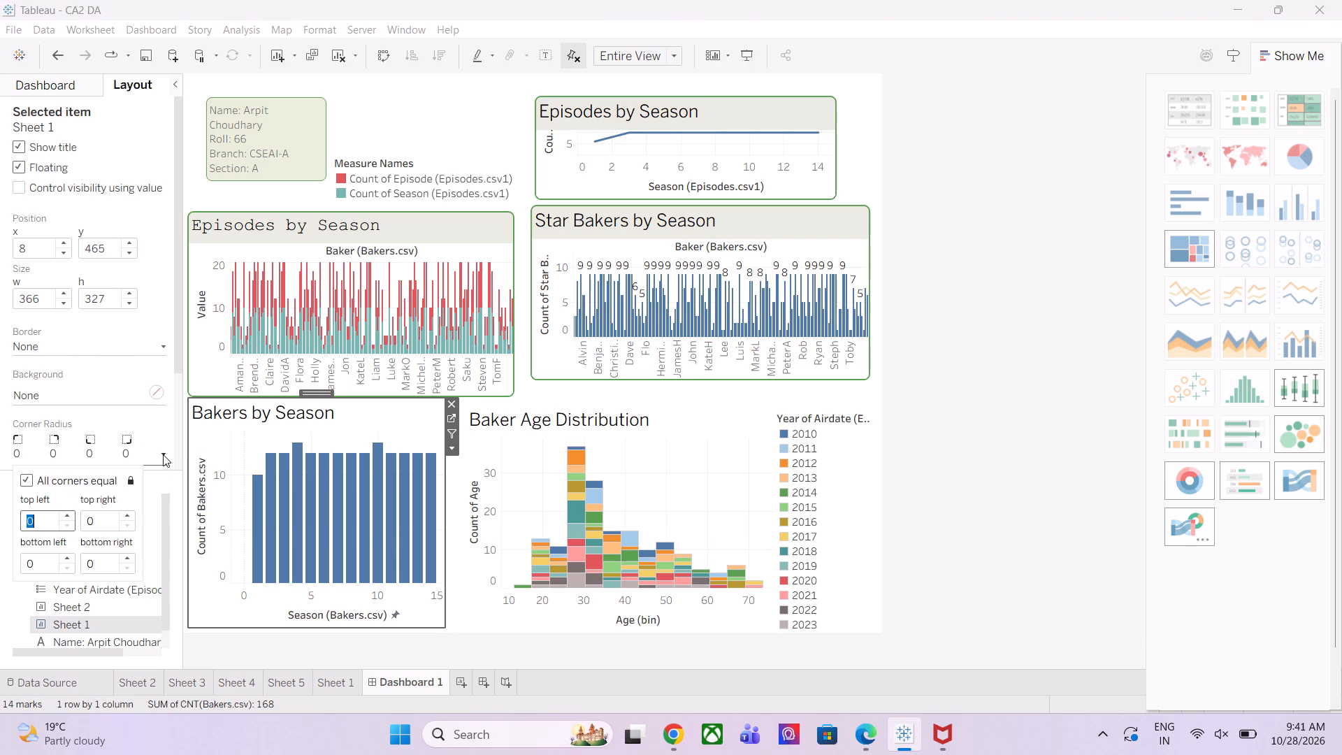
key("9")
key("Return")
Give the Bakers by Season chart a solid green border in the second-thinnest weight.
left_click(103, 349)
left_click(59, 463)
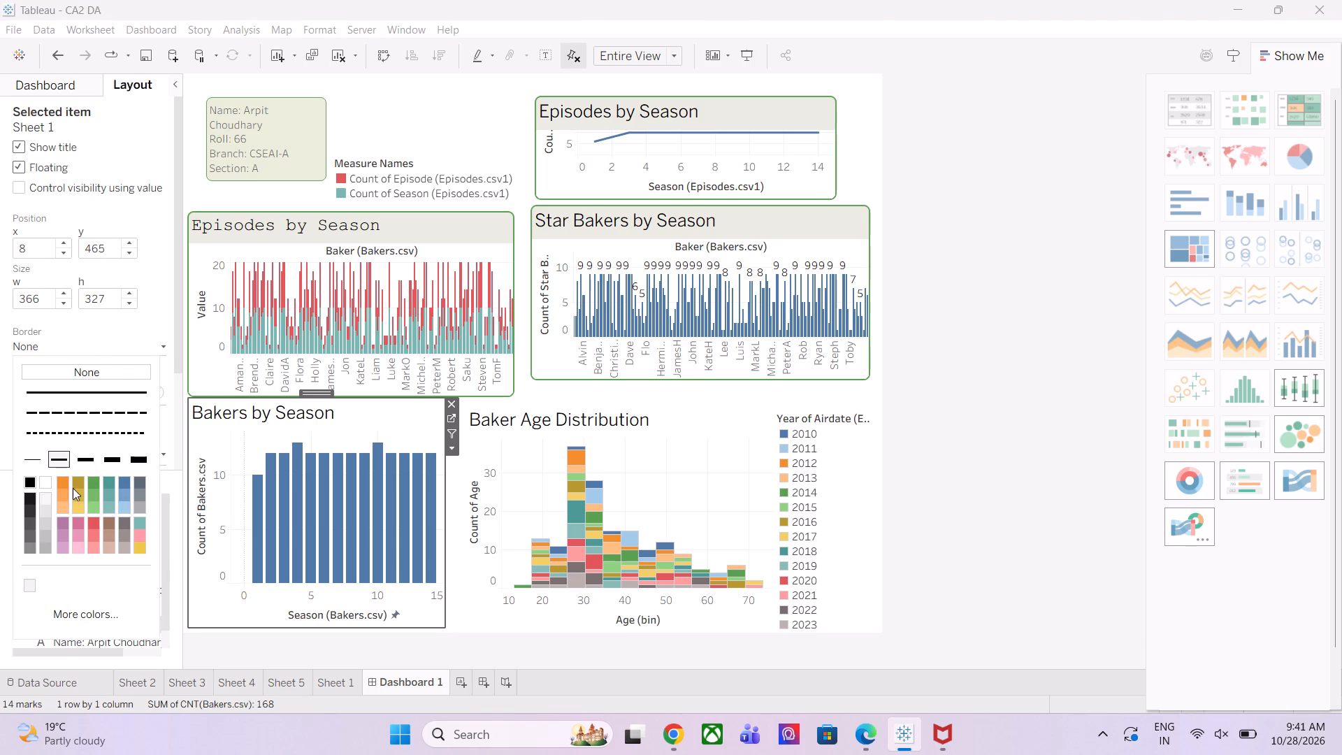
left_click(94, 481)
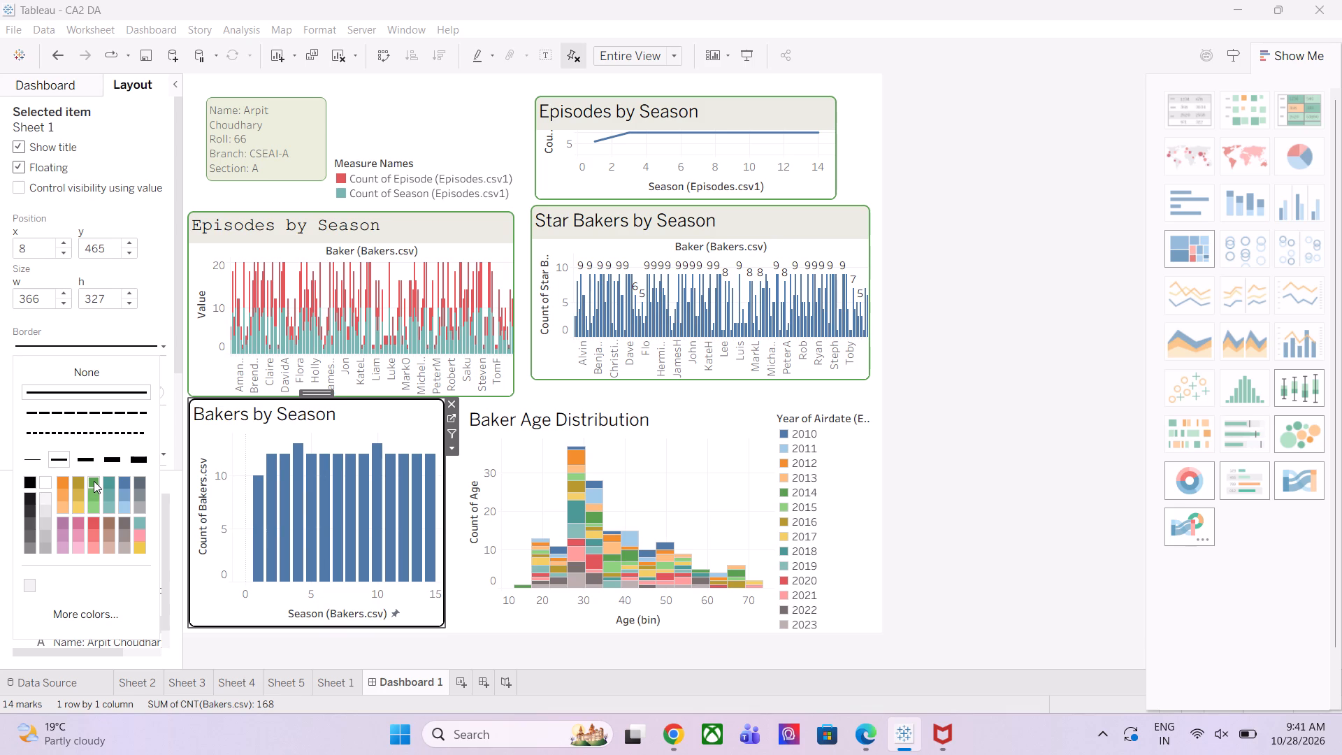
left_click(158, 287)
Fill the Bakers by Season chart's background with the same pale beige-grey as the other charts.
left_click(138, 389)
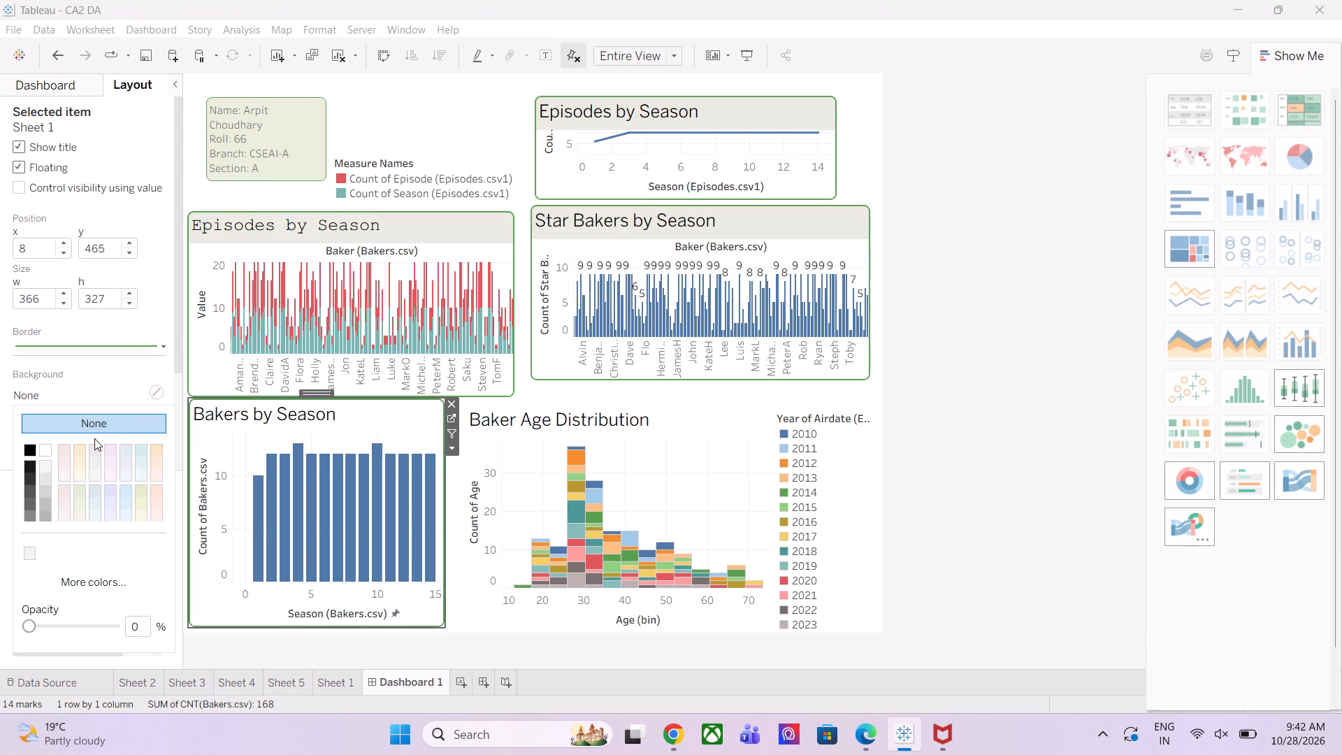
left_click(78, 487)
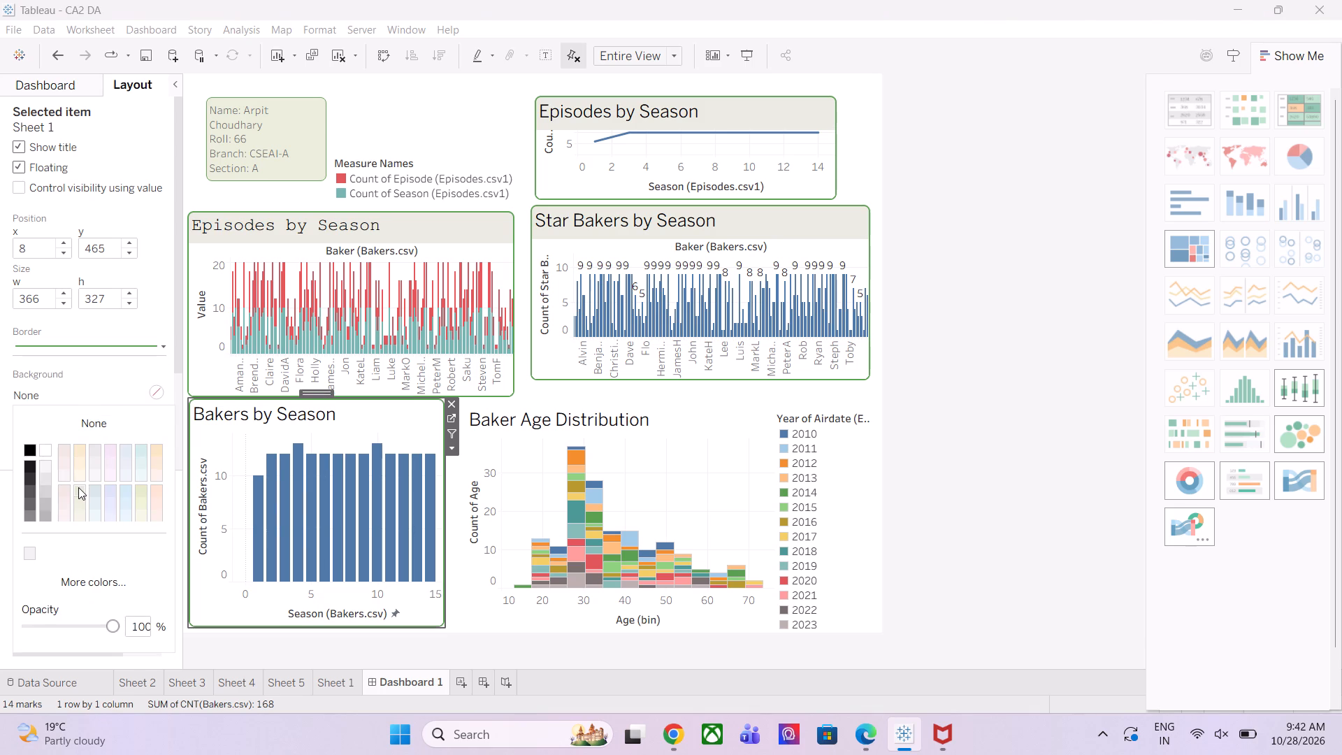
left_click(157, 323)
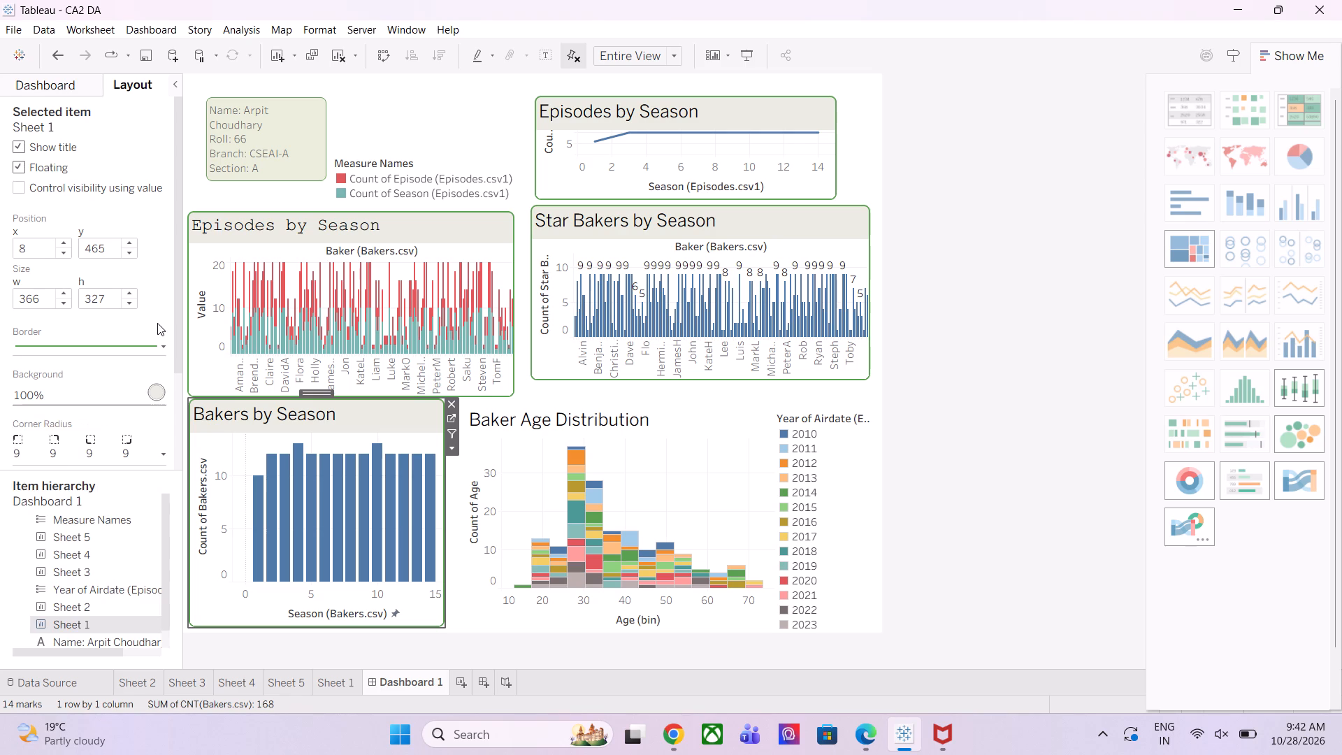
Give the Baker Age Distribution chart a corner radius of 9 and a solid green border in the second-thinnest weight.
left_click(526, 473)
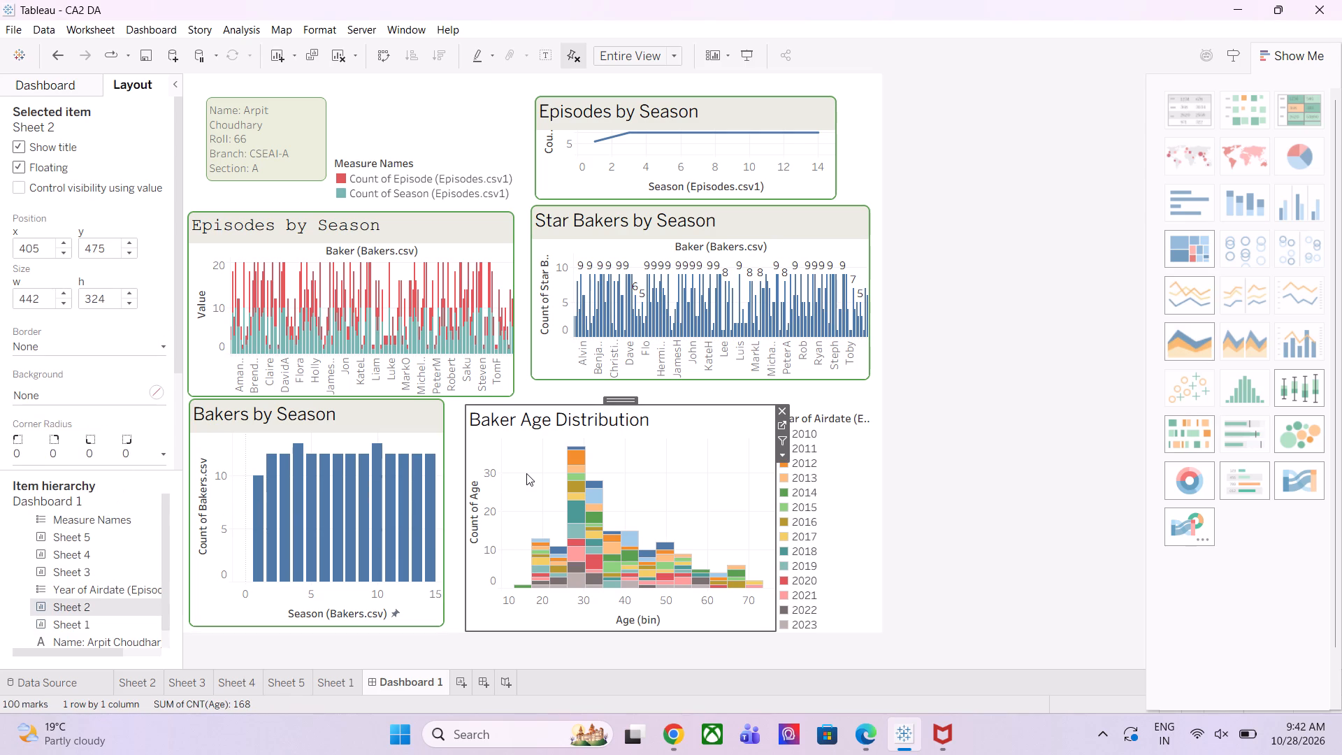
left_click(163, 452)
key("9")
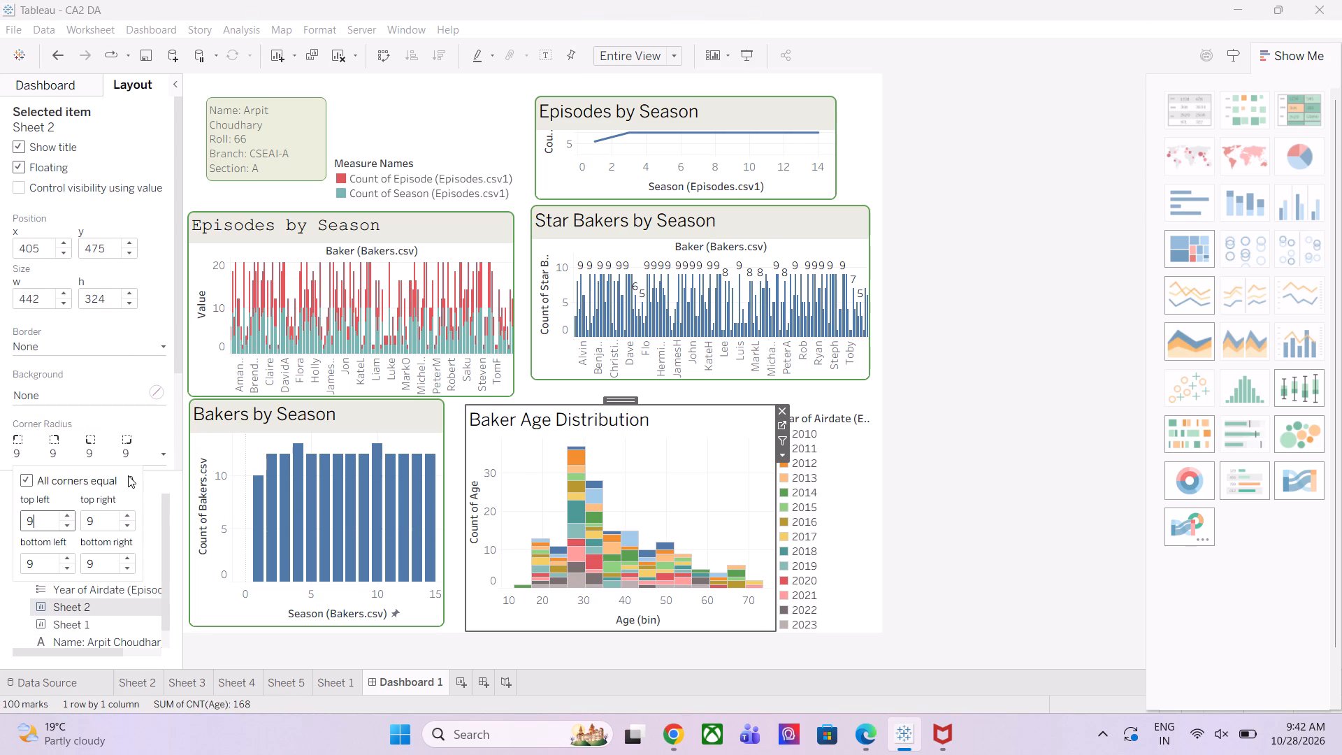
key("Return")
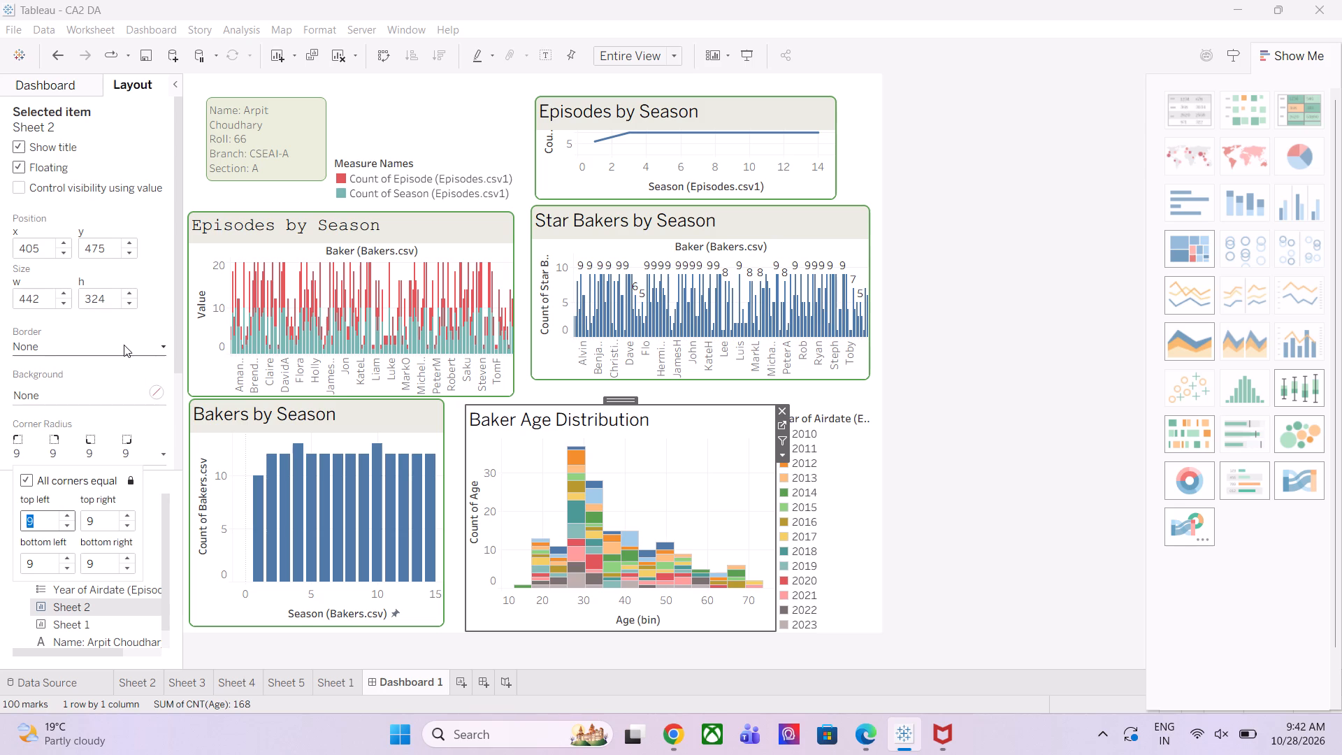
left_click(124, 345)
left_click(62, 456)
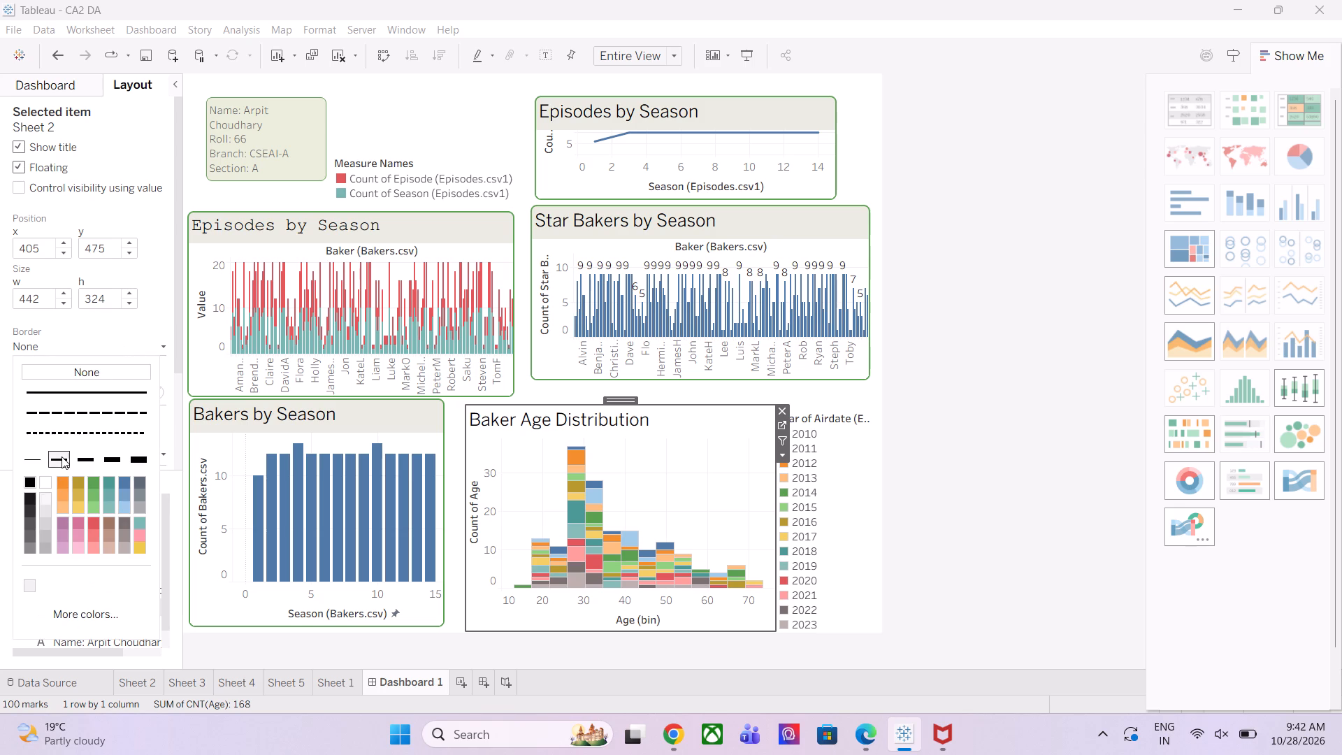
left_click(94, 480)
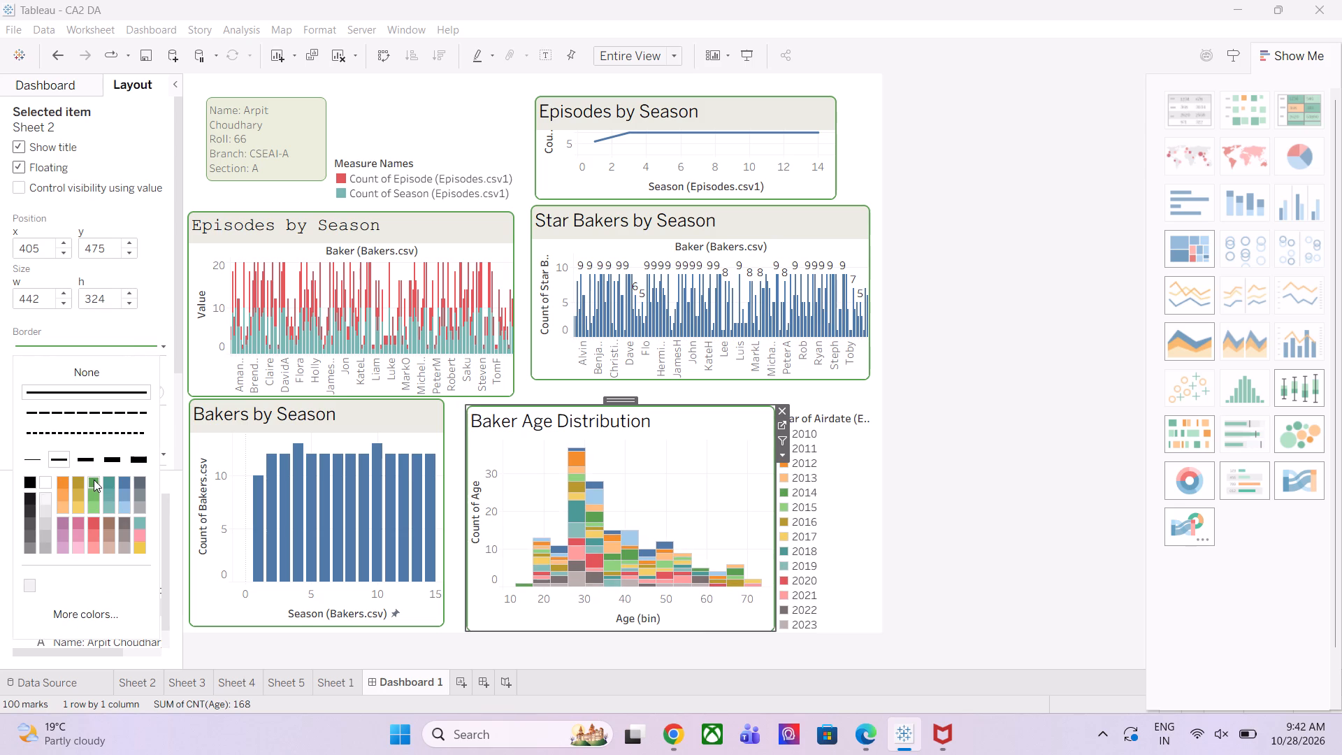
left_click(125, 333)
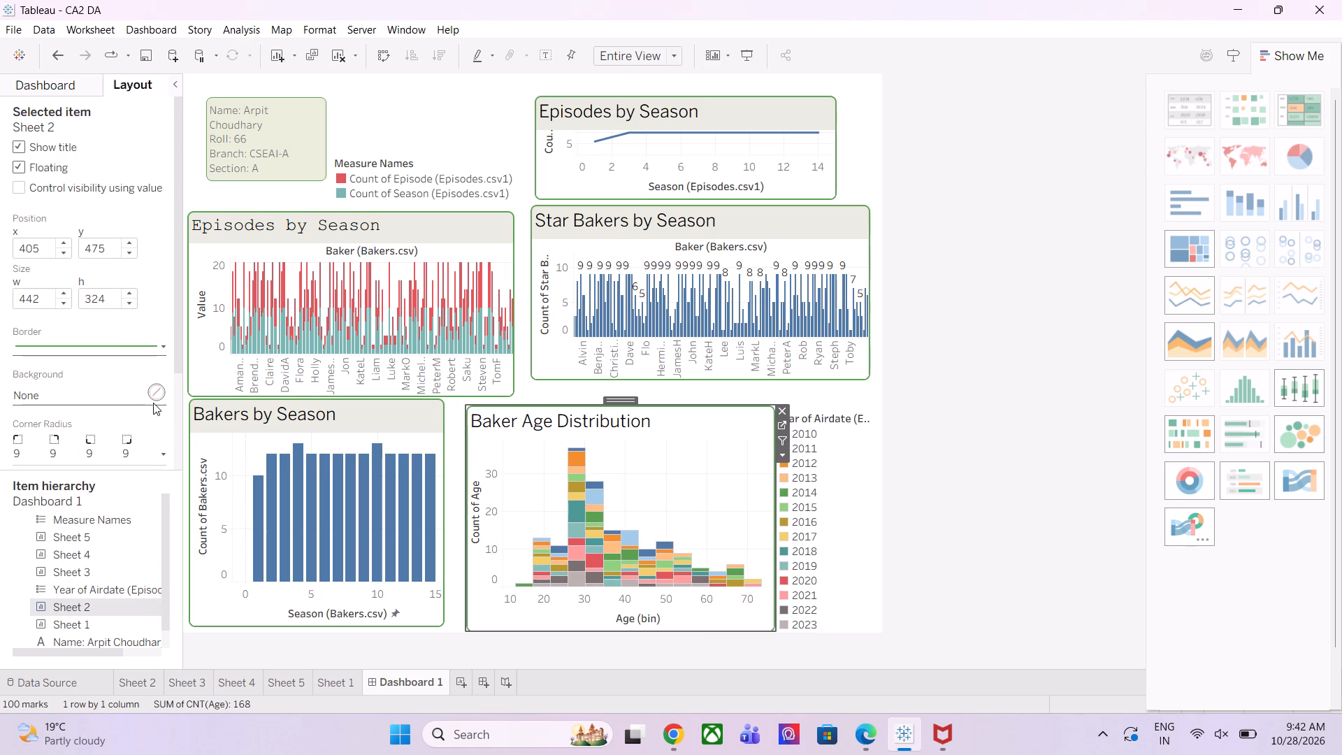
Fill the Baker Age Distribution chart's background with the matching pale beige-grey.
left_click(153, 389)
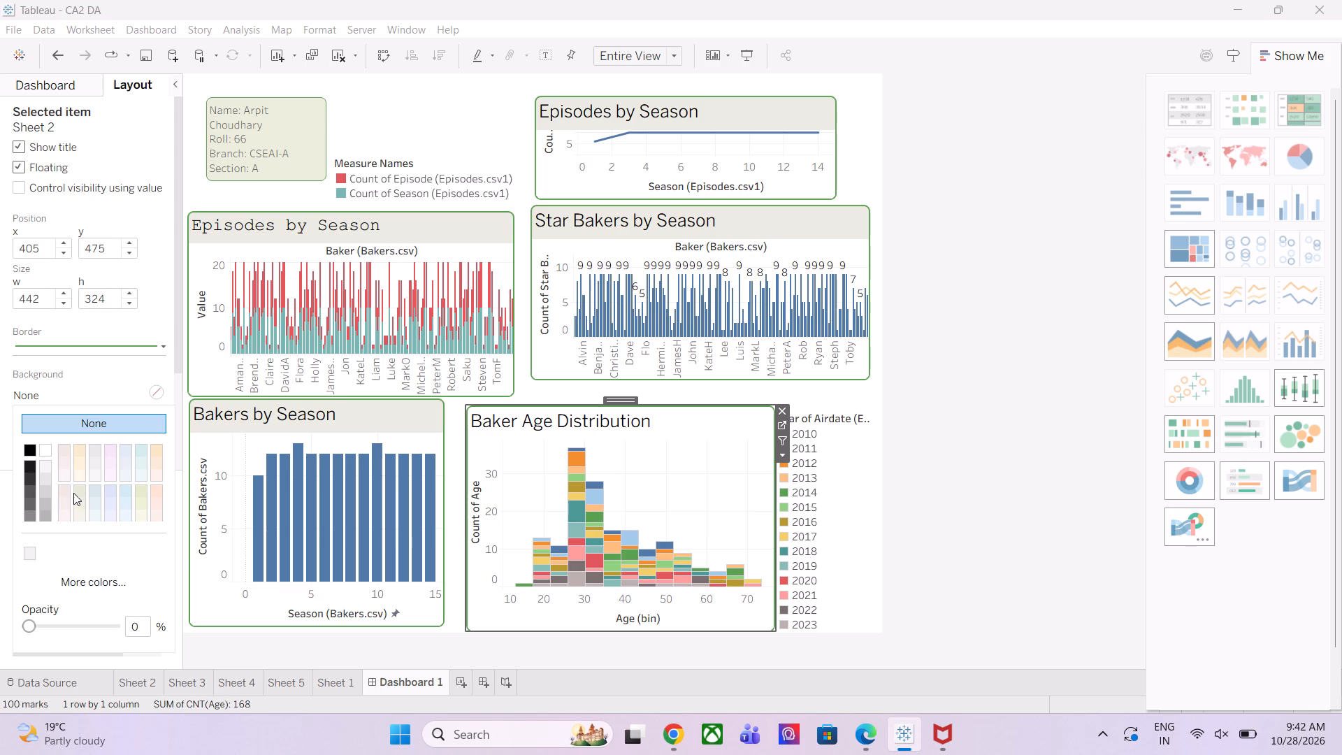
left_click(78, 492)
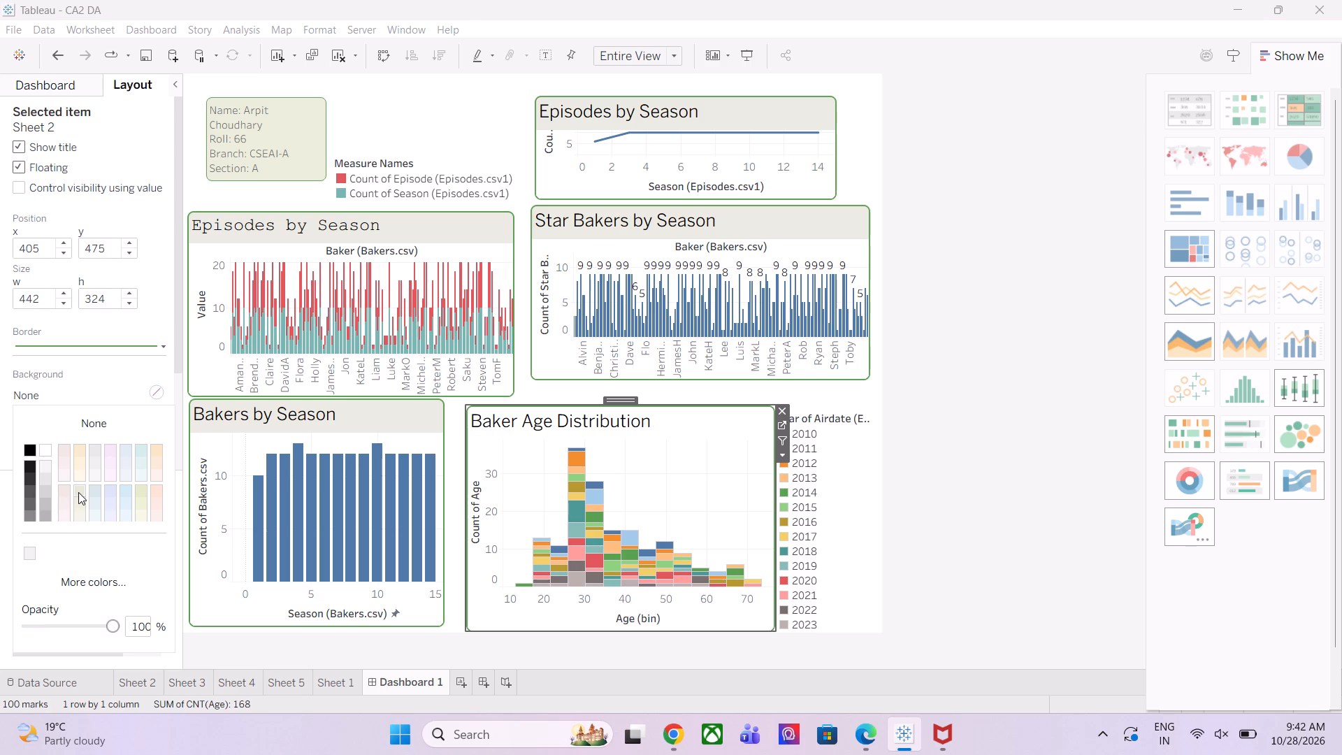
key("Return")
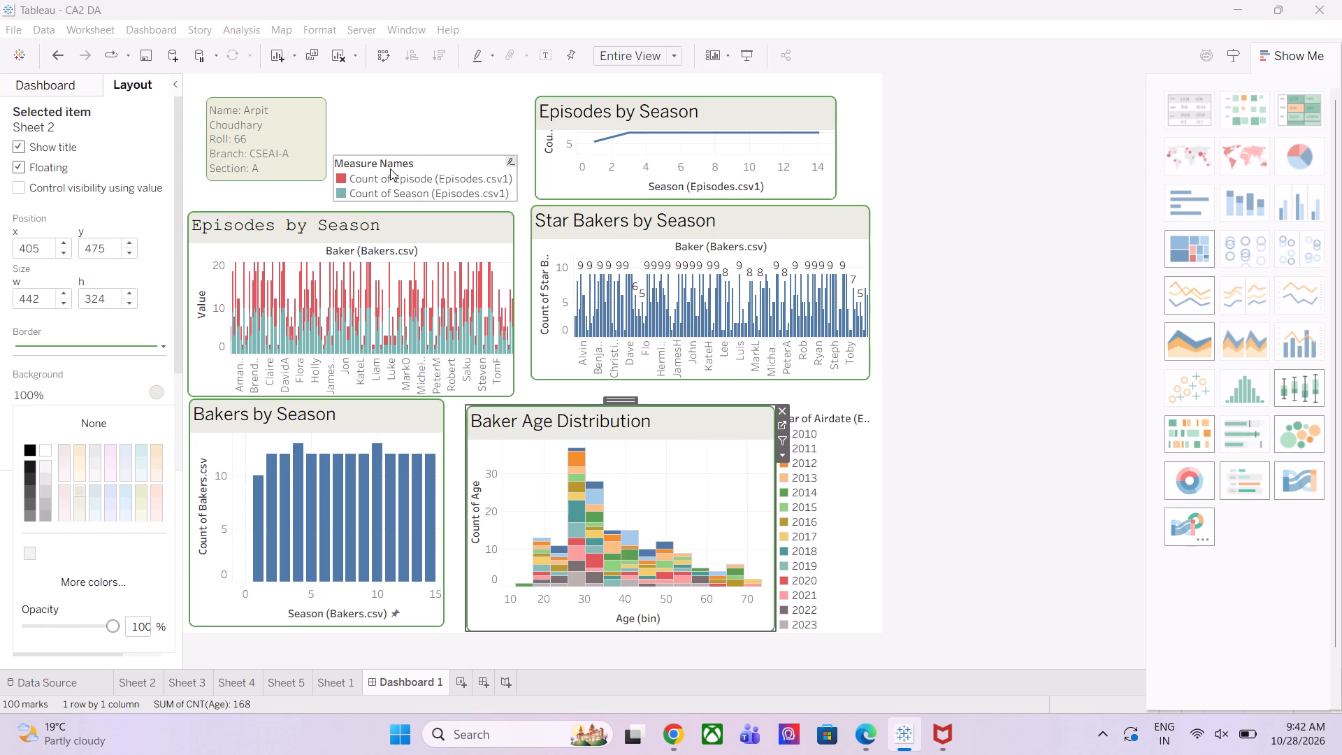
Give the Measure Names legend a corner radius of 5 and a solid blue border in the second-thinnest weight.
left_click(390, 168)
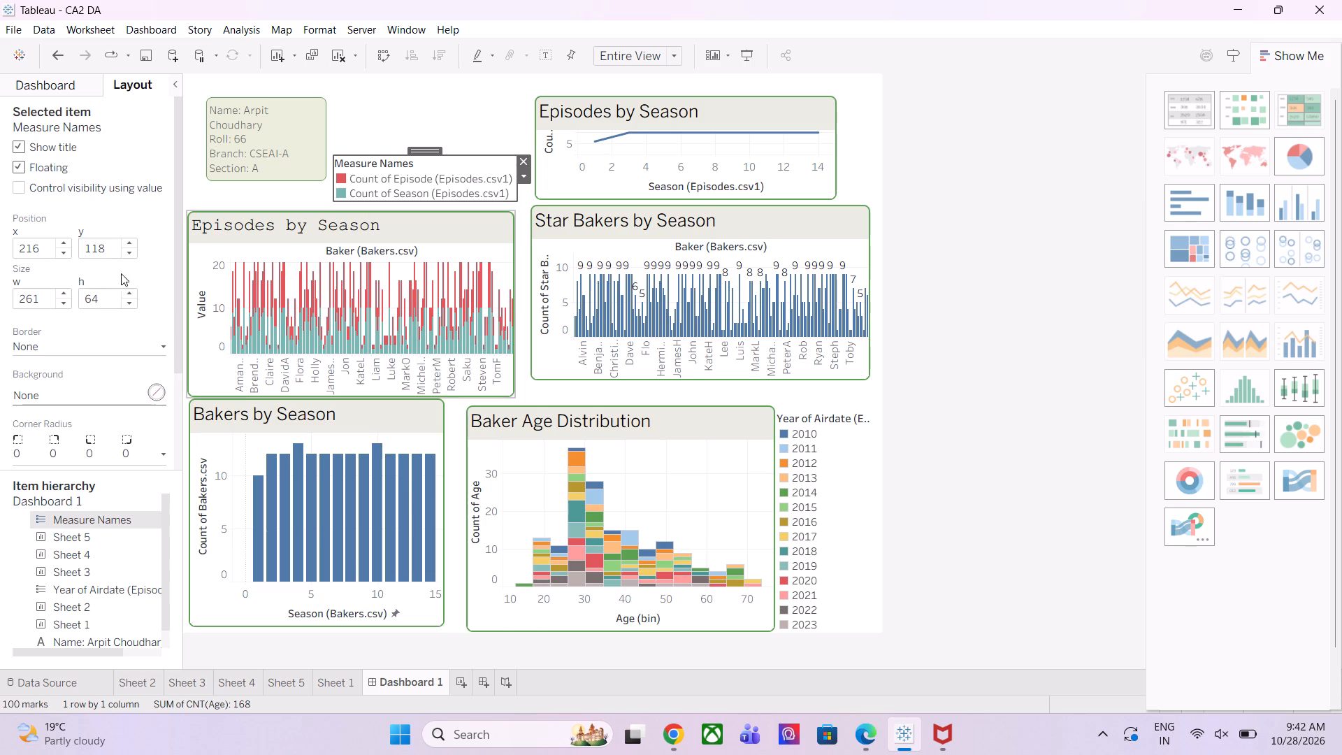
left_click(162, 455)
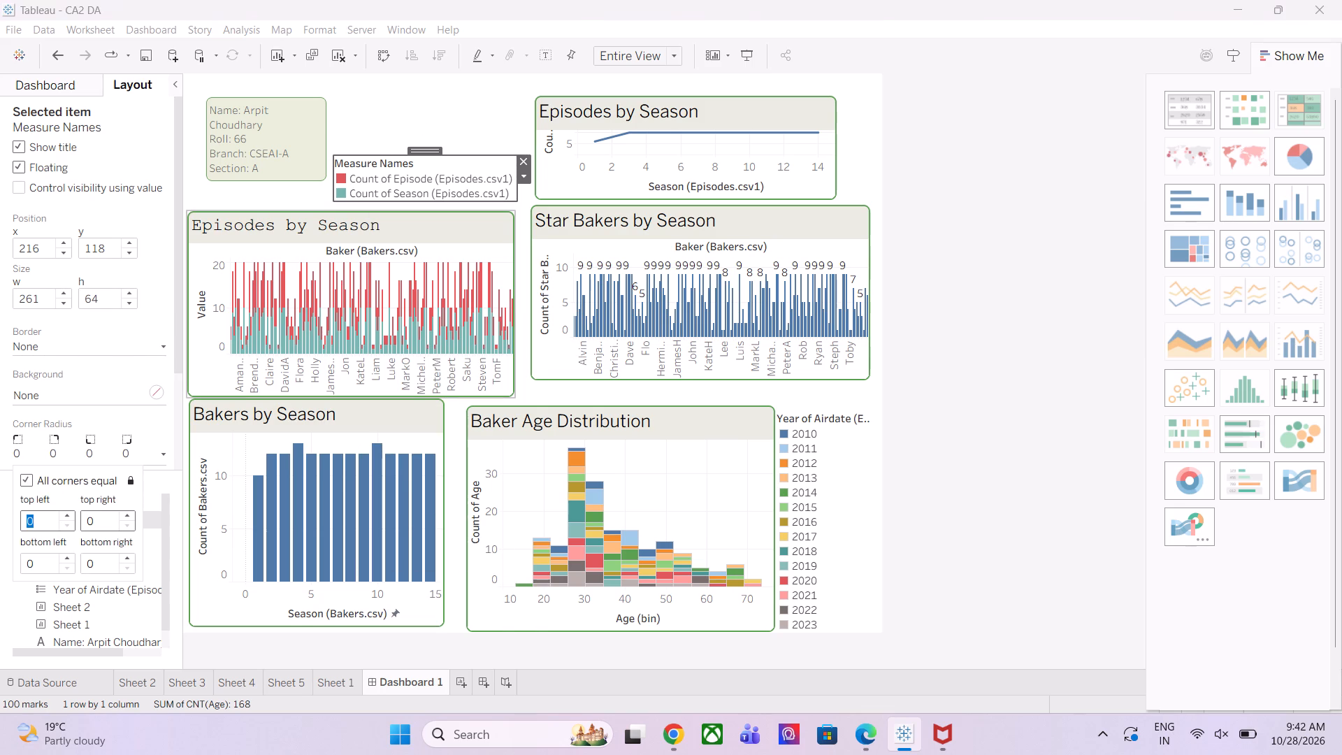
key("5")
key("Return")
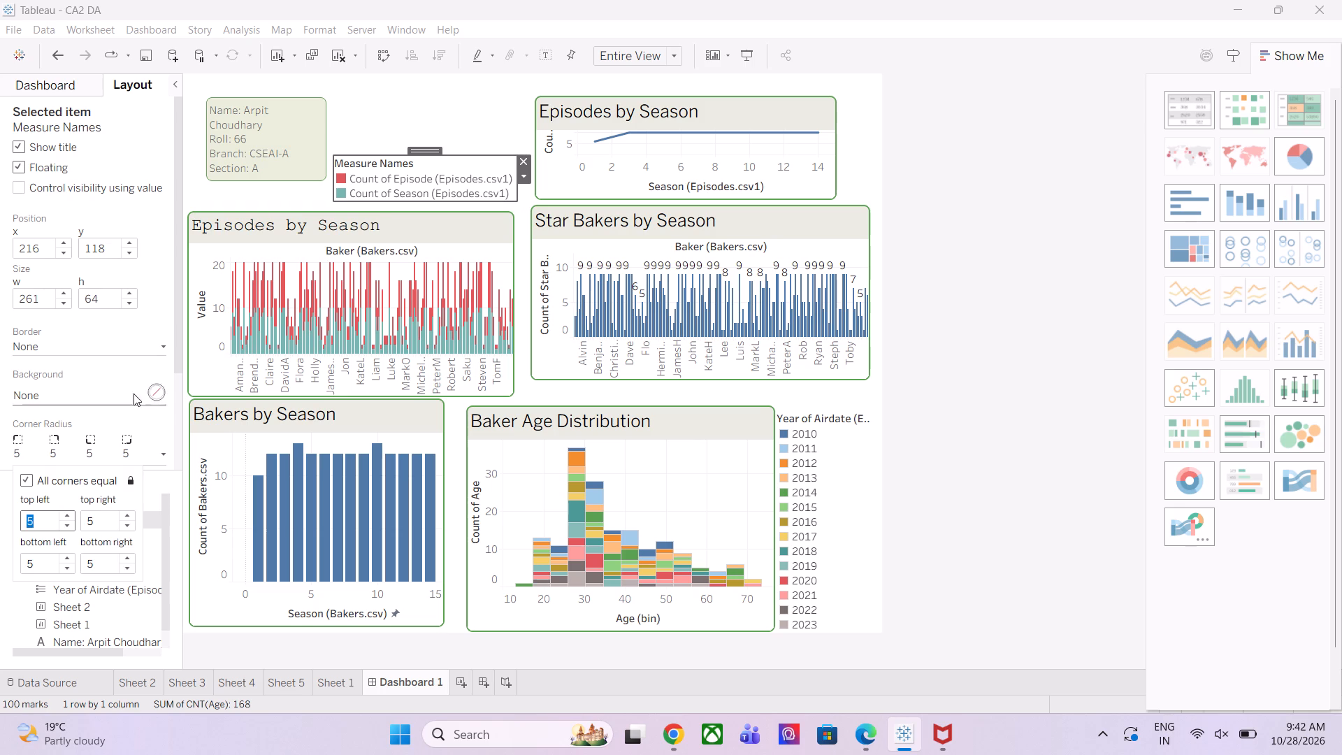
left_click(149, 350)
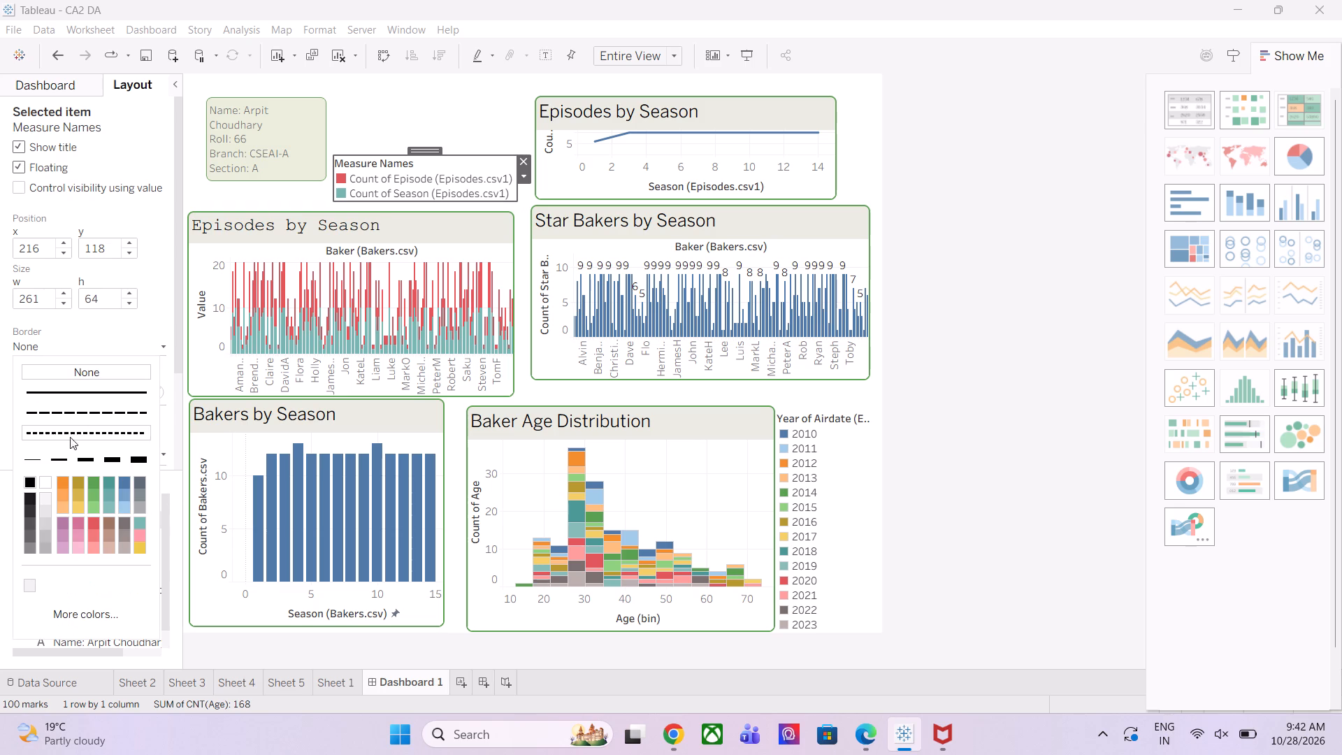
left_click(59, 456)
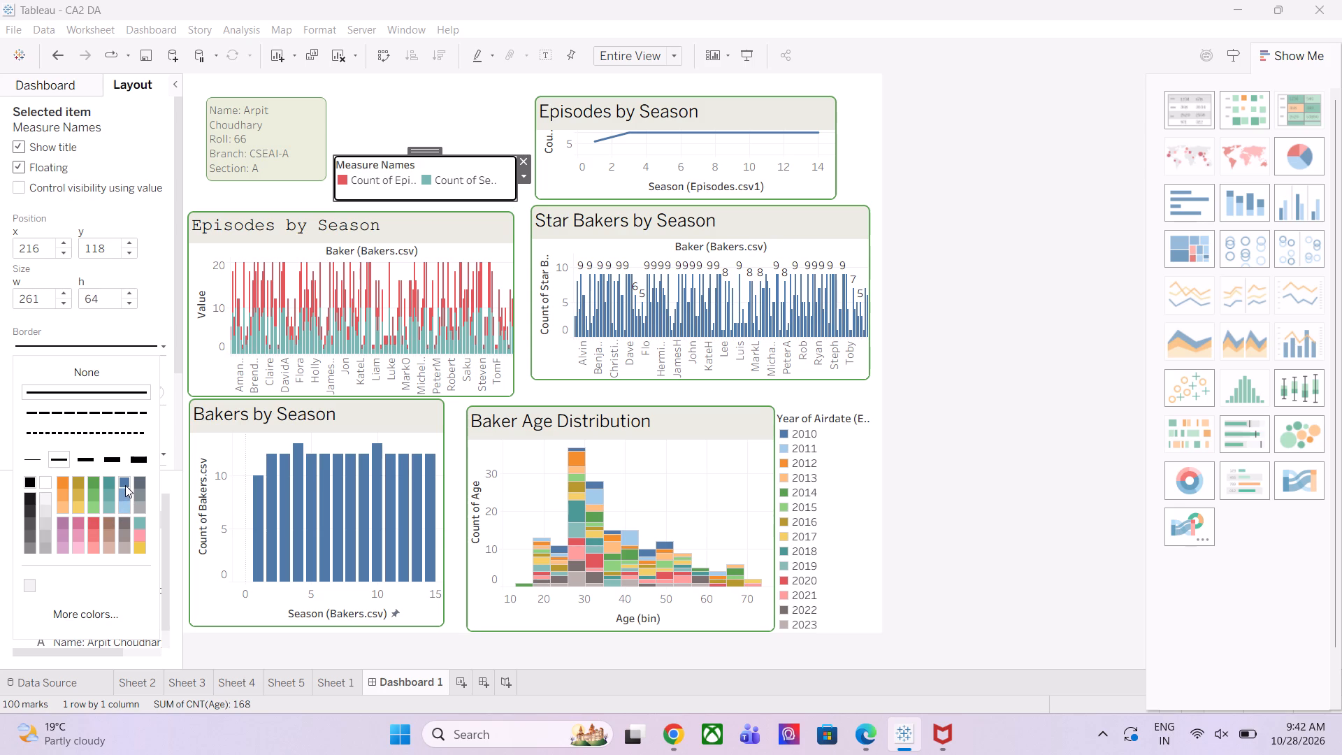
left_click(125, 485)
left_click(418, 122)
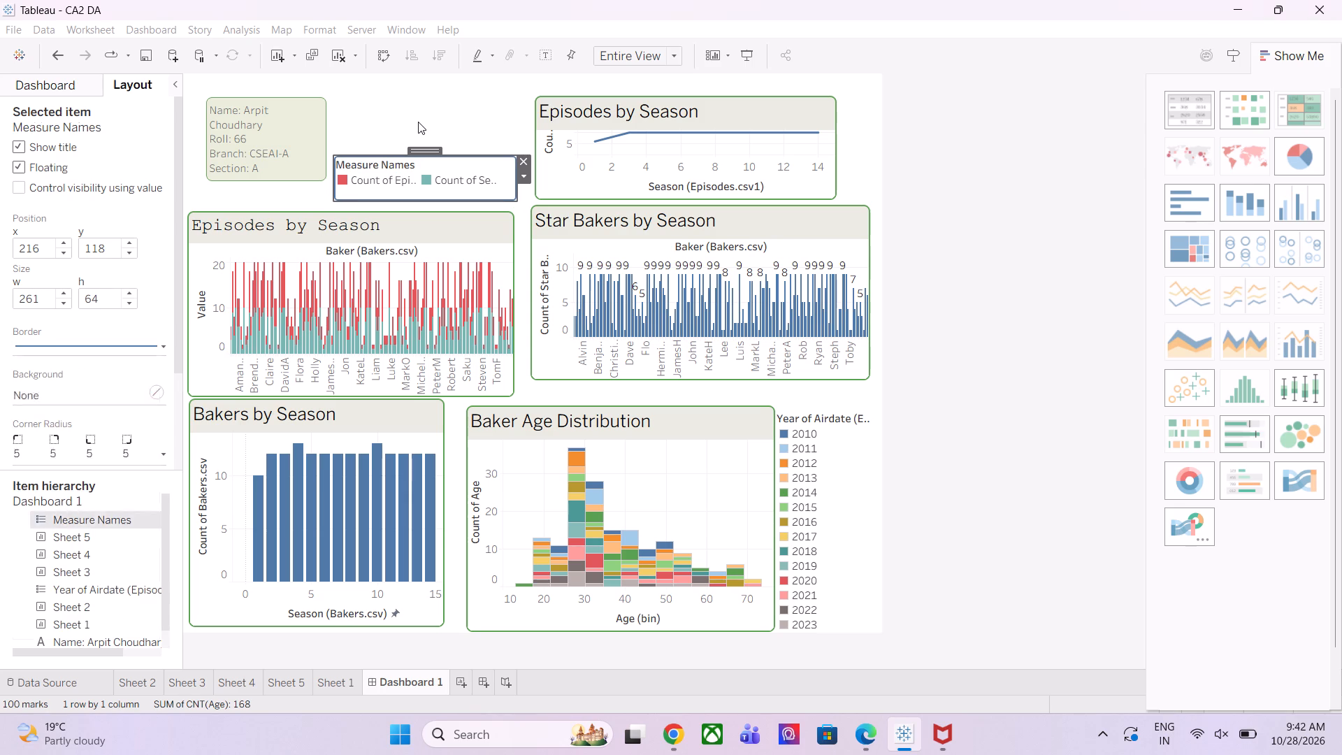
Give the Year of Airdate legend a corner radius of 9 and a solid green border in the second-thinnest weight.
left_click(800, 478)
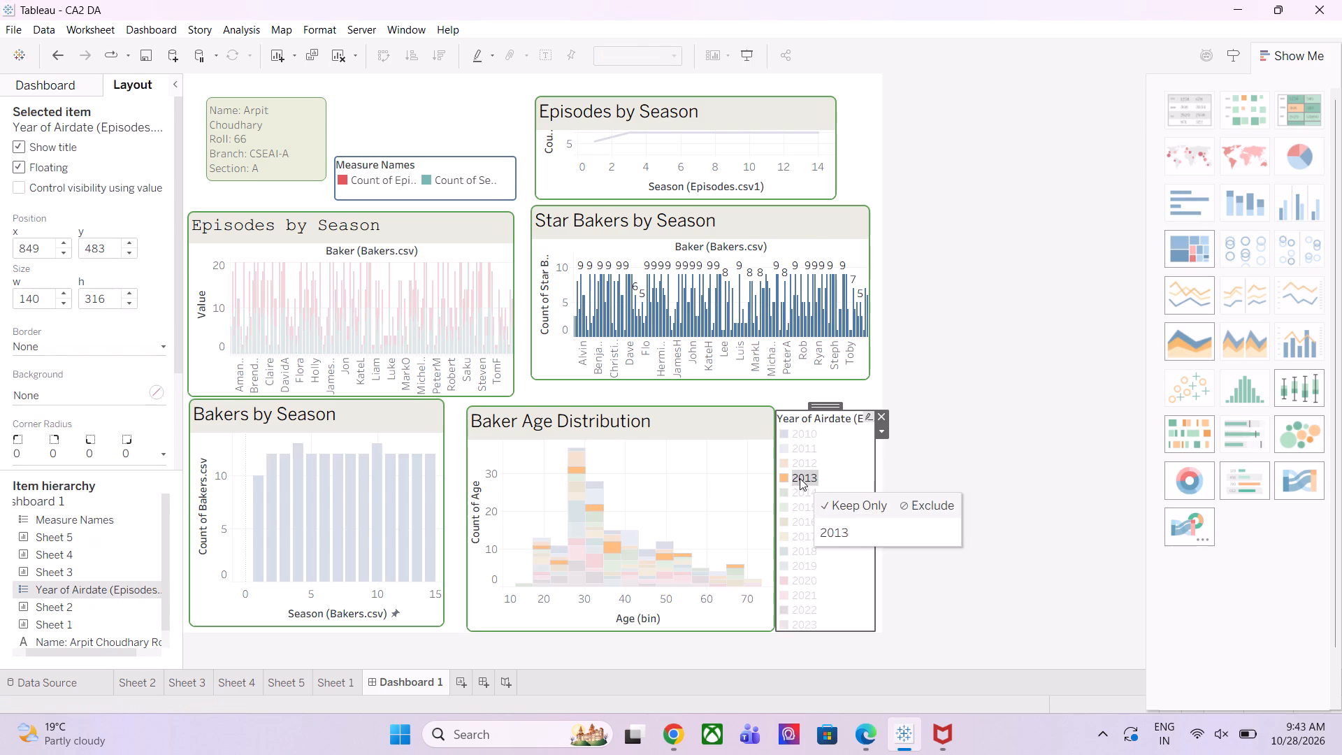
left_click(161, 459)
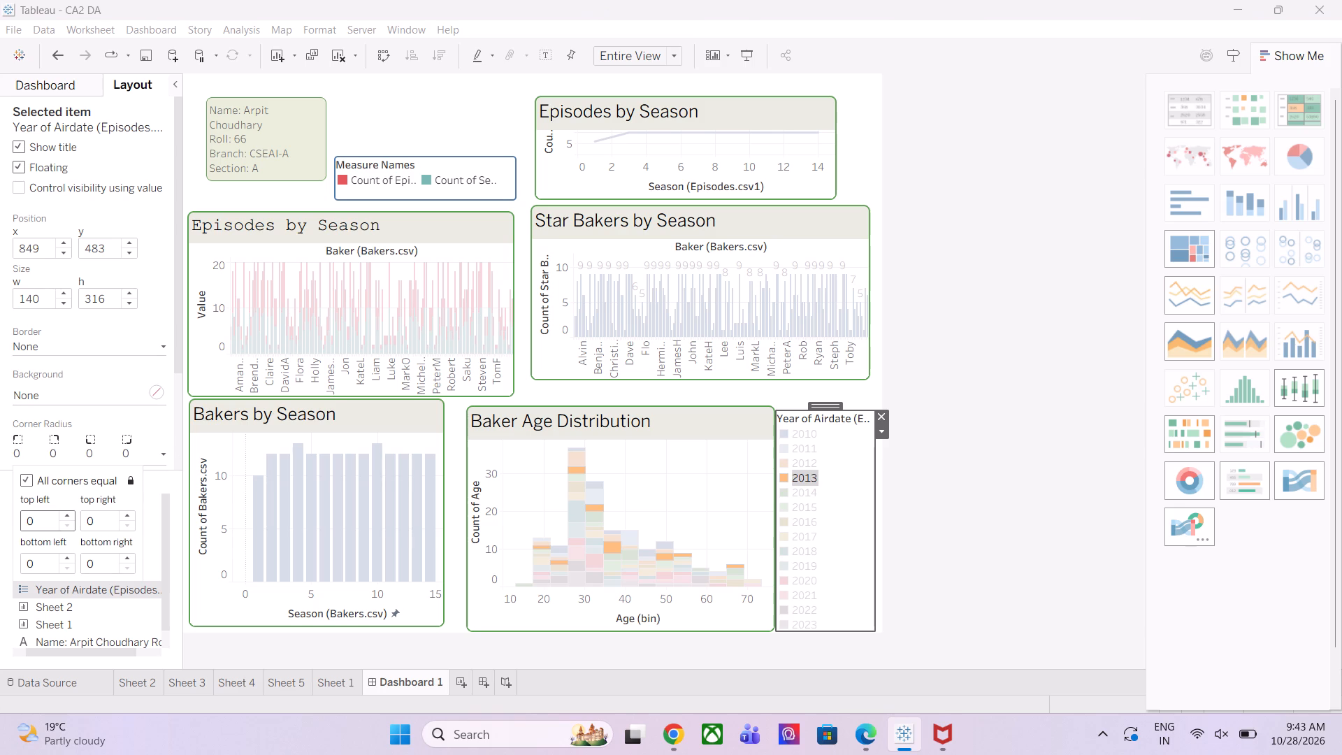
left_click(40, 523)
key("9")
key("Return")
left_click(155, 343)
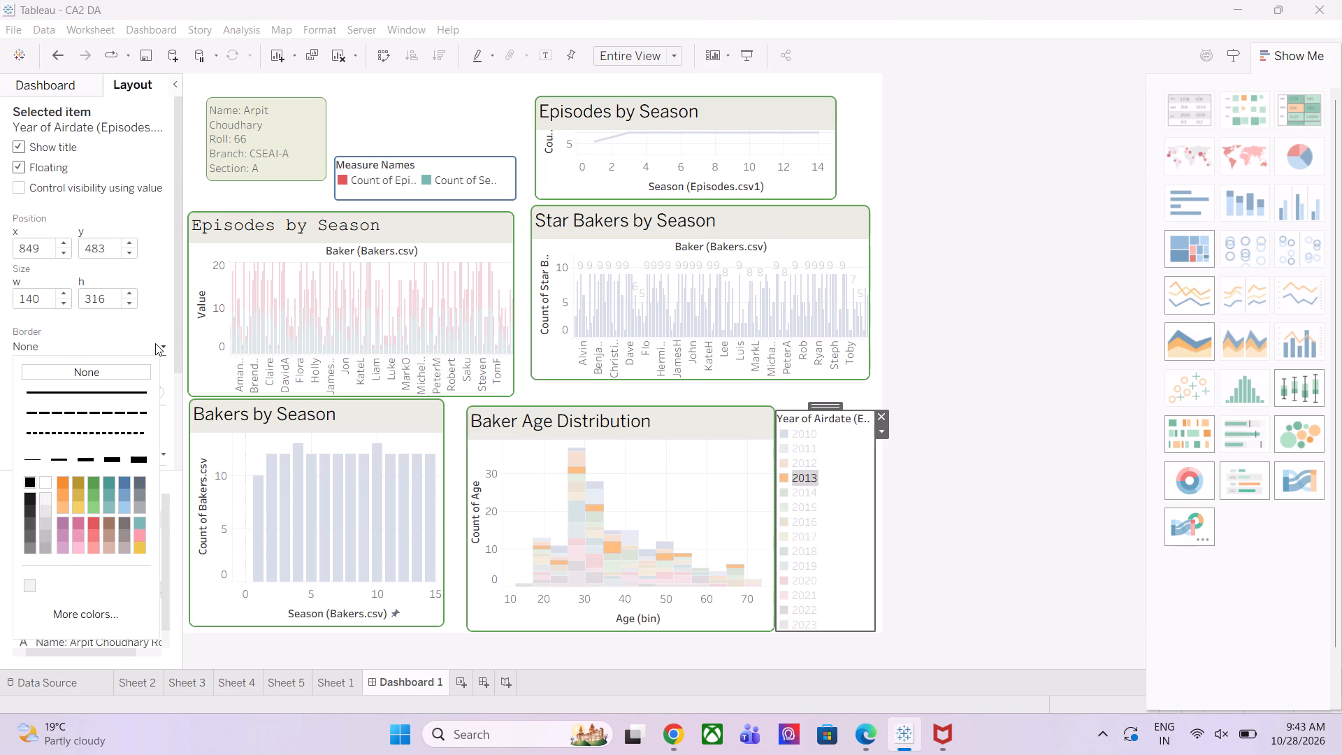
left_click(66, 459)
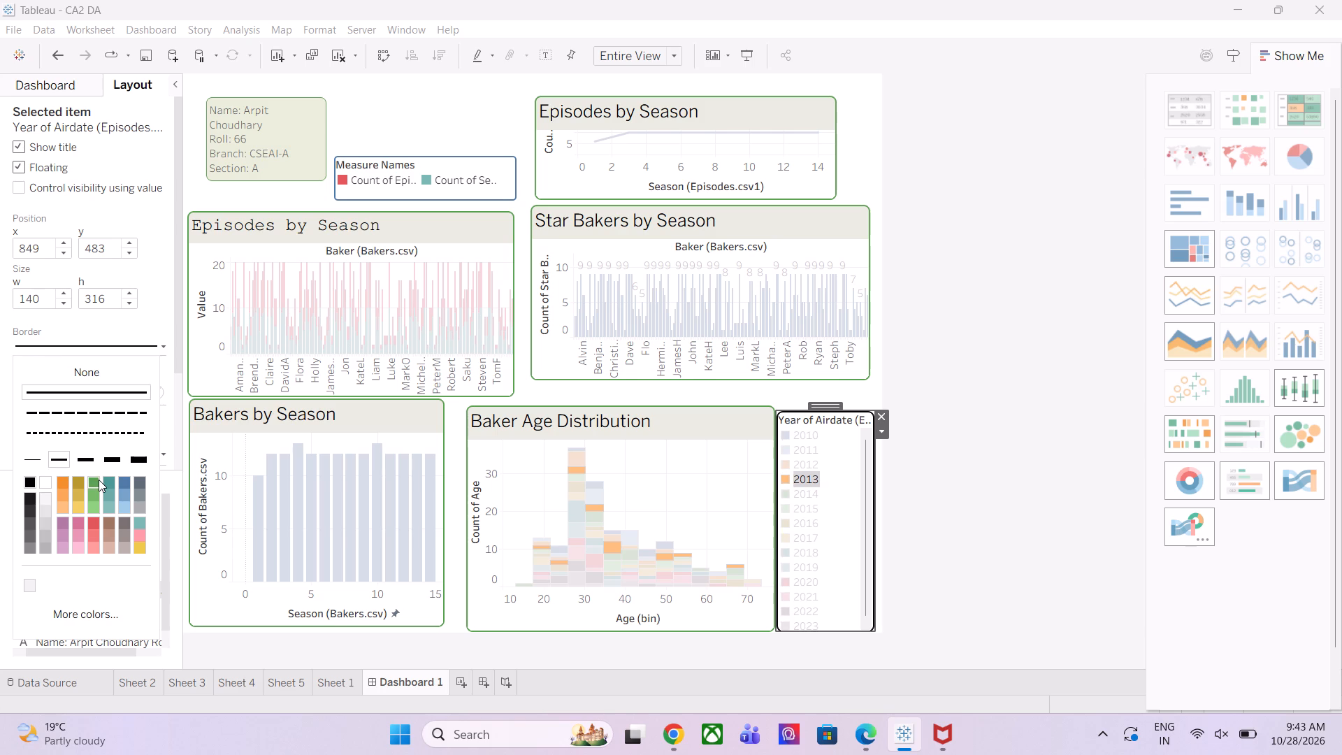
left_click(99, 480)
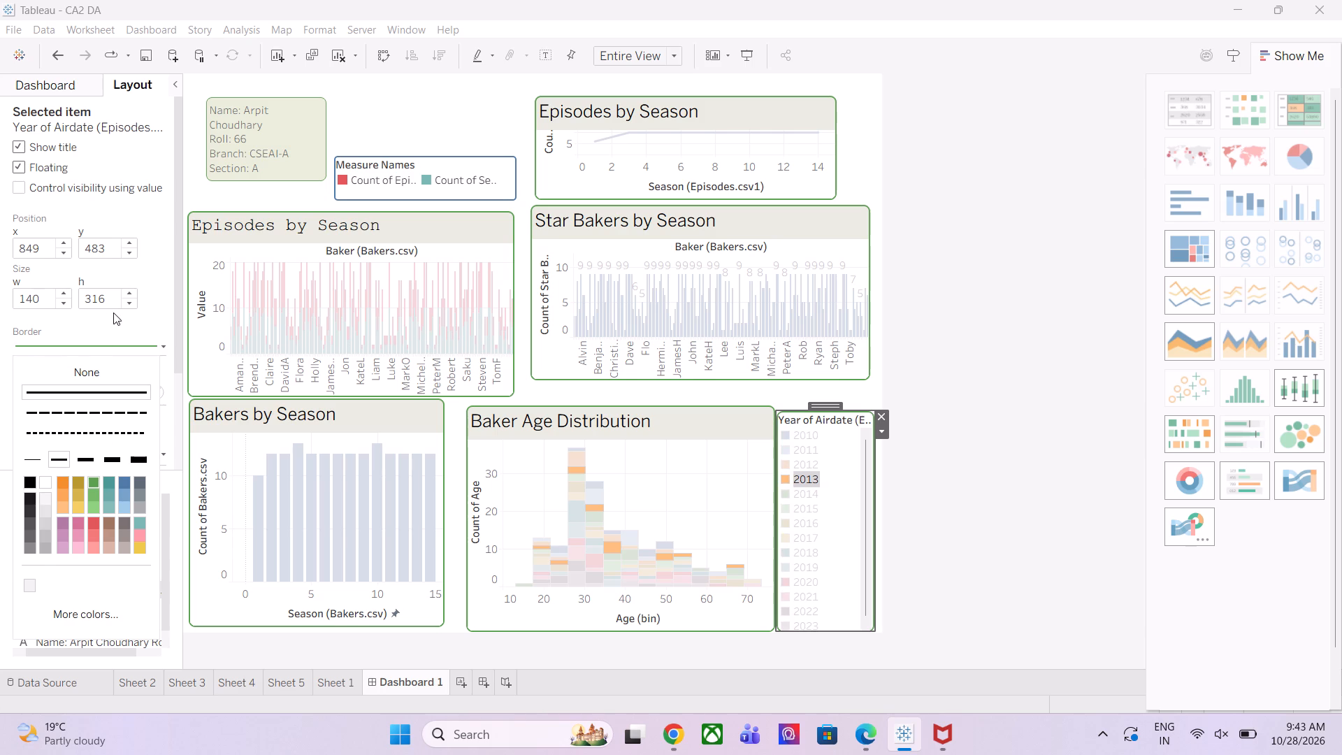
left_click(122, 321)
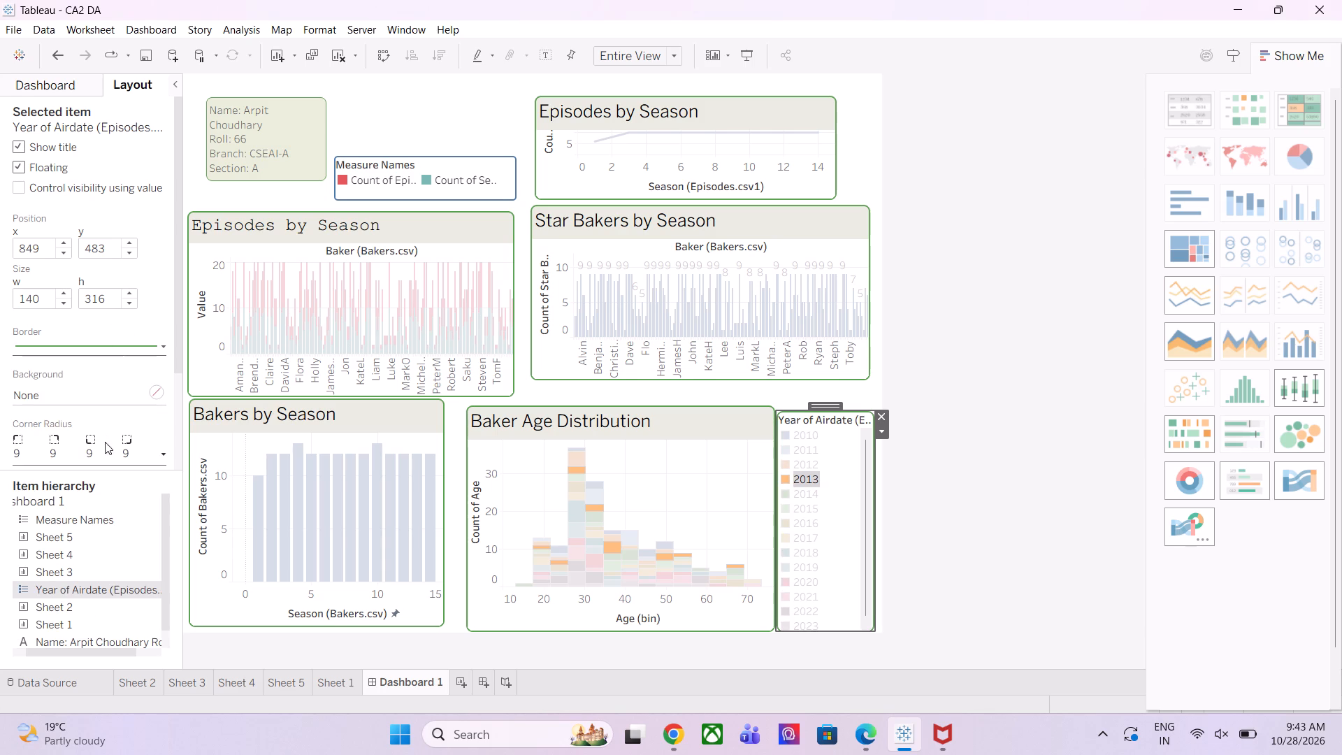
Fill the Year of Airdate legend's background with the matching pale beige-grey.
left_click(122, 396)
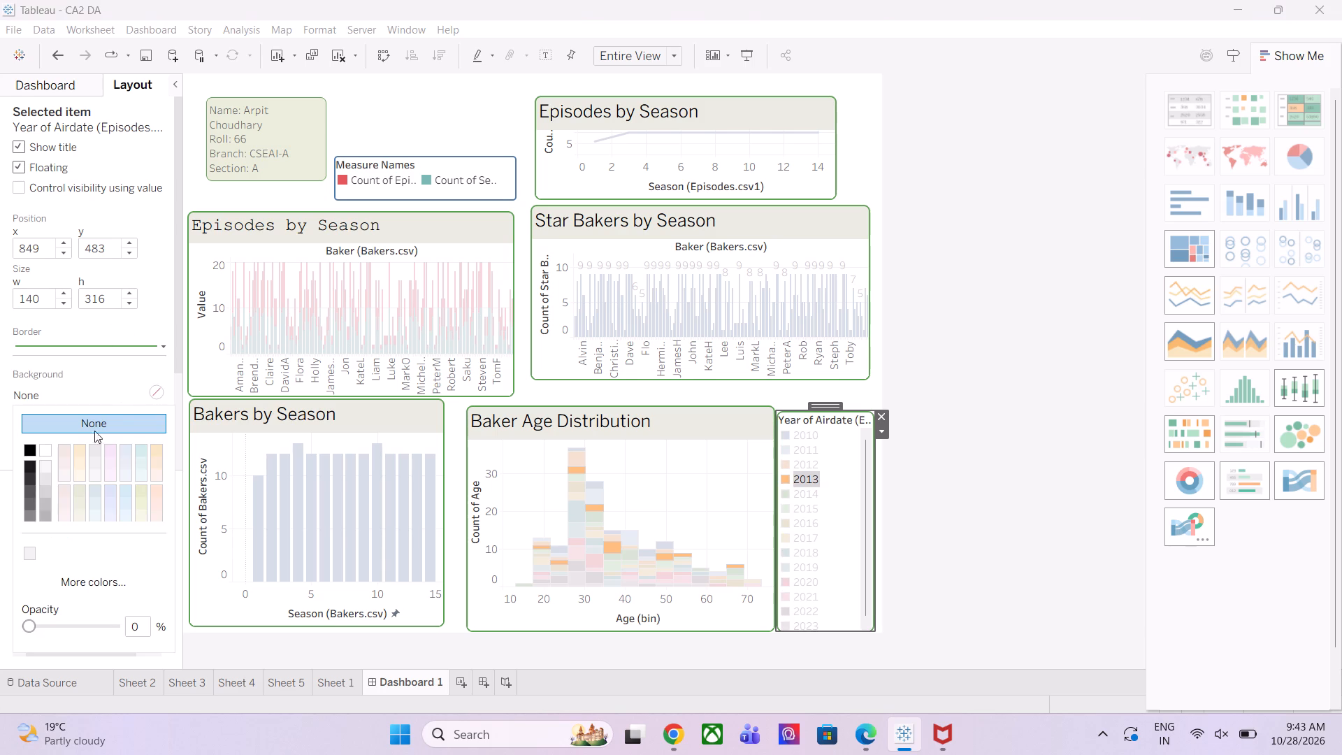
left_click(78, 487)
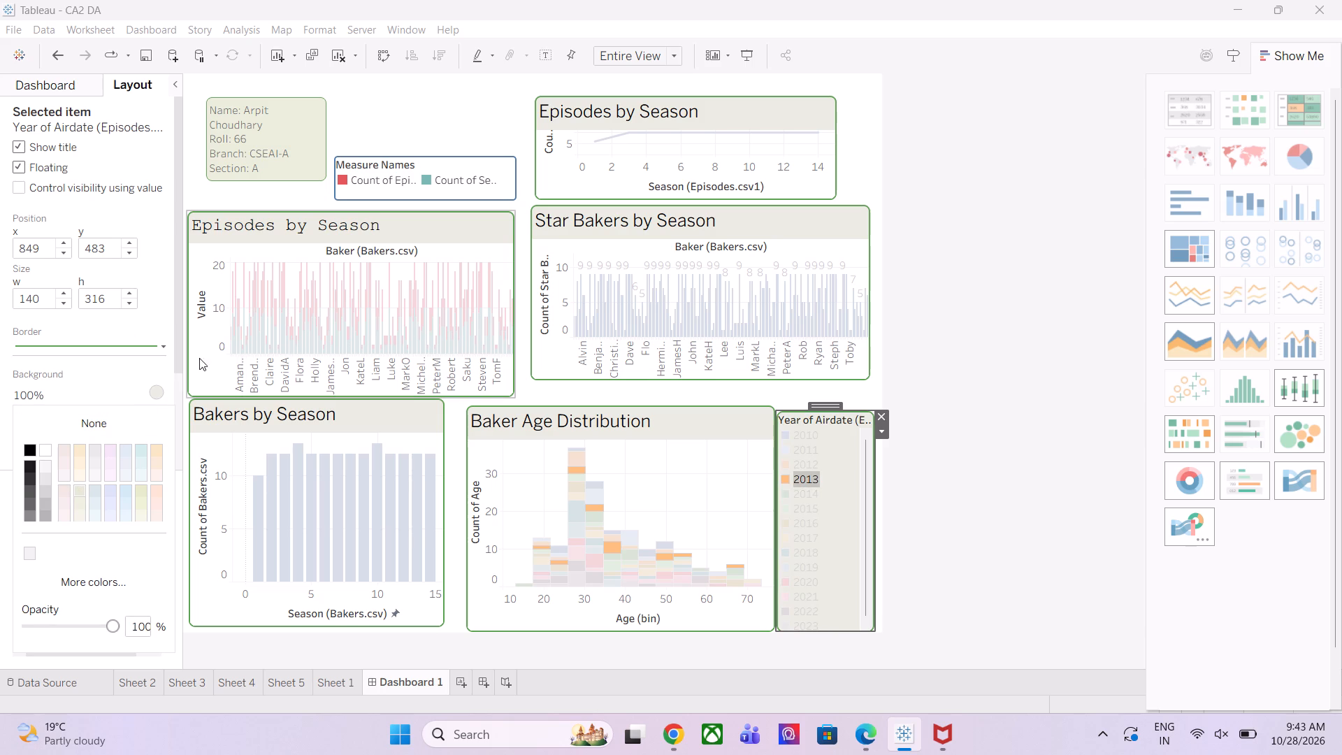
Fill the Year of Airdate legend's background with white.
key("ctrl+z")
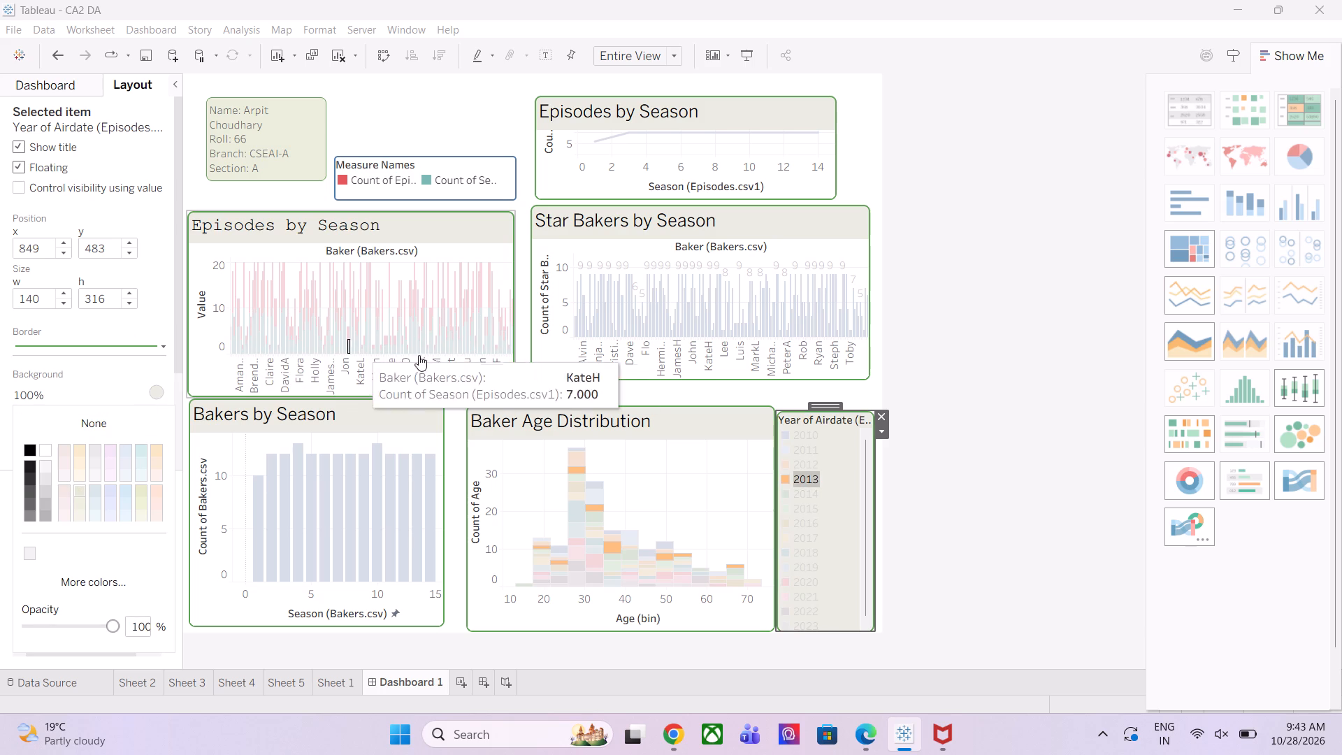
left_click(140, 344)
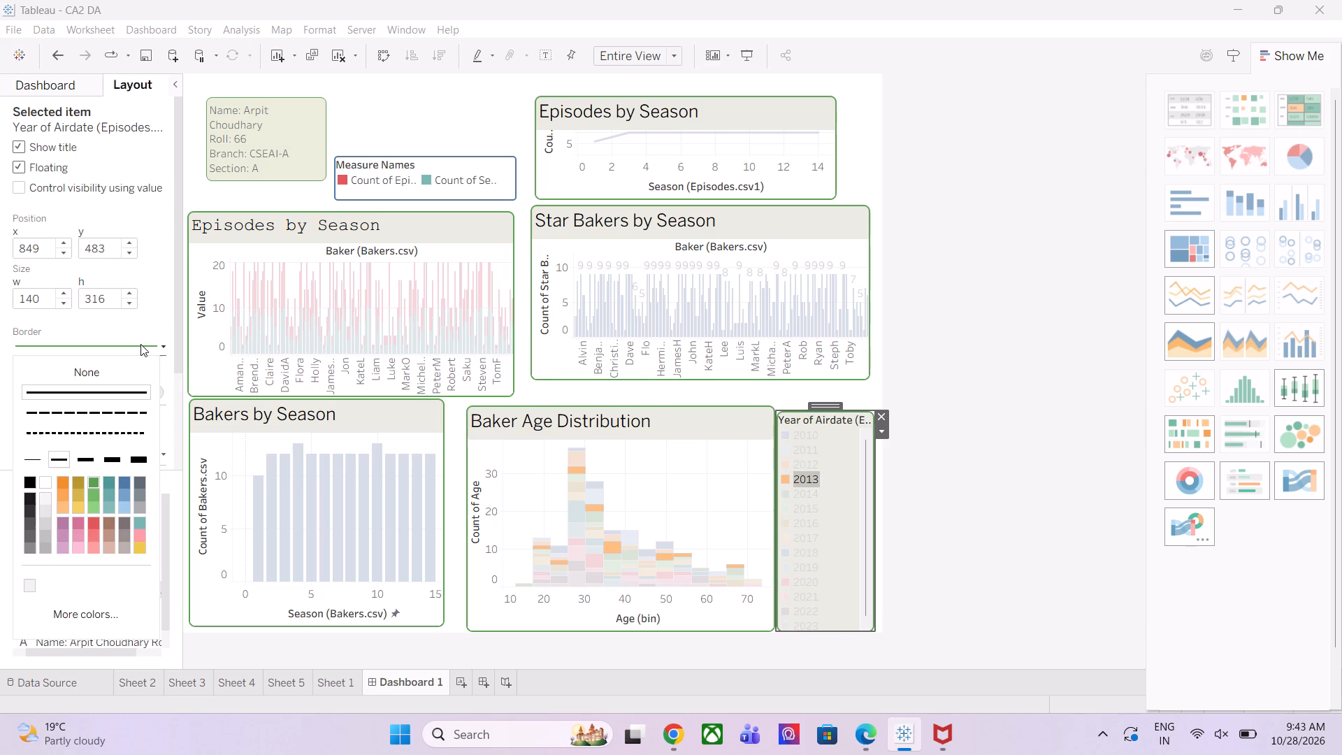
left_click(140, 344)
left_click(152, 384)
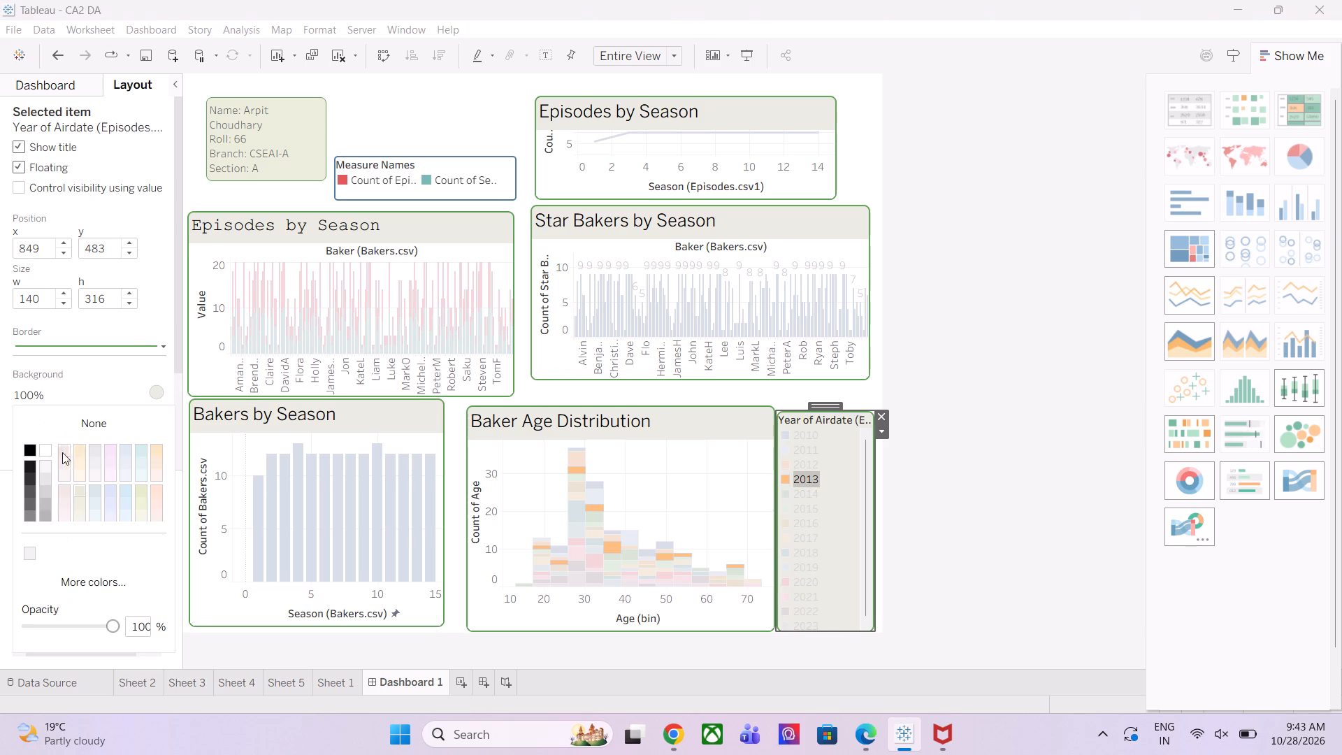
left_click(48, 451)
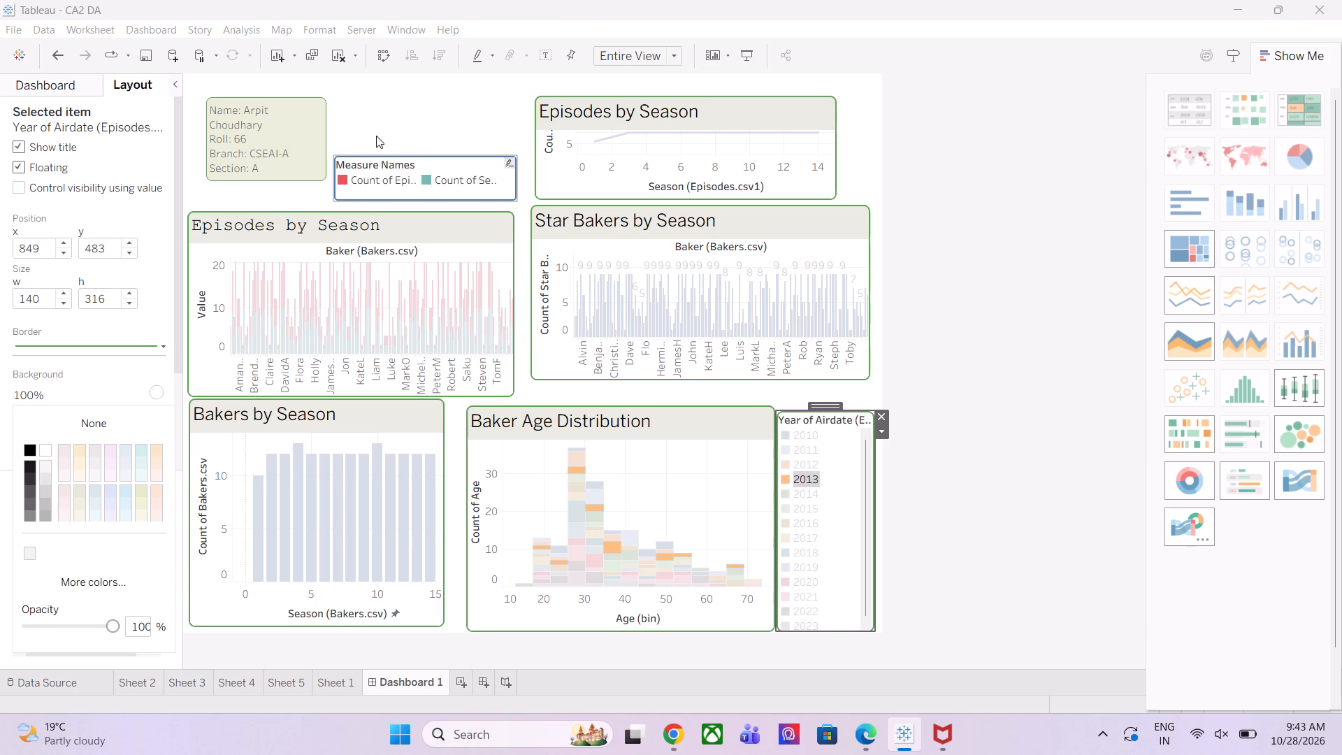
Clear the 2013 highlight in the Year of Airdate legend.
left_click(393, 127)
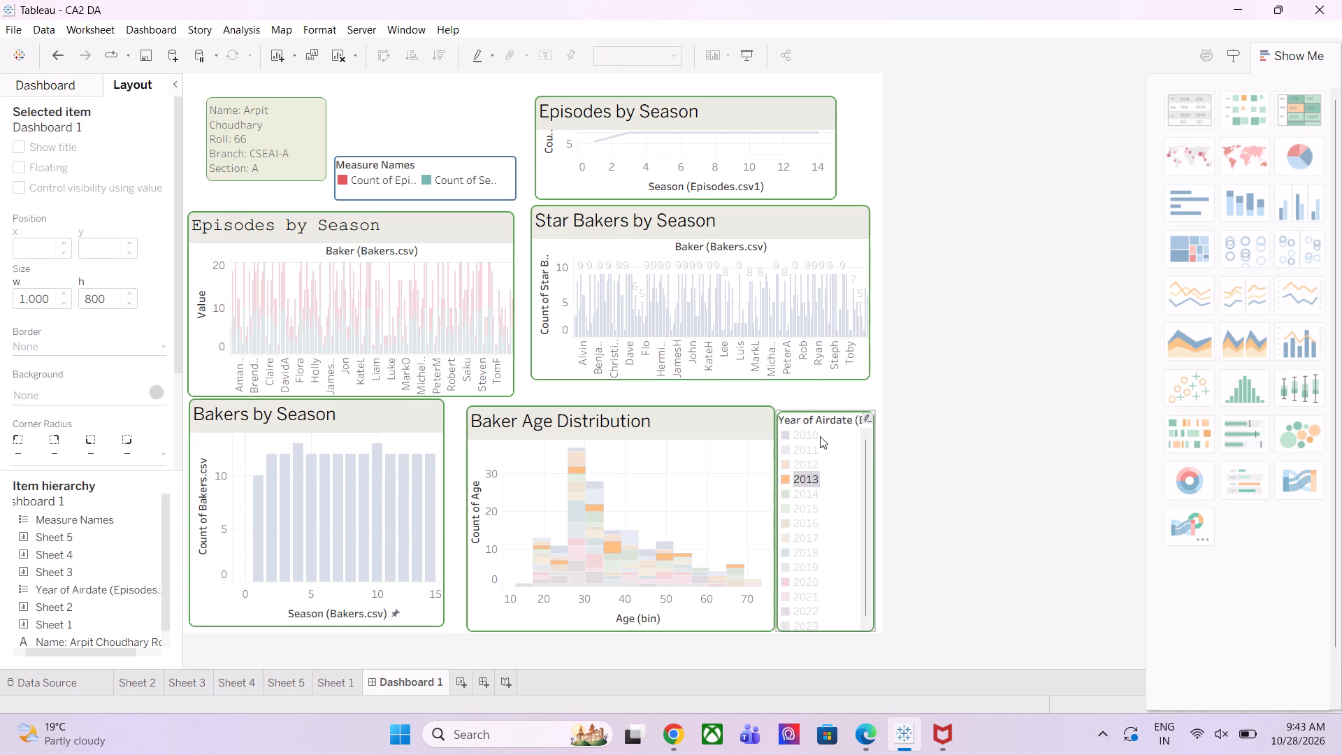
left_click(828, 436)
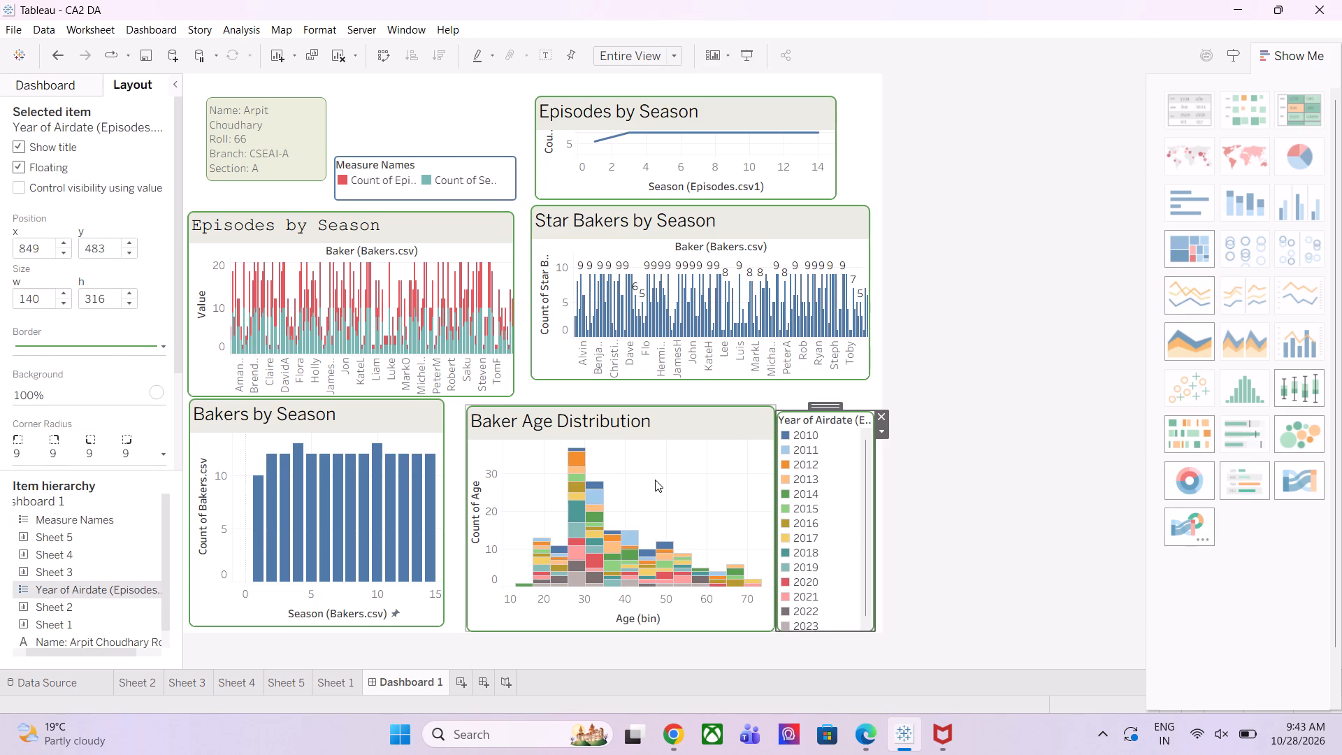
Shrink the Bakers by Season chart to about 351 by 293 and move it up over the Star Bakers chart.
left_click(361, 433)
left_click_drag(337, 399, 330, 415)
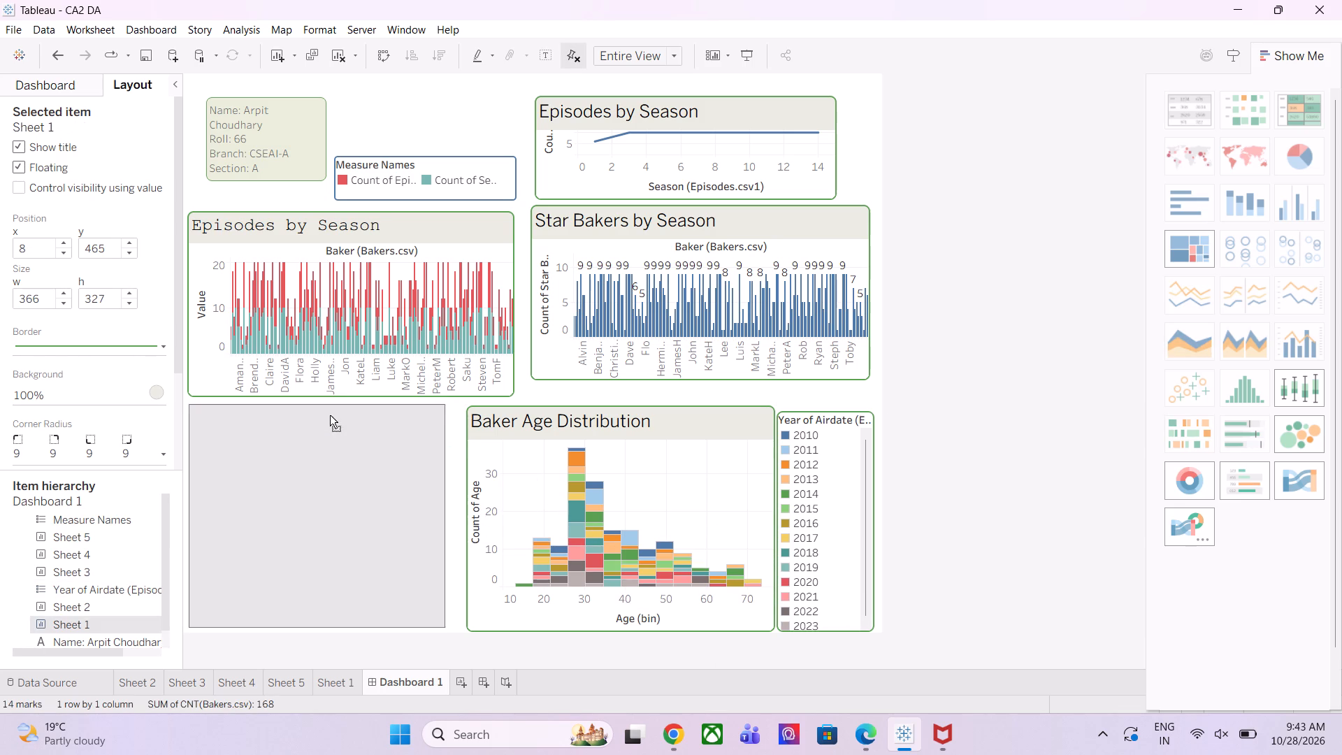
left_click_drag(330, 415, 326, 422)
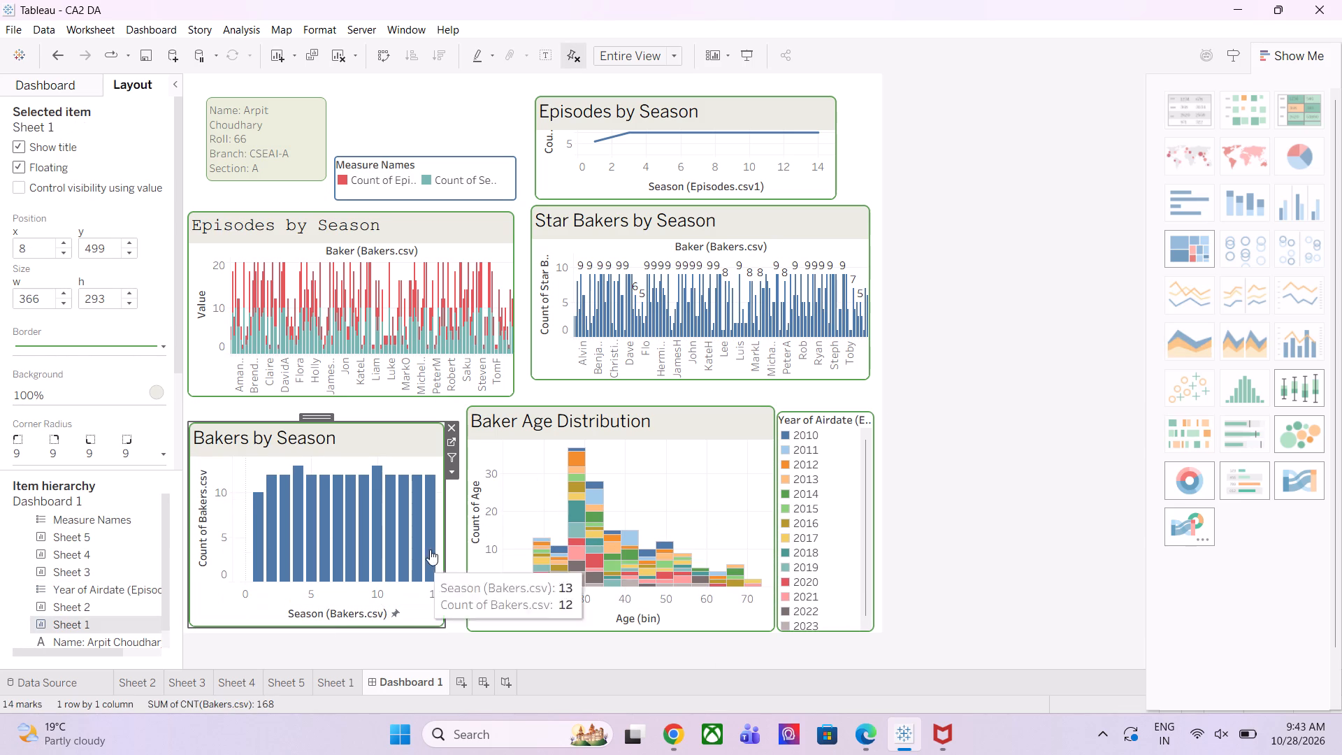
left_click_drag(444, 519, 432, 520)
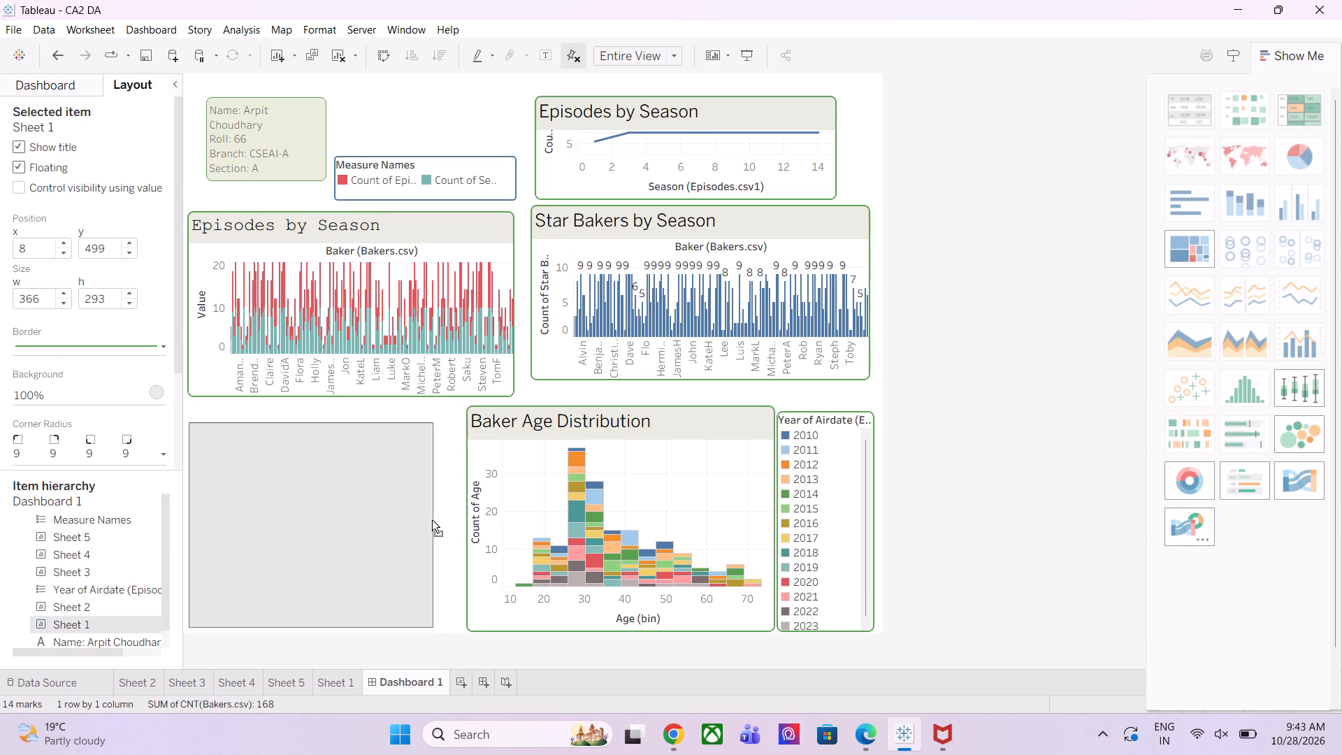
left_click_drag(432, 520, 434, 520)
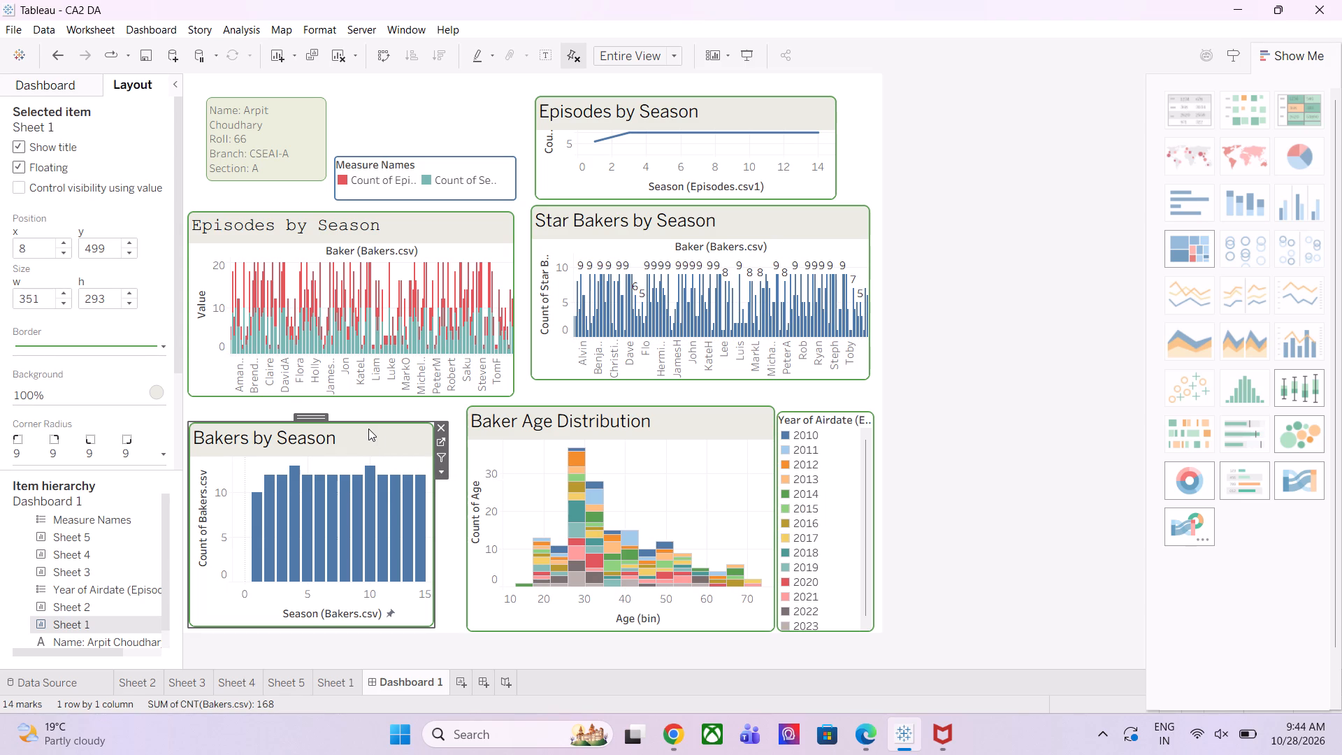
left_click_drag(310, 417, 713, 133)
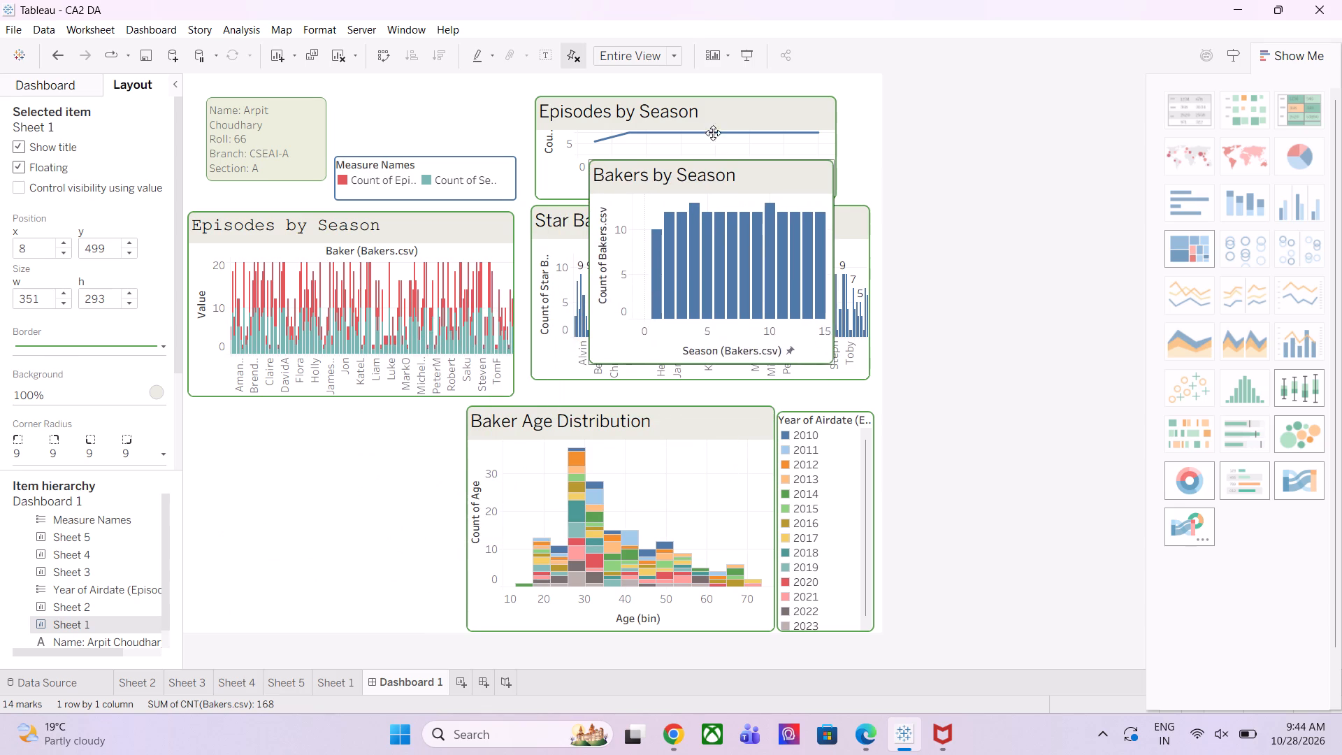
Move the red-and-teal Episodes by Season bar chart straight down to about x 6, y 480 on the dashboard.
left_click(412, 231)
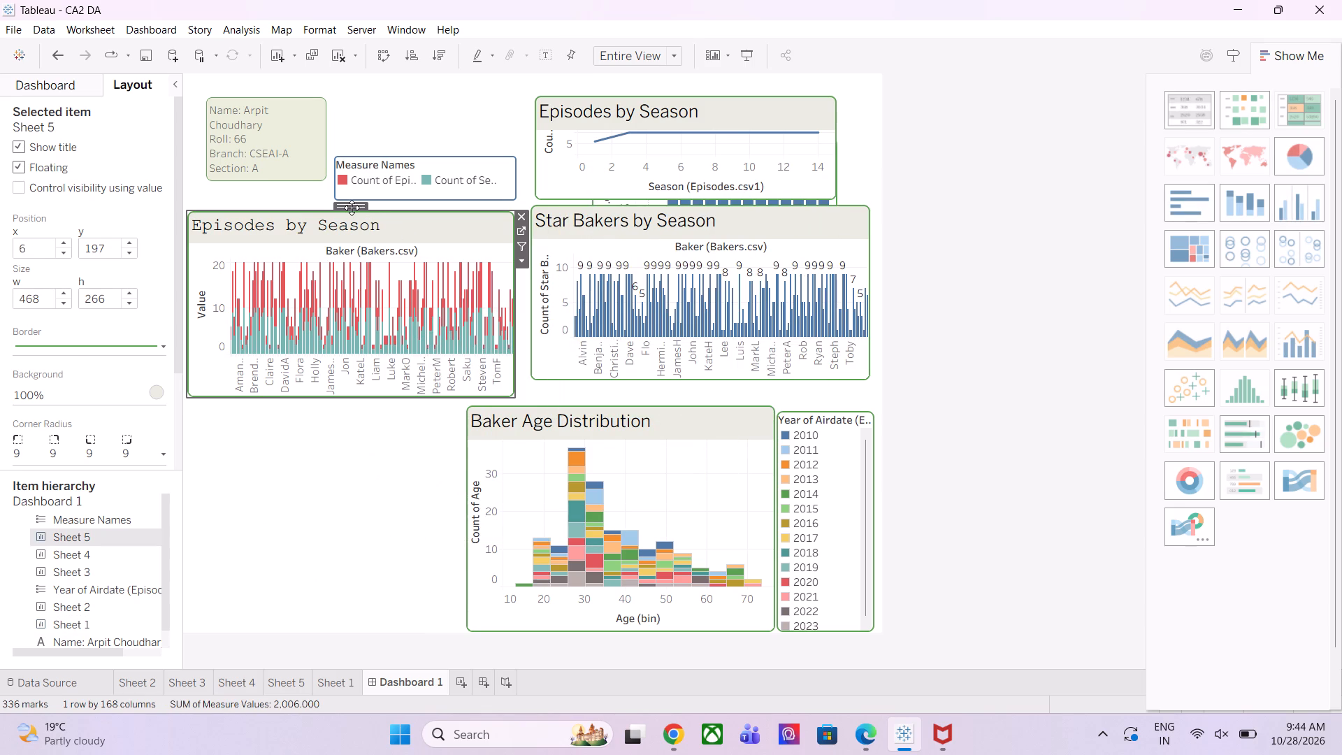
left_click_drag(352, 208, 352, 405)
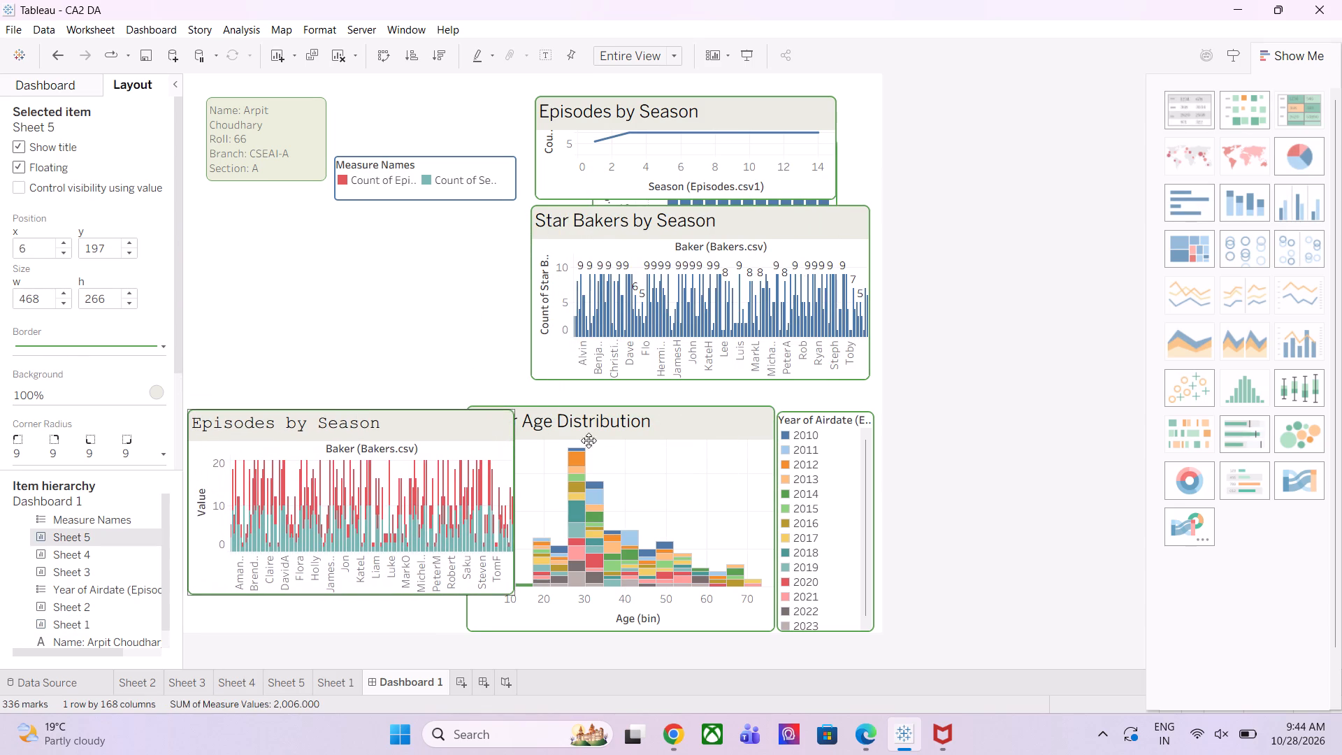
Move the Baker Age Distribution chart up into the Star Bakers area, at about x 498, y 125.
left_click(590, 440)
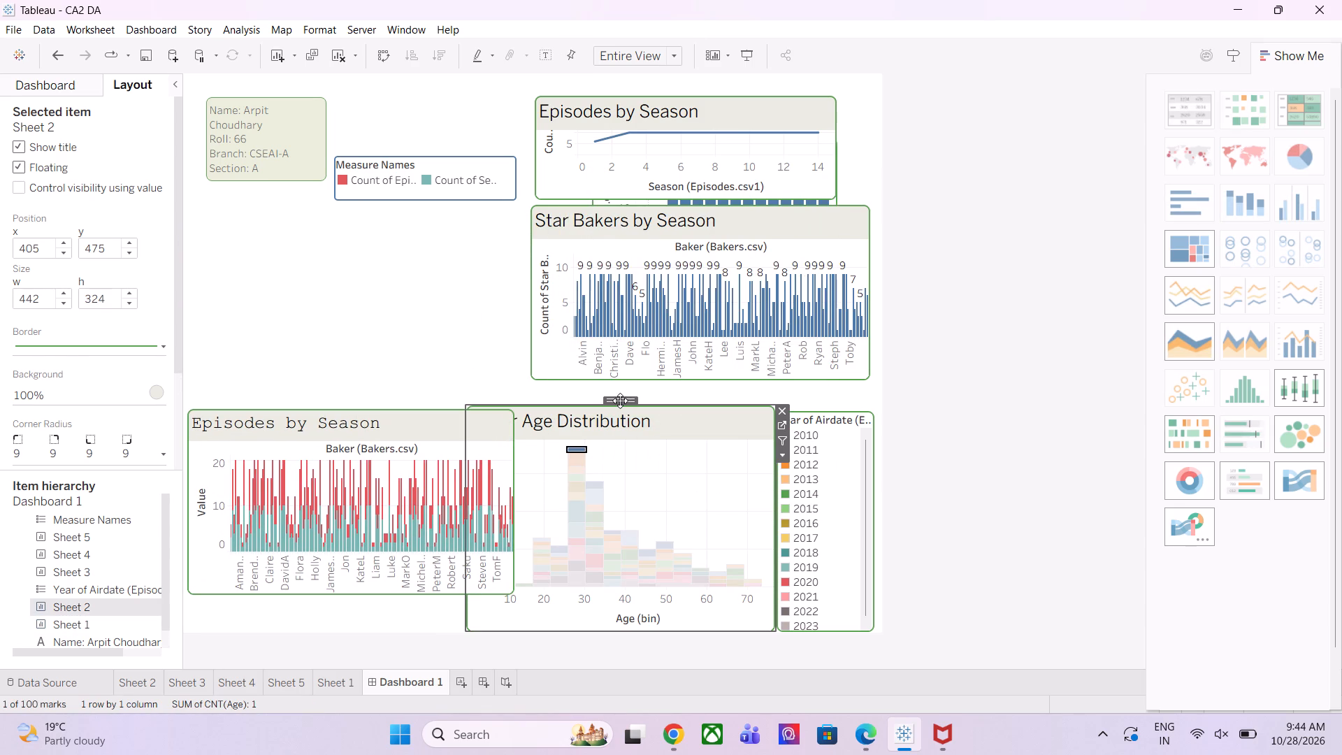
left_click_drag(620, 401, 685, 156)
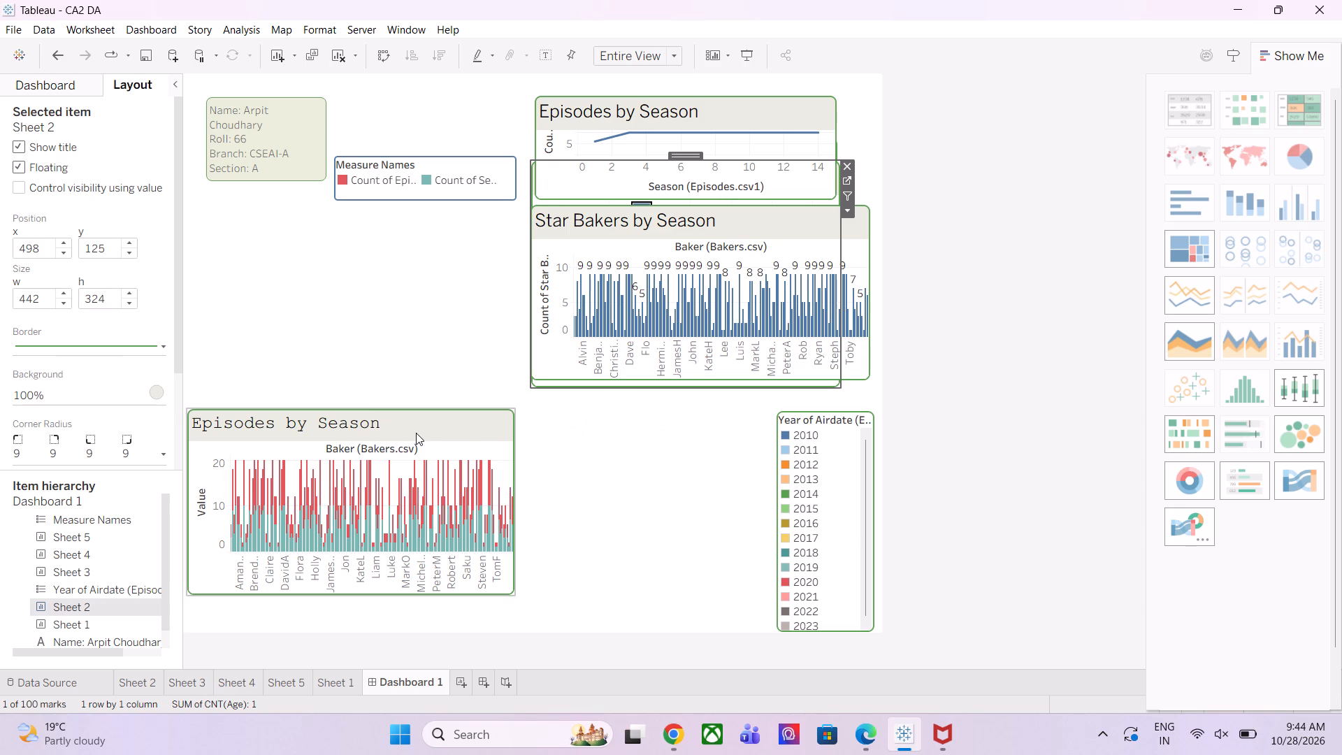
Place the Episodes by Season bar chart in the dashboard's bottom-left corner at about x 6, y 564, sized about 512 by 247.
left_click(416, 433)
left_click_drag(348, 405, 353, 413)
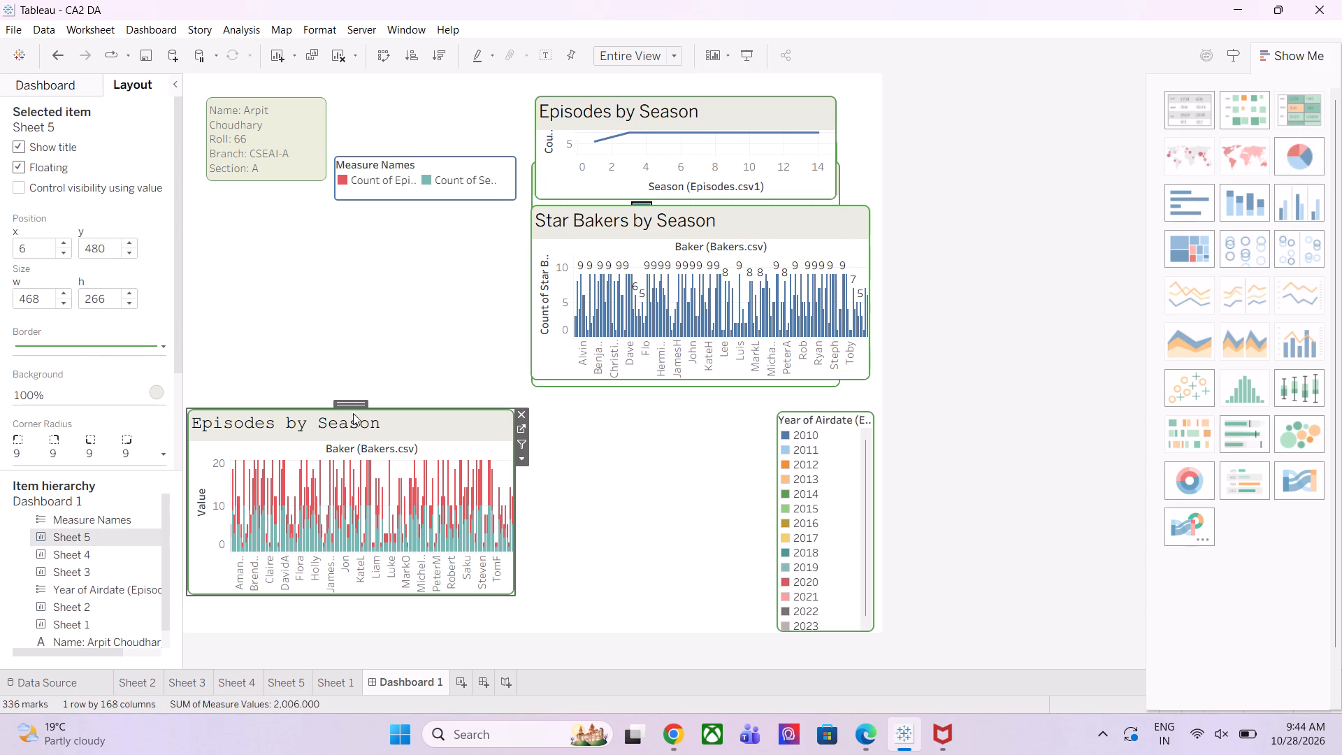
left_click_drag(353, 413, 345, 450)
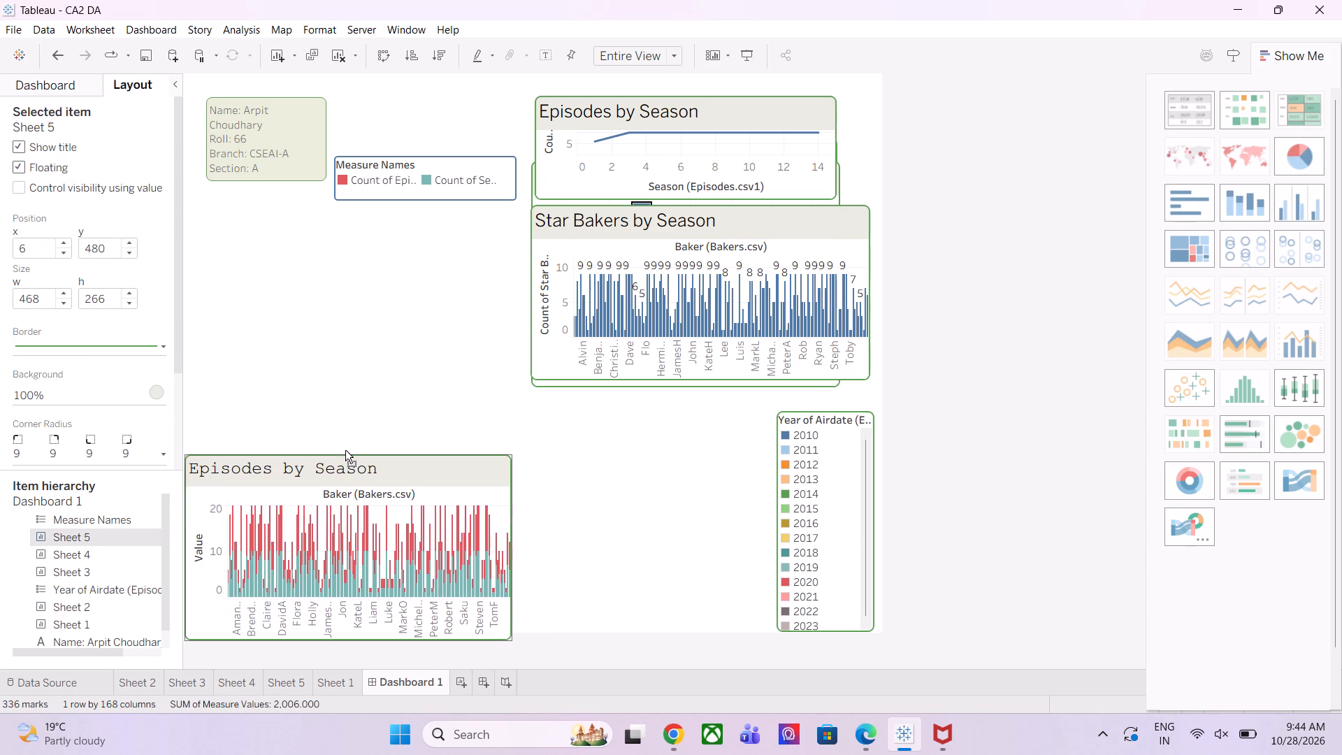
left_click_drag(345, 450, 348, 450)
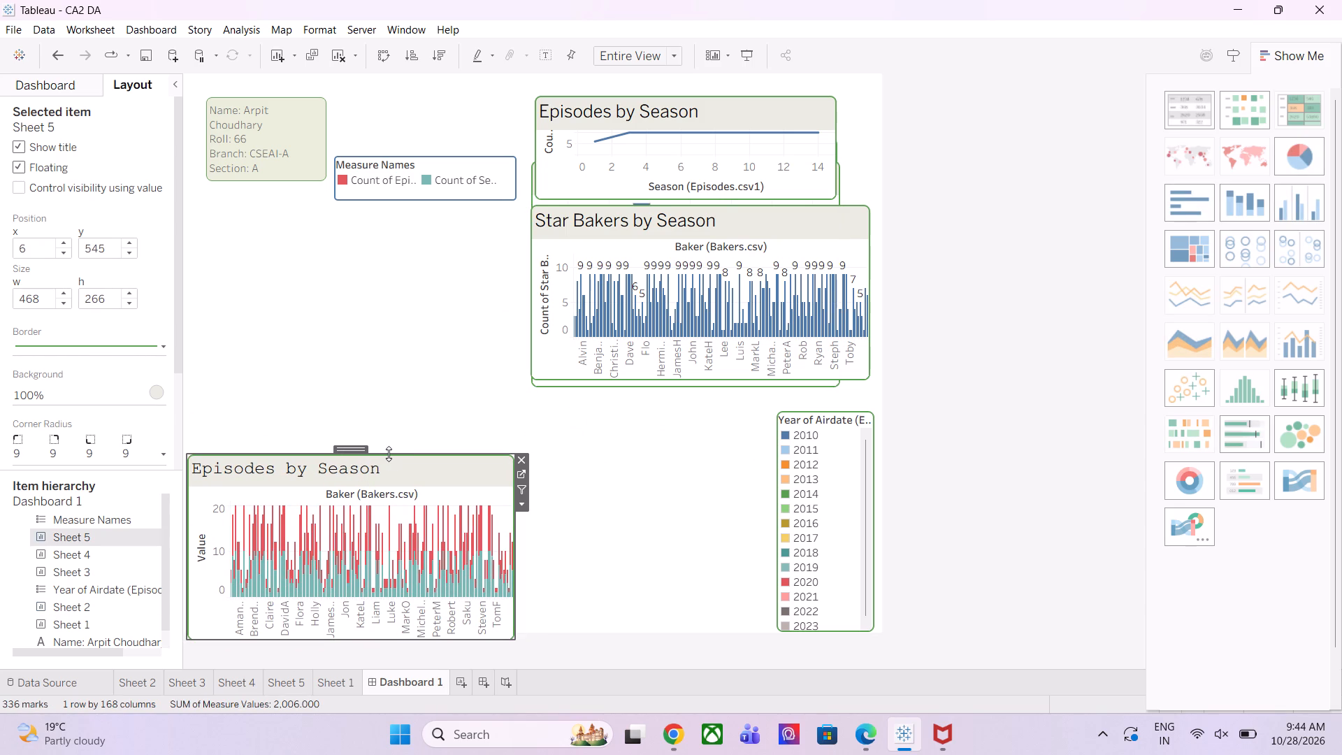
left_click_drag(389, 454, 389, 468)
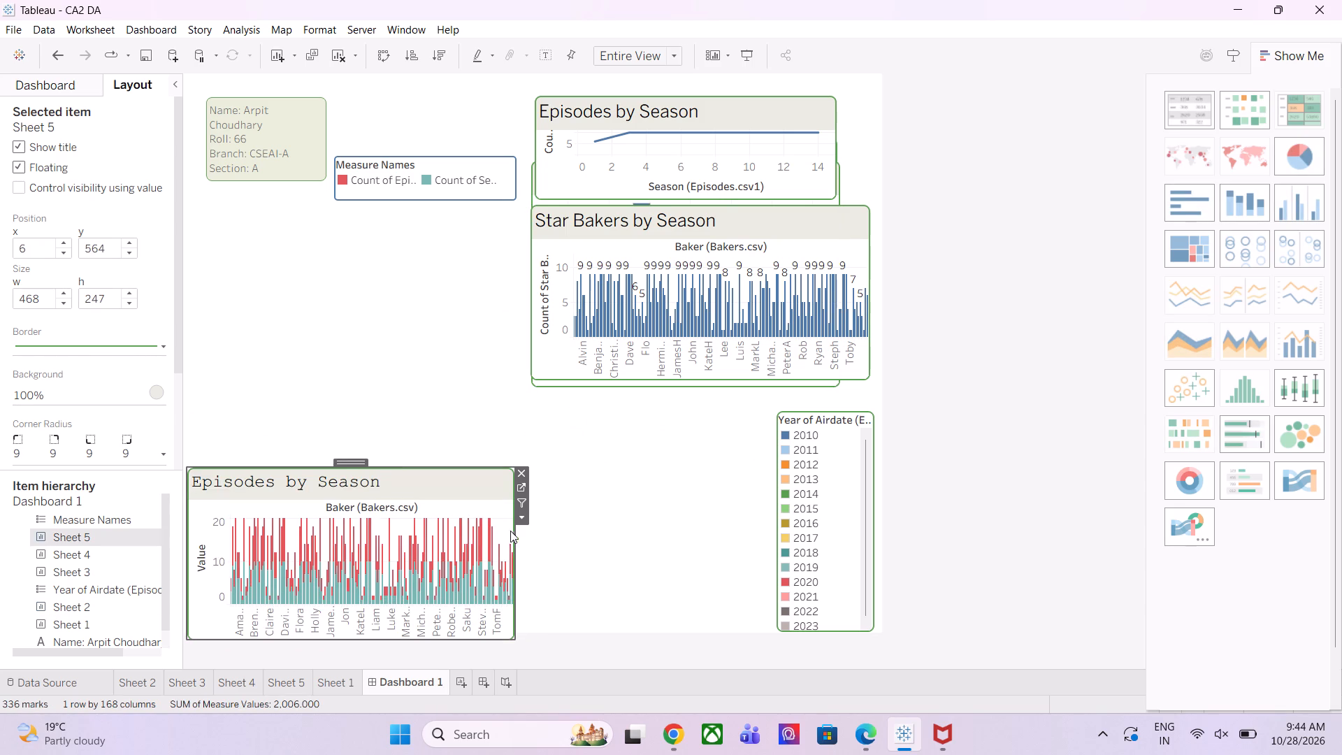
left_click_drag(516, 530, 563, 528)
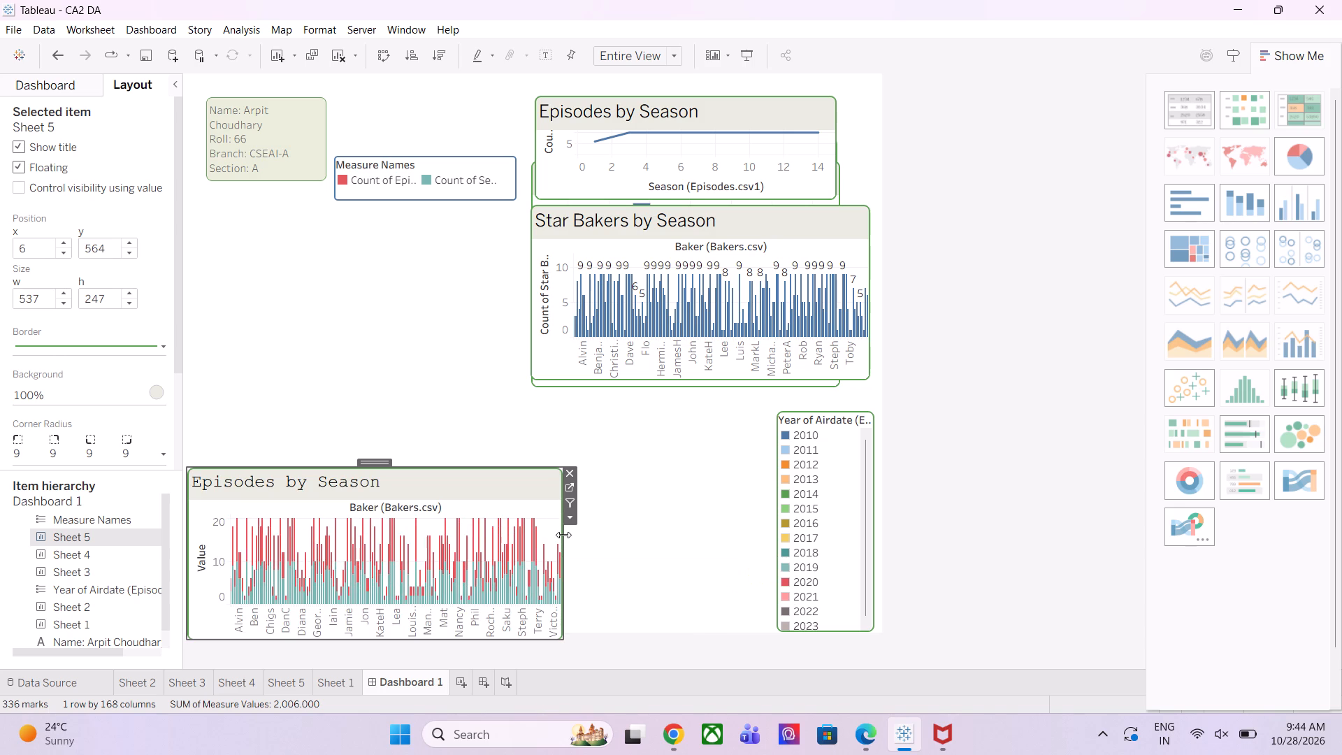
left_click_drag(563, 535, 545, 535)
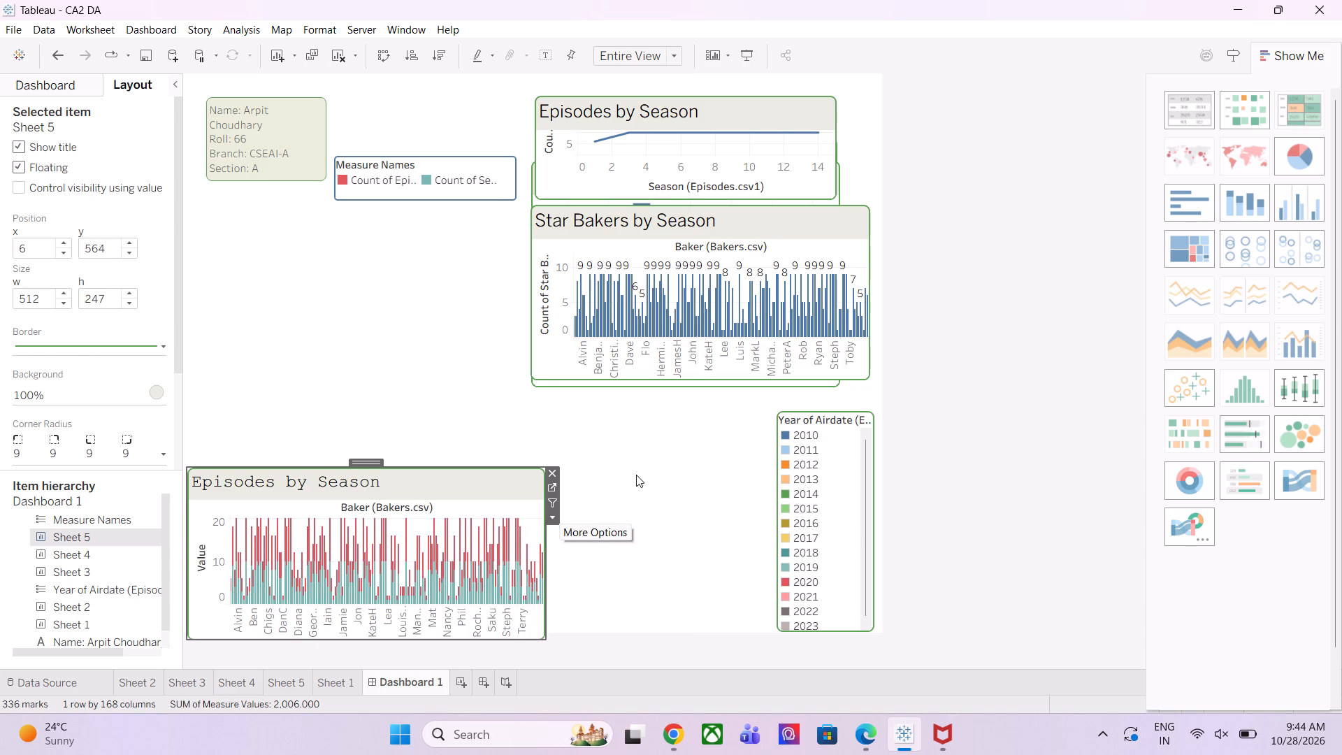
Move the Year of Airdate legend to the dashboard's left side, at about x 83, y 274.
left_click(813, 427)
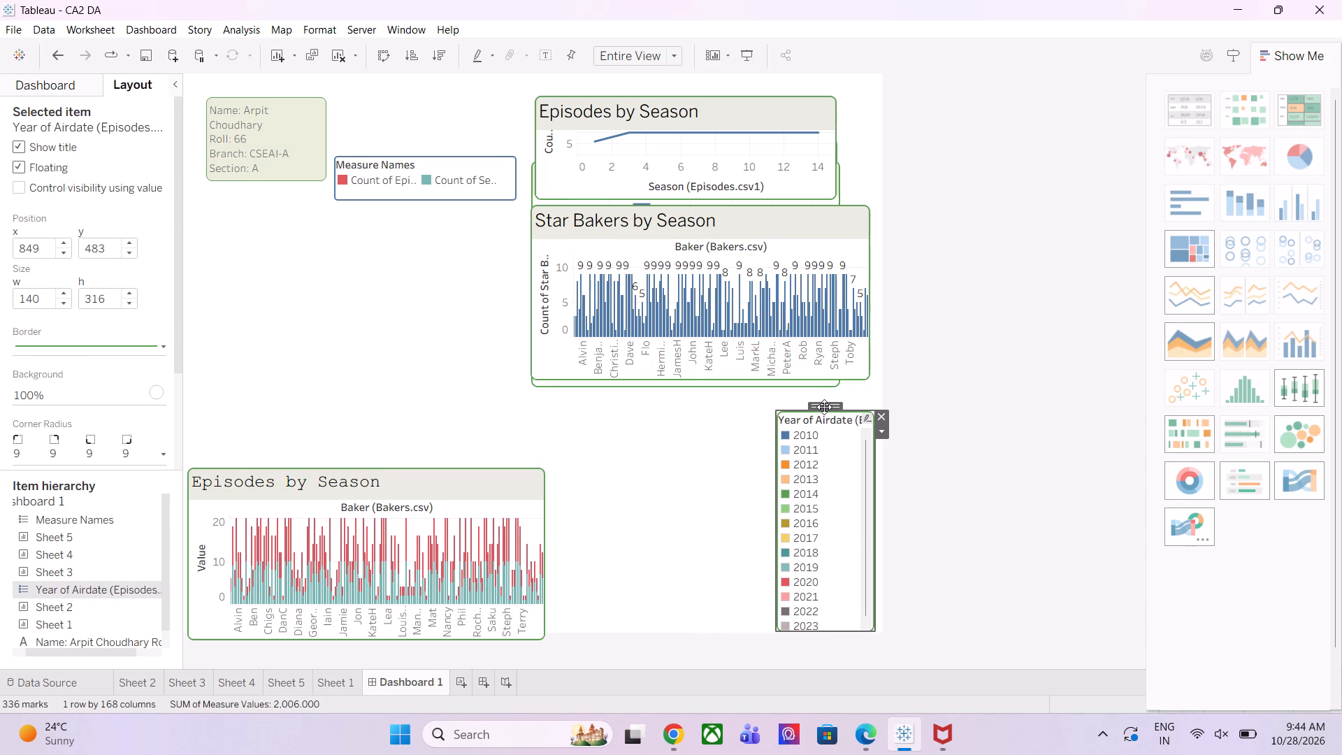
left_click_drag(824, 407, 289, 261)
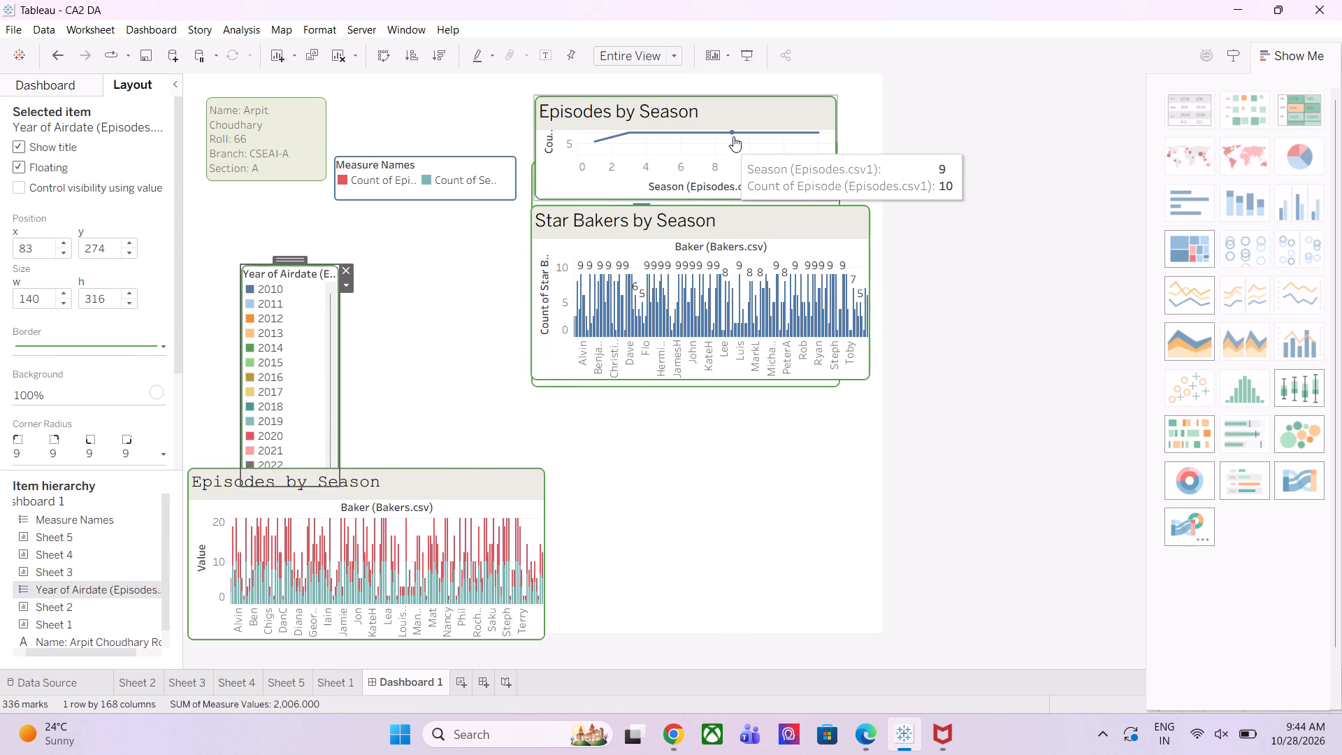
Move the Episodes by Season line chart to the dashboard's bottom-right area, about x 593, y 565, and resize it to about 393 by 228.
left_click(733, 136)
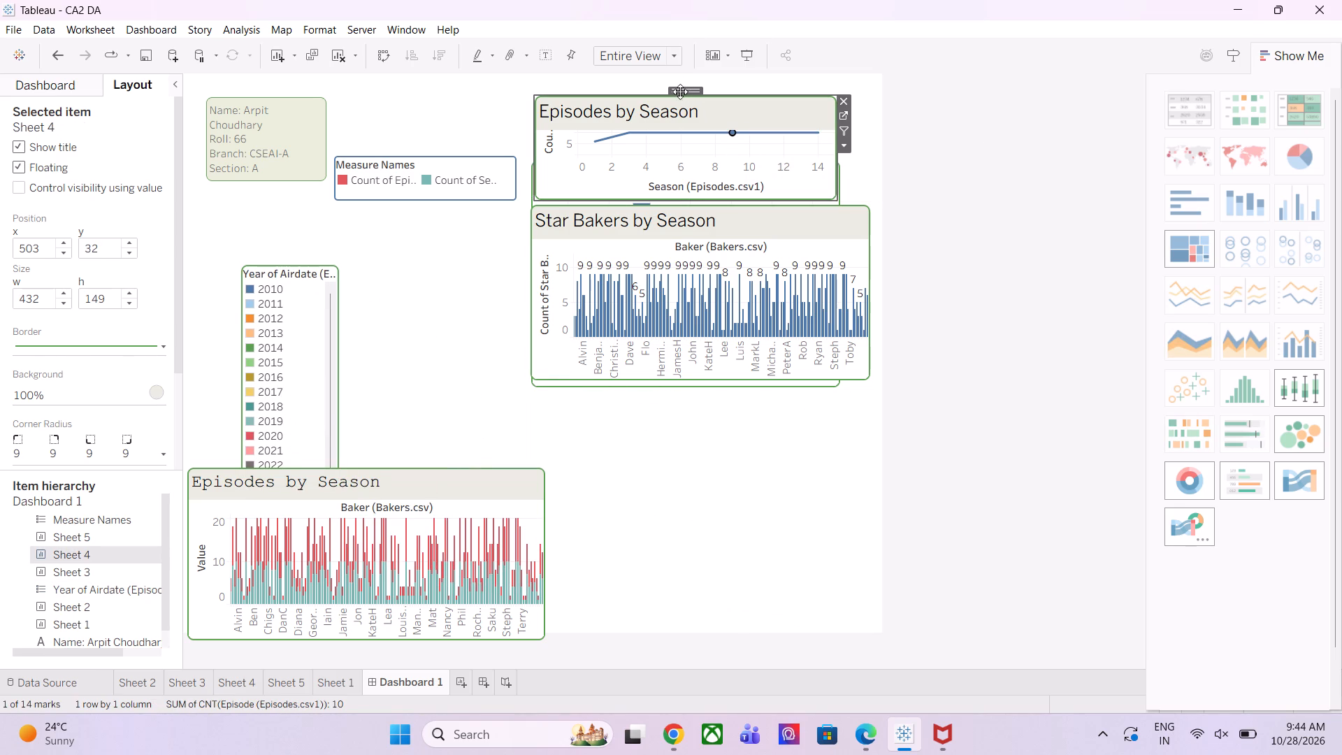
left_click_drag(682, 90, 720, 501)
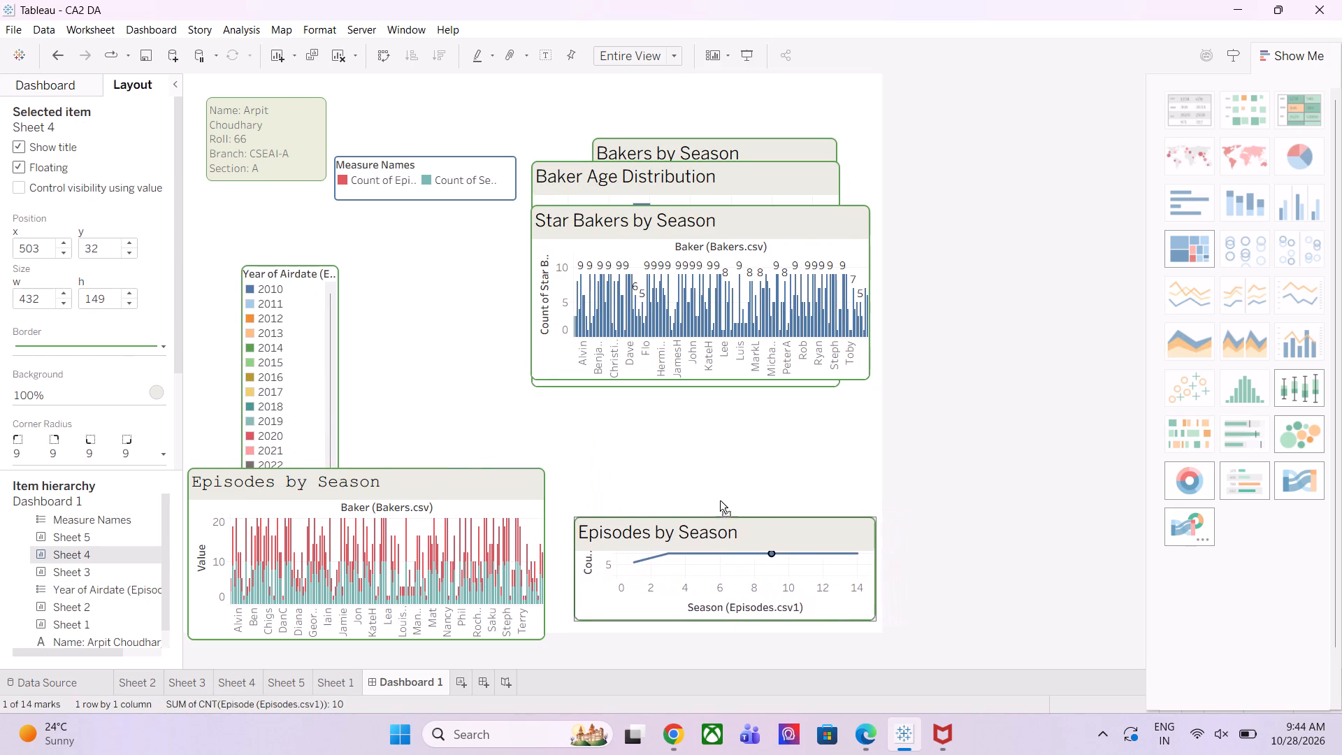
left_click_drag(720, 501, 718, 494)
left_click_drag(568, 540, 598, 538)
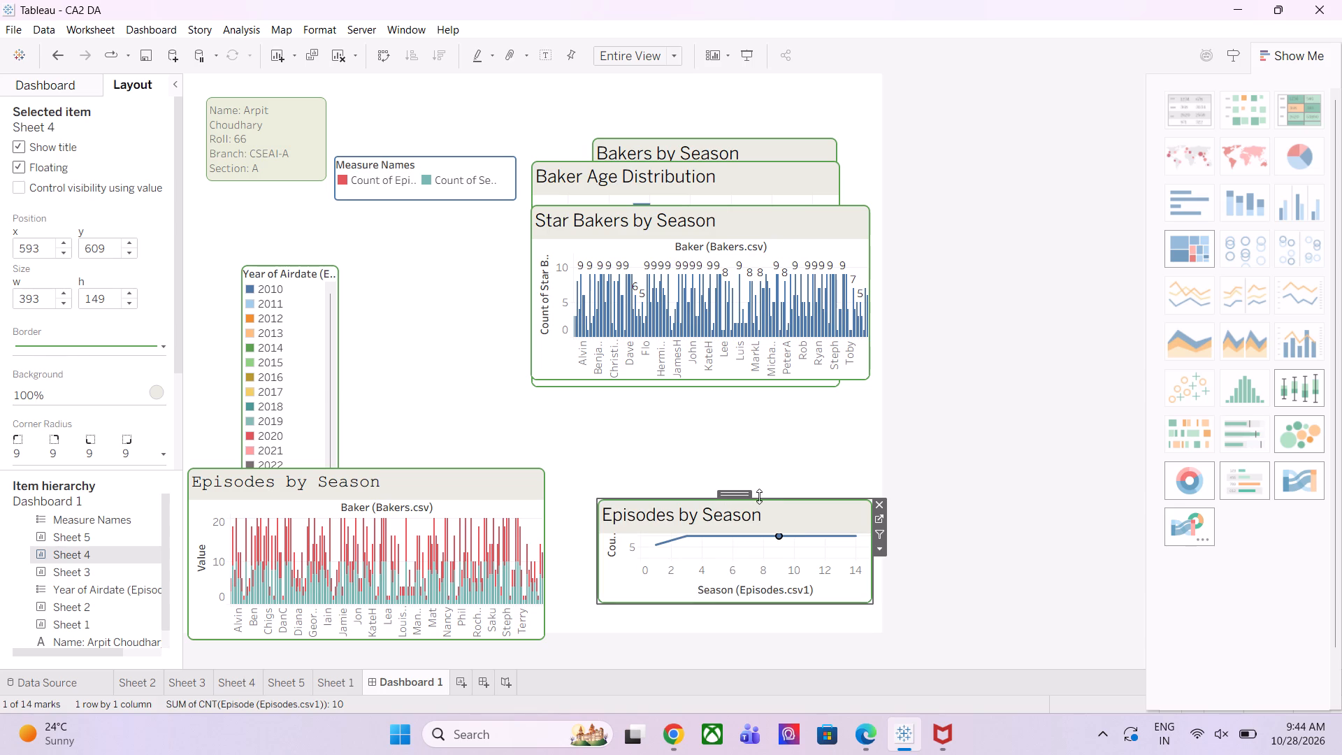
left_click_drag(767, 500, 765, 471)
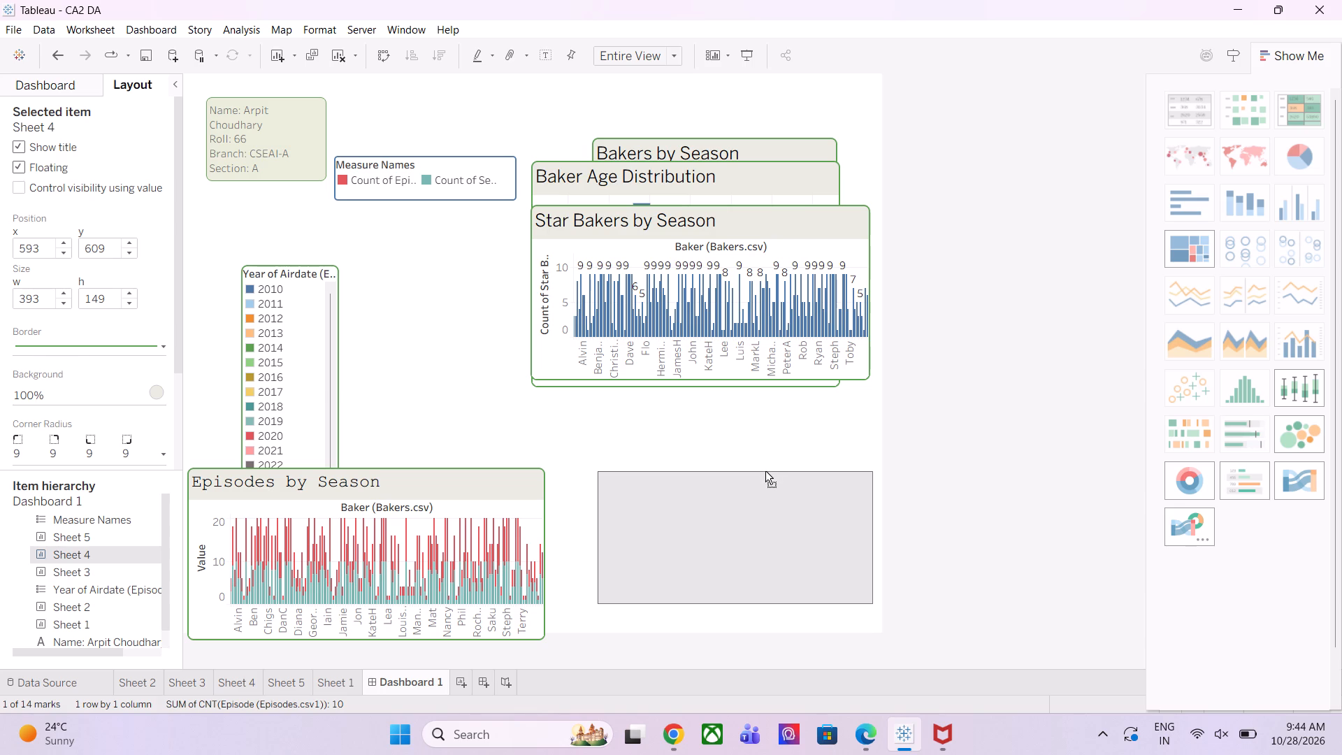
left_click_drag(765, 471, 765, 468)
left_click_drag(752, 601, 752, 628)
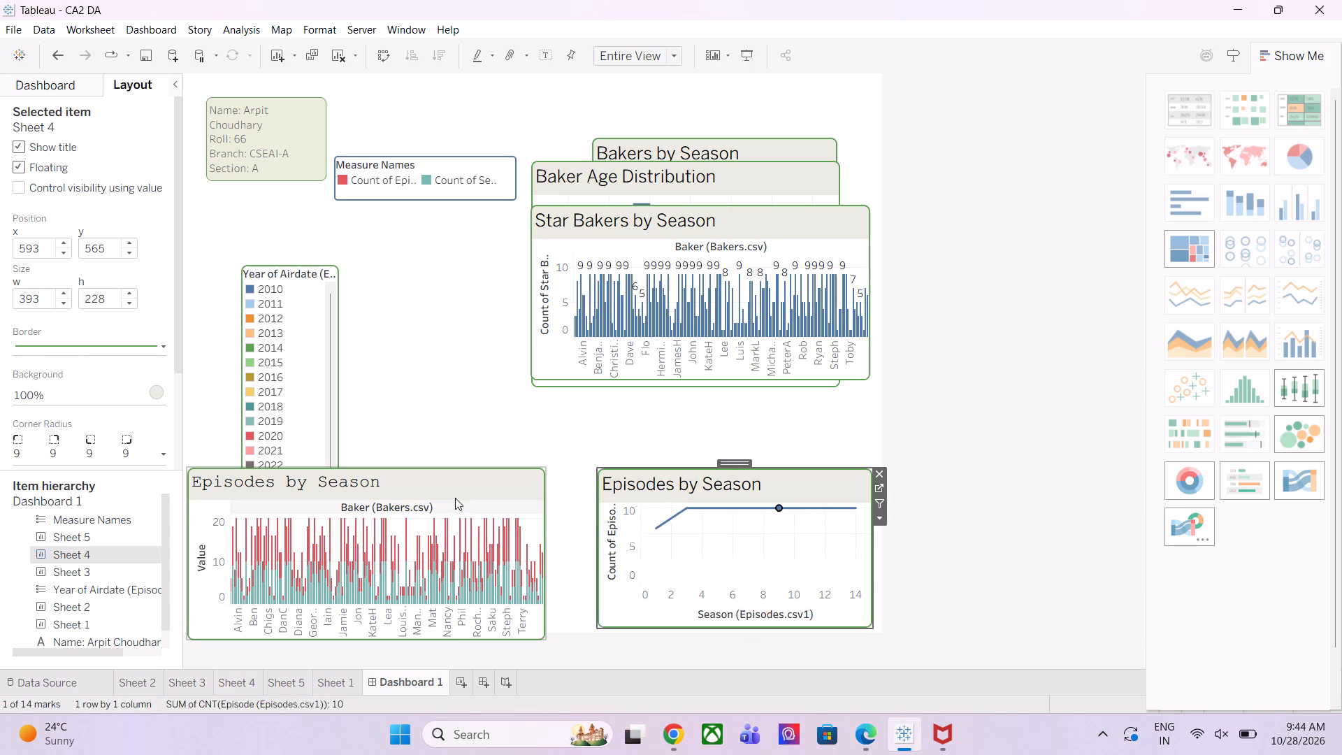
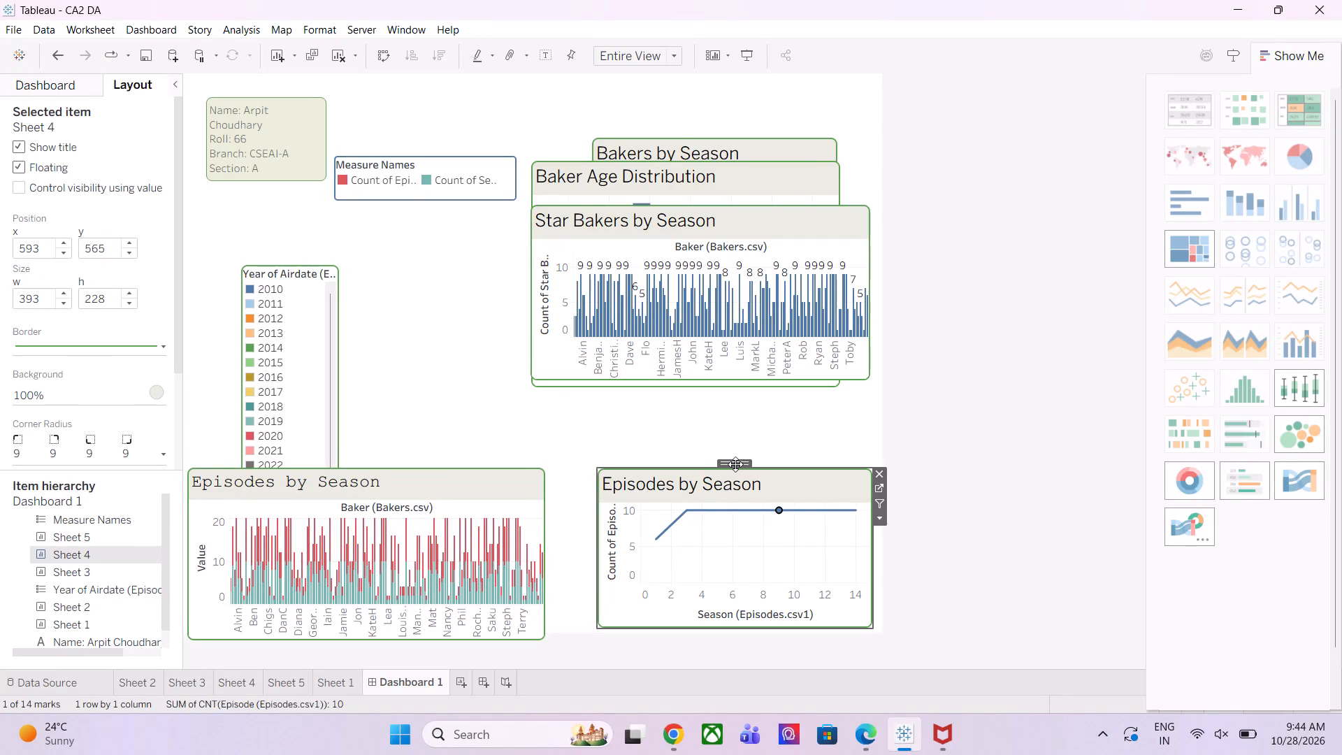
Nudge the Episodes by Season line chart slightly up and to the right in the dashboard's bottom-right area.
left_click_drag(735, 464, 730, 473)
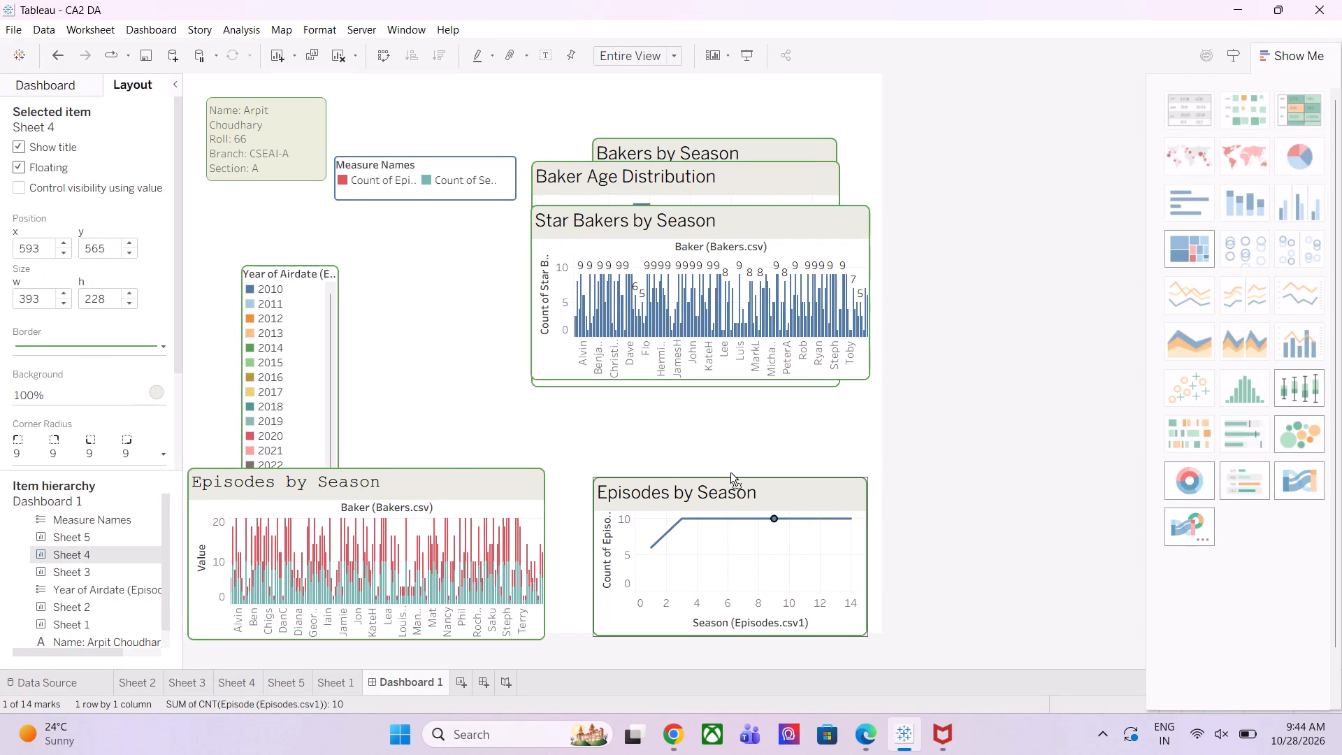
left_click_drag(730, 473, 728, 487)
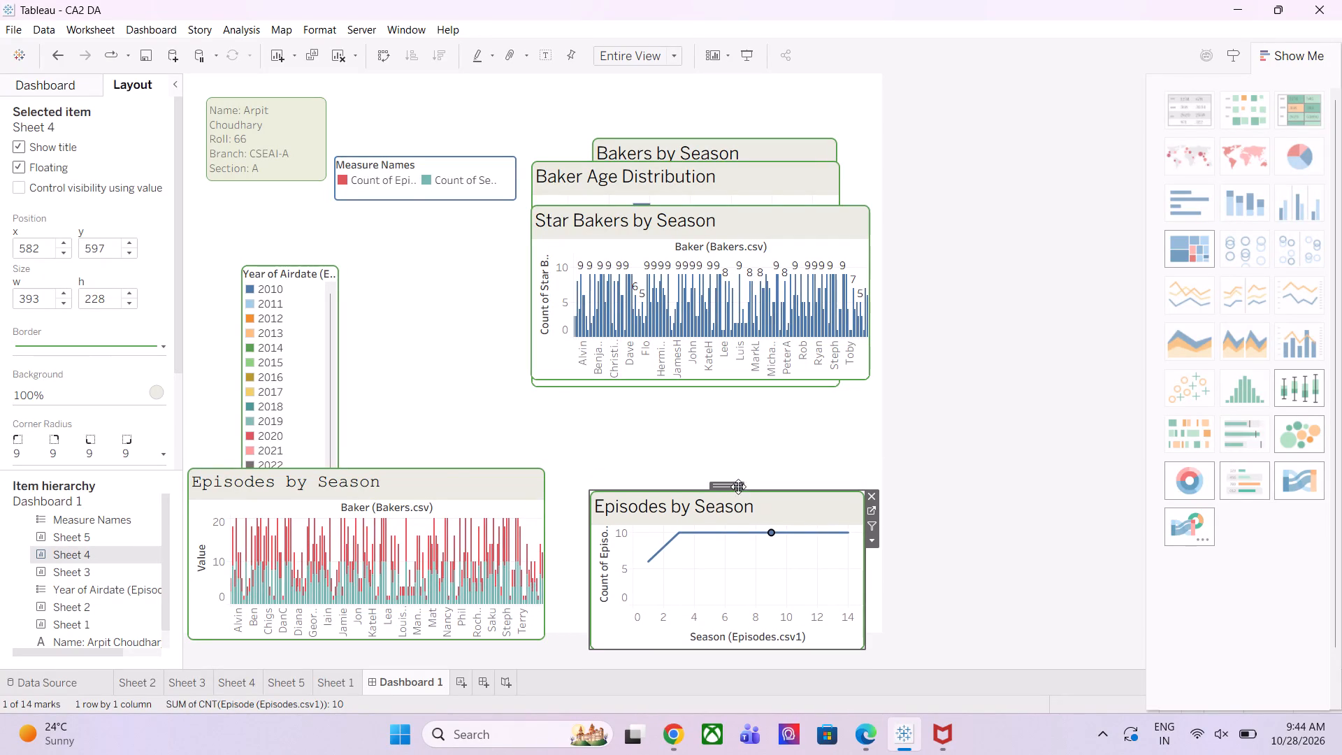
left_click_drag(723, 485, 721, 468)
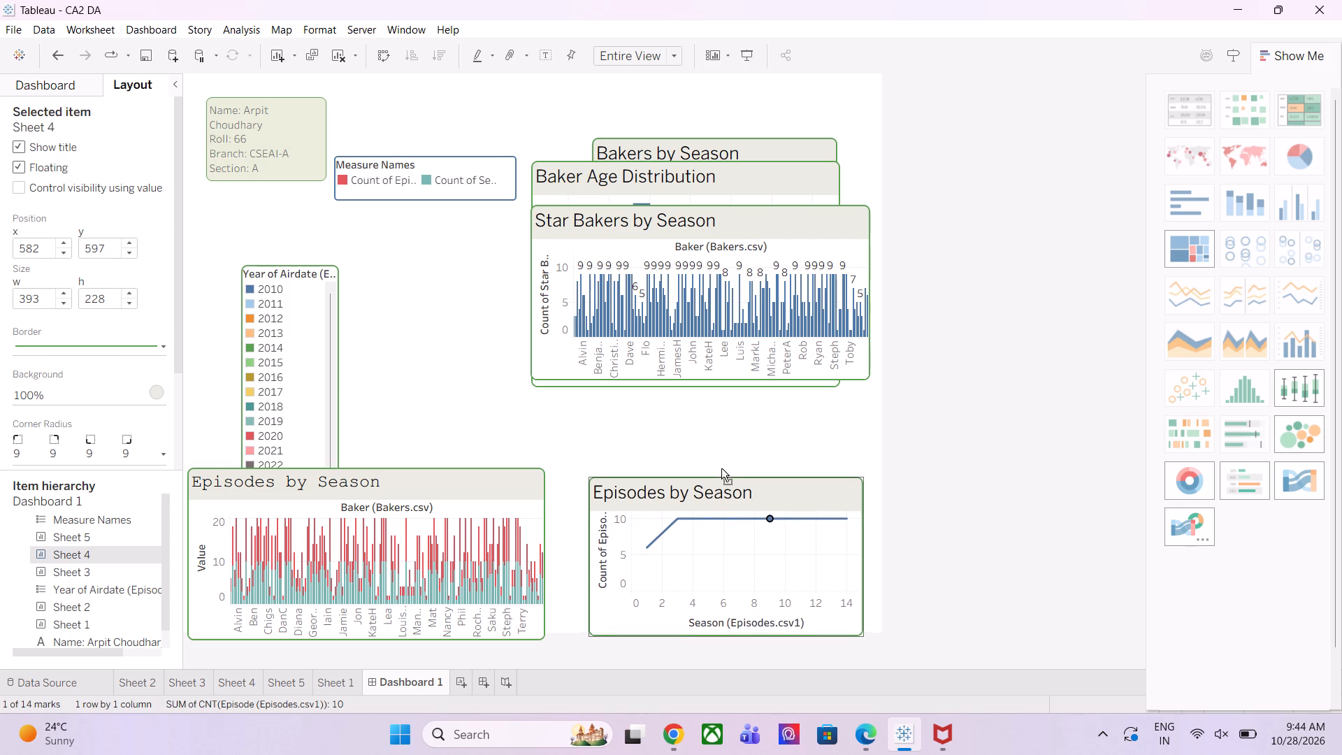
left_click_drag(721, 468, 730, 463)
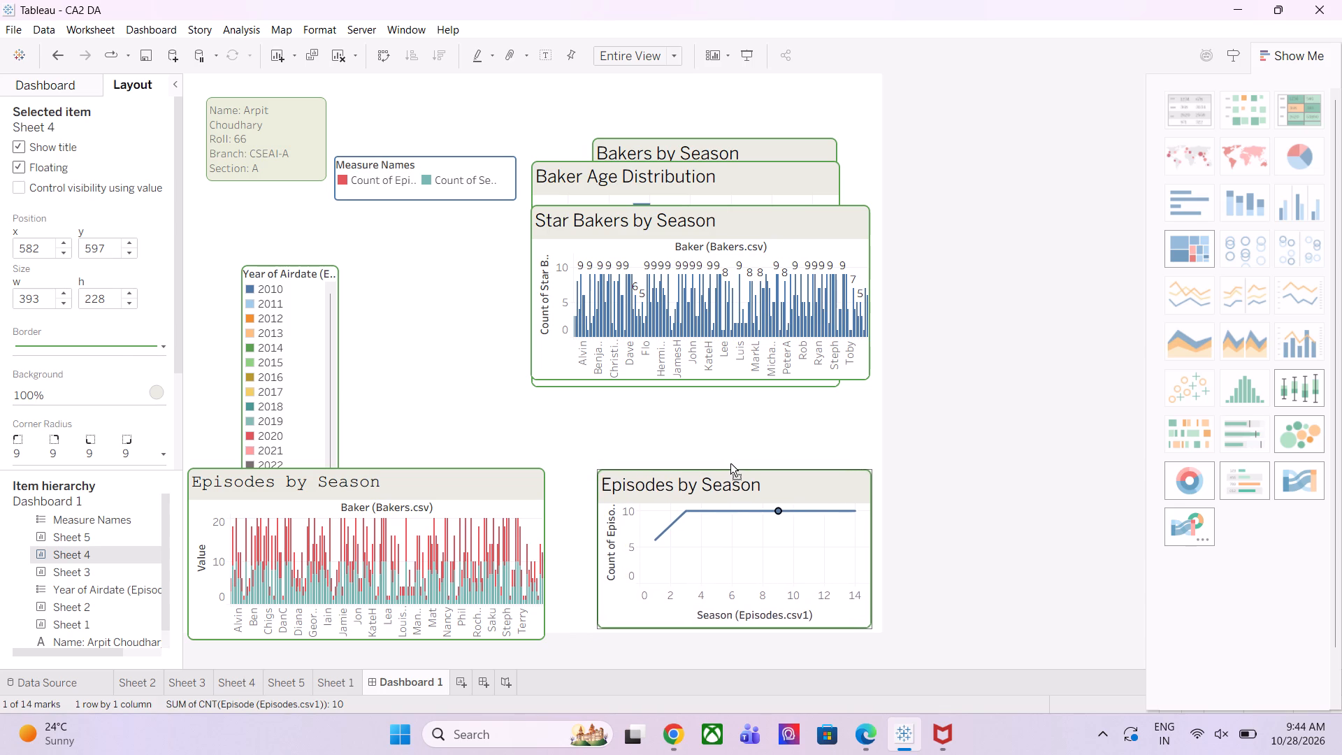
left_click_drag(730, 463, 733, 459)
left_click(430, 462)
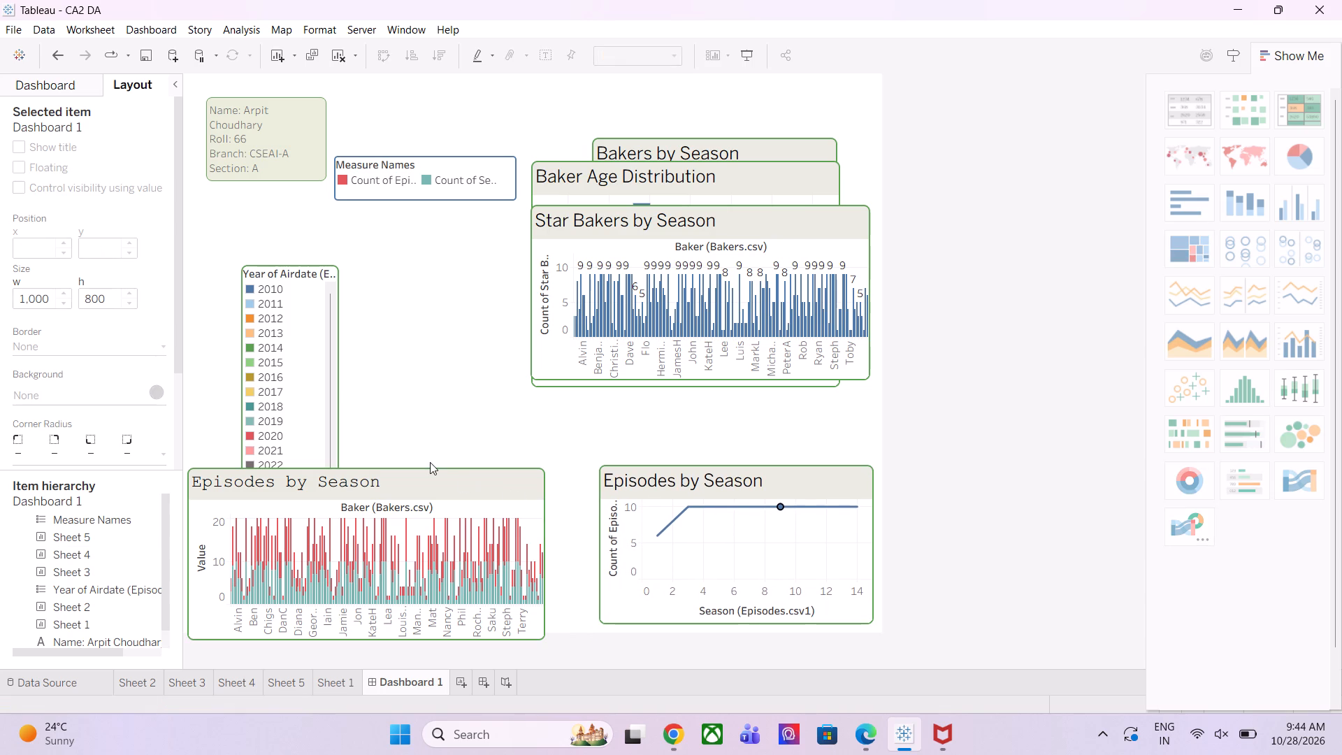
Shift the Episodes by Season bar chart slightly up and left in the dashboard, to about x 3, y 549.
left_click(423, 473)
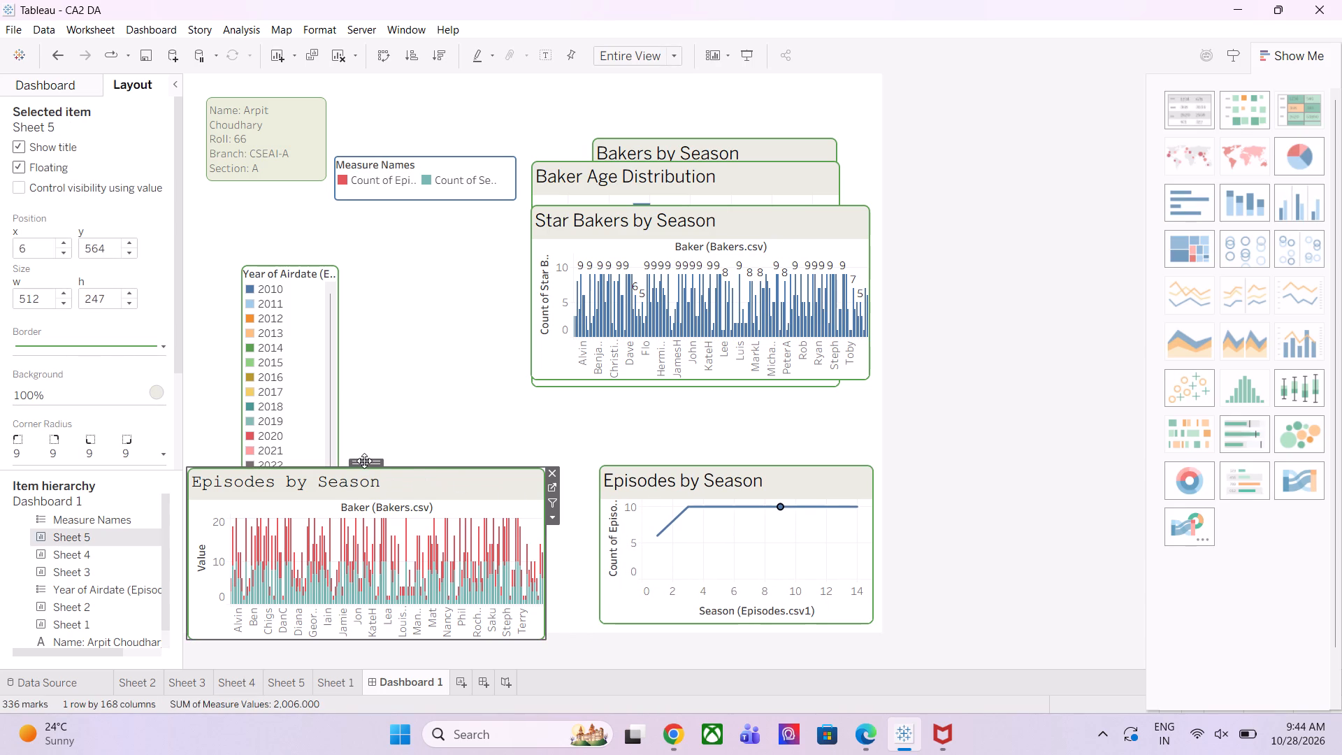
left_click_drag(364, 461, 368, 448)
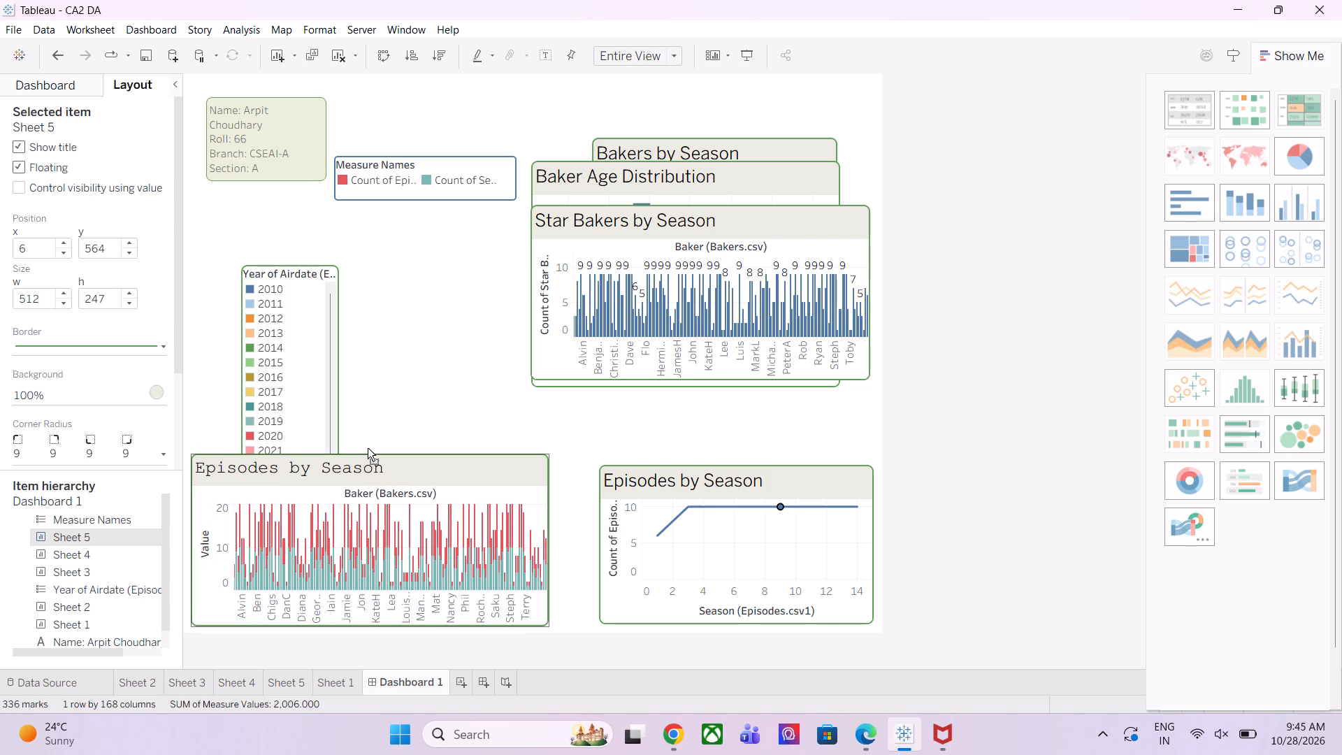
left_click_drag(368, 448, 362, 451)
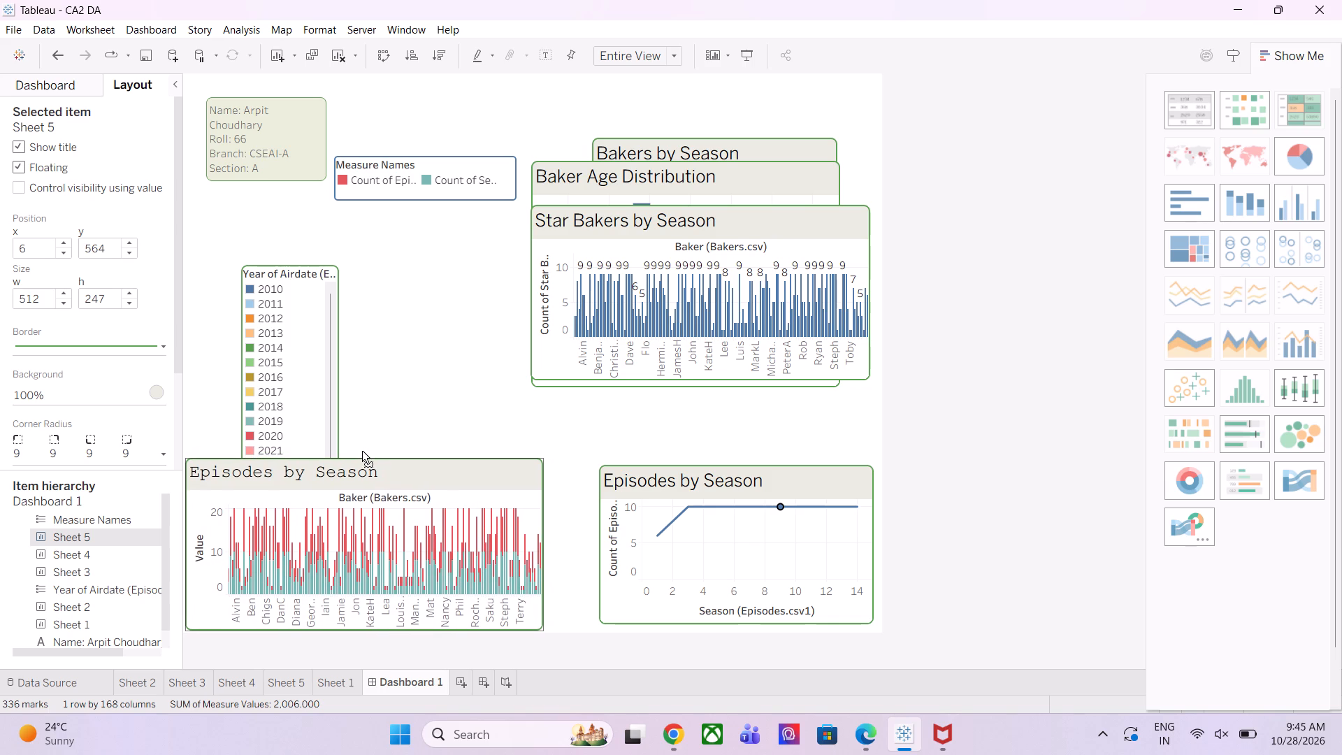
left_click_drag(362, 451, 362, 450)
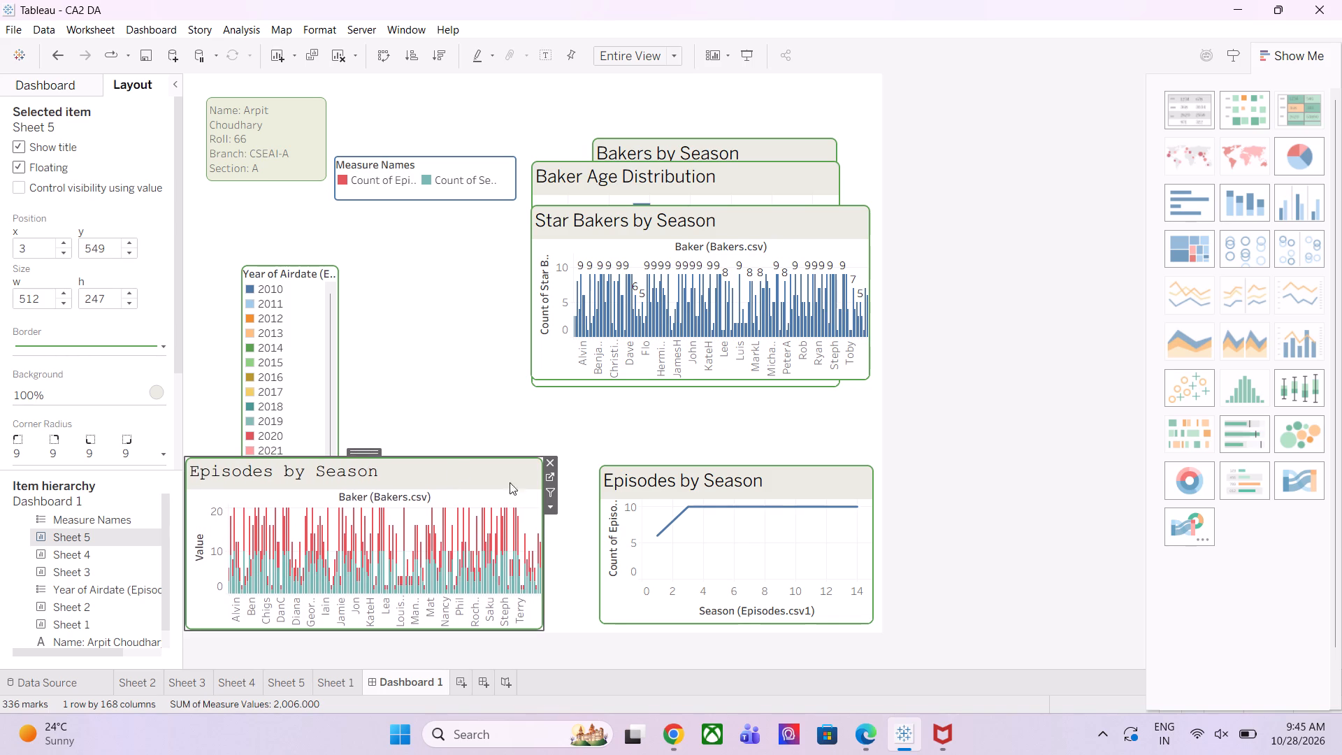
Reposition the Episodes by Season line chart at about x 600, y 565 in the dashboard.
left_click(658, 492)
left_click(736, 460)
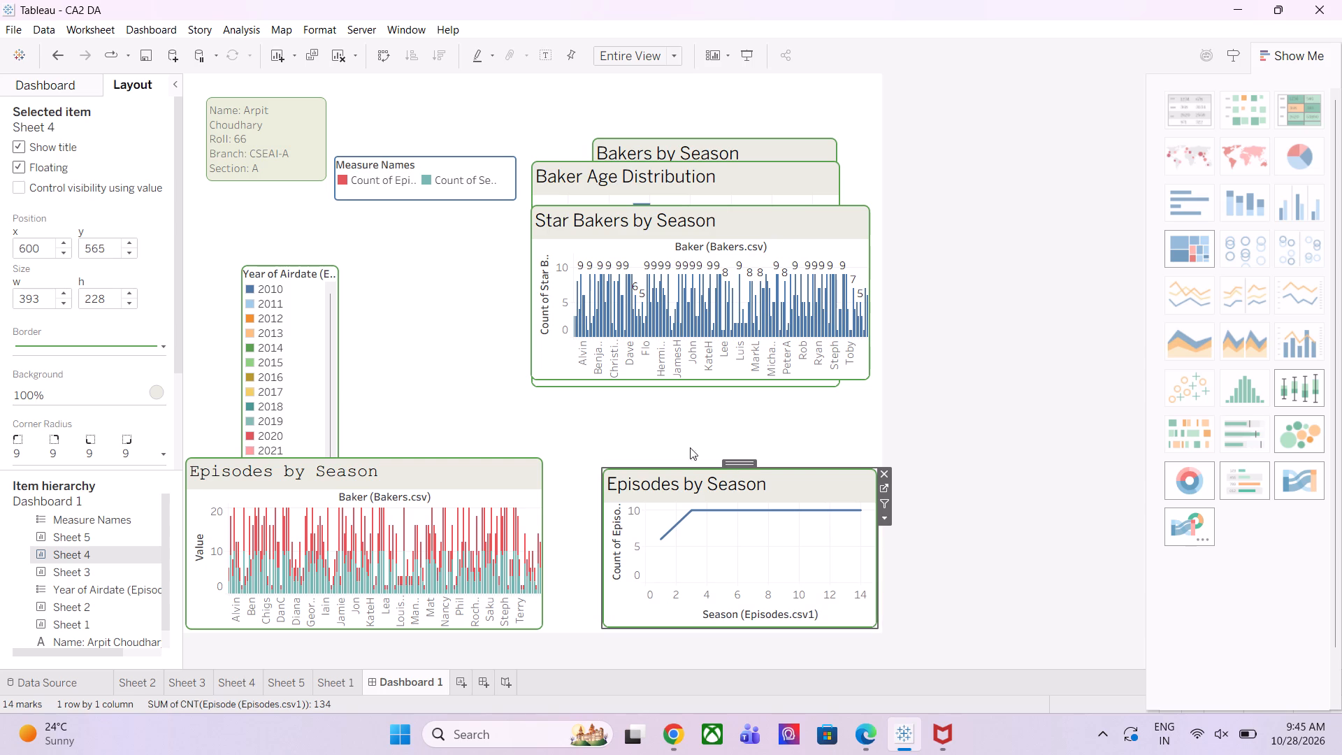
Move the Year of Airdate legend from the dashboard's left side into the Baker Age Distribution chart area.
left_click(416, 181)
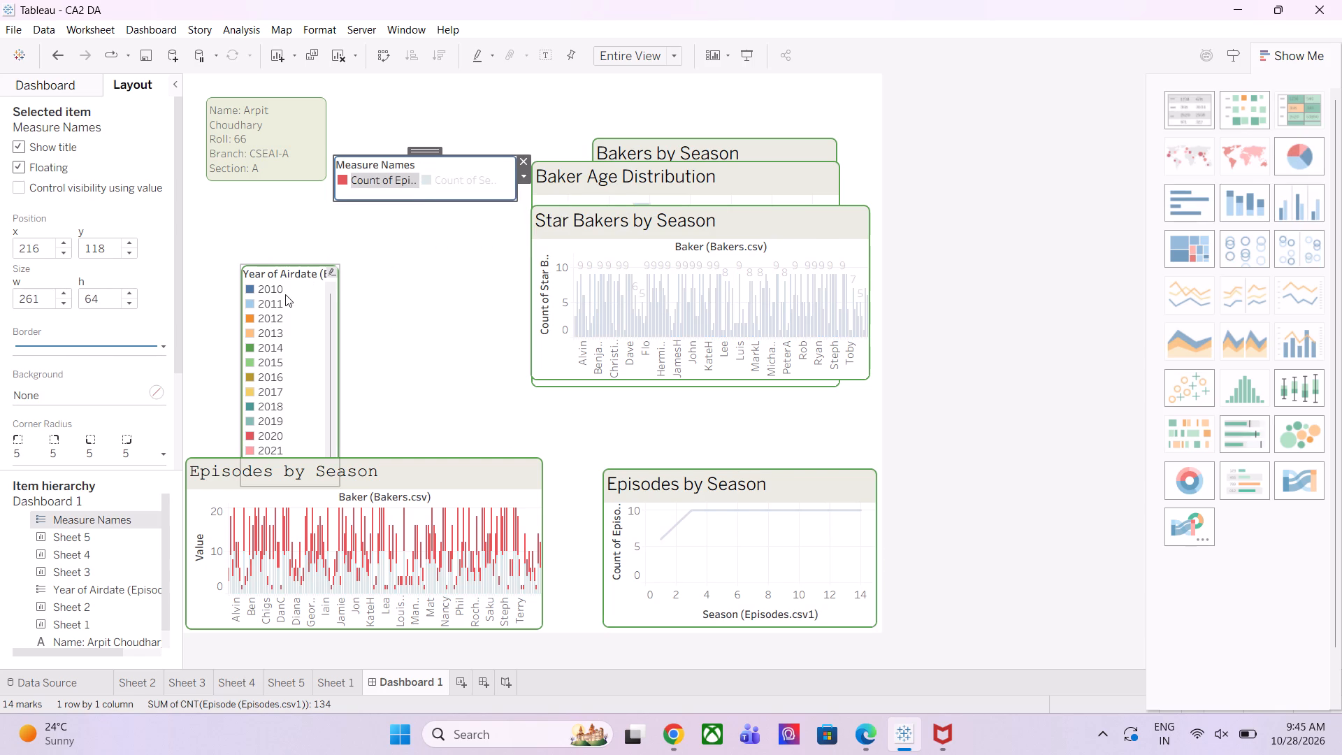
left_click(285, 294)
left_click_drag(287, 259, 594, 240)
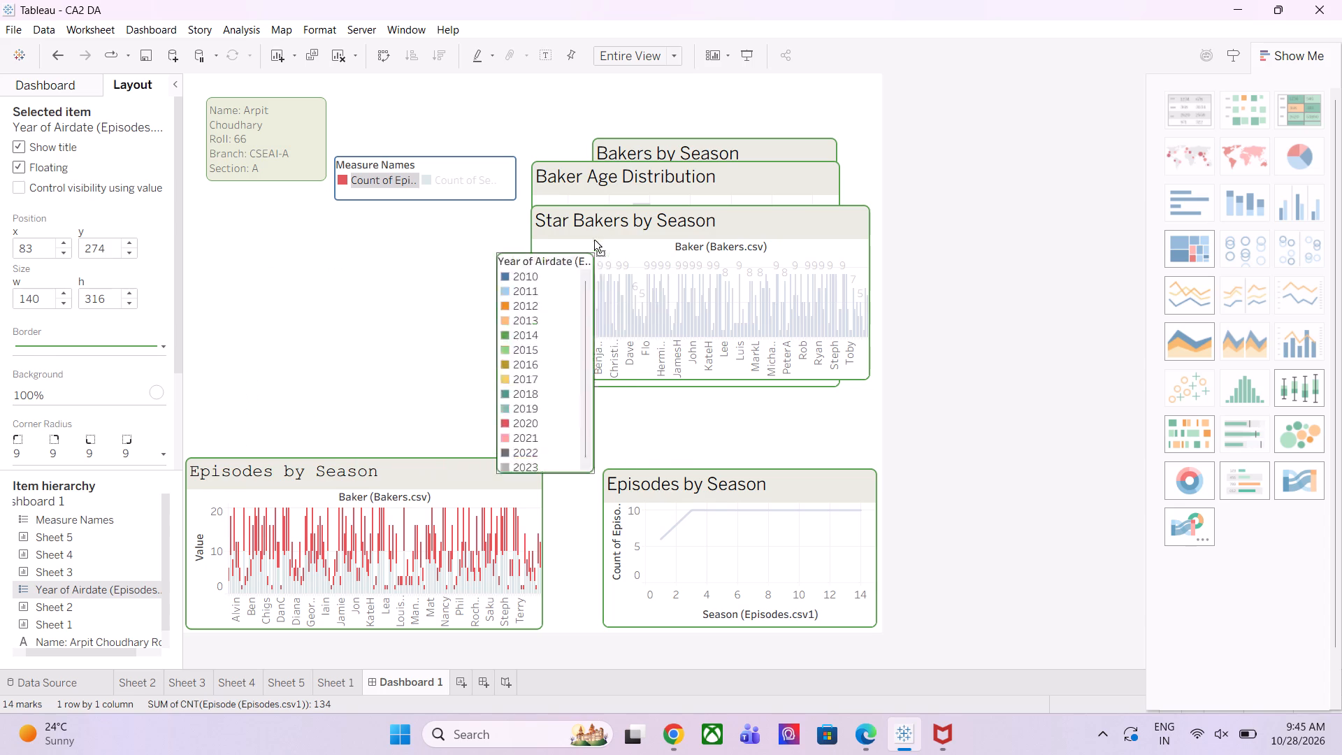
left_click_drag(594, 240, 628, 234)
Place the Measure Names legend over the Episodes by Season bar chart's title area, at about x 294, y 520, sized about 187 by 79.
left_click(450, 170)
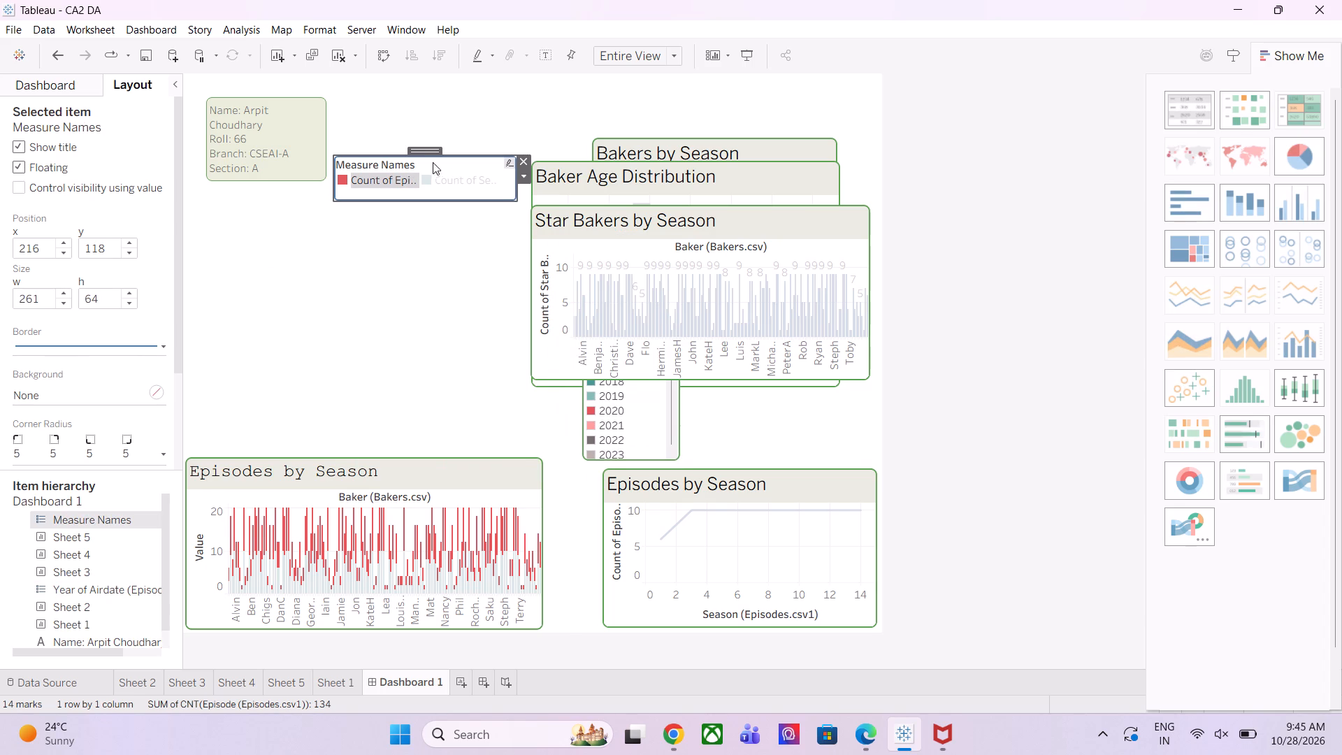
left_click_drag(423, 149, 282, 391)
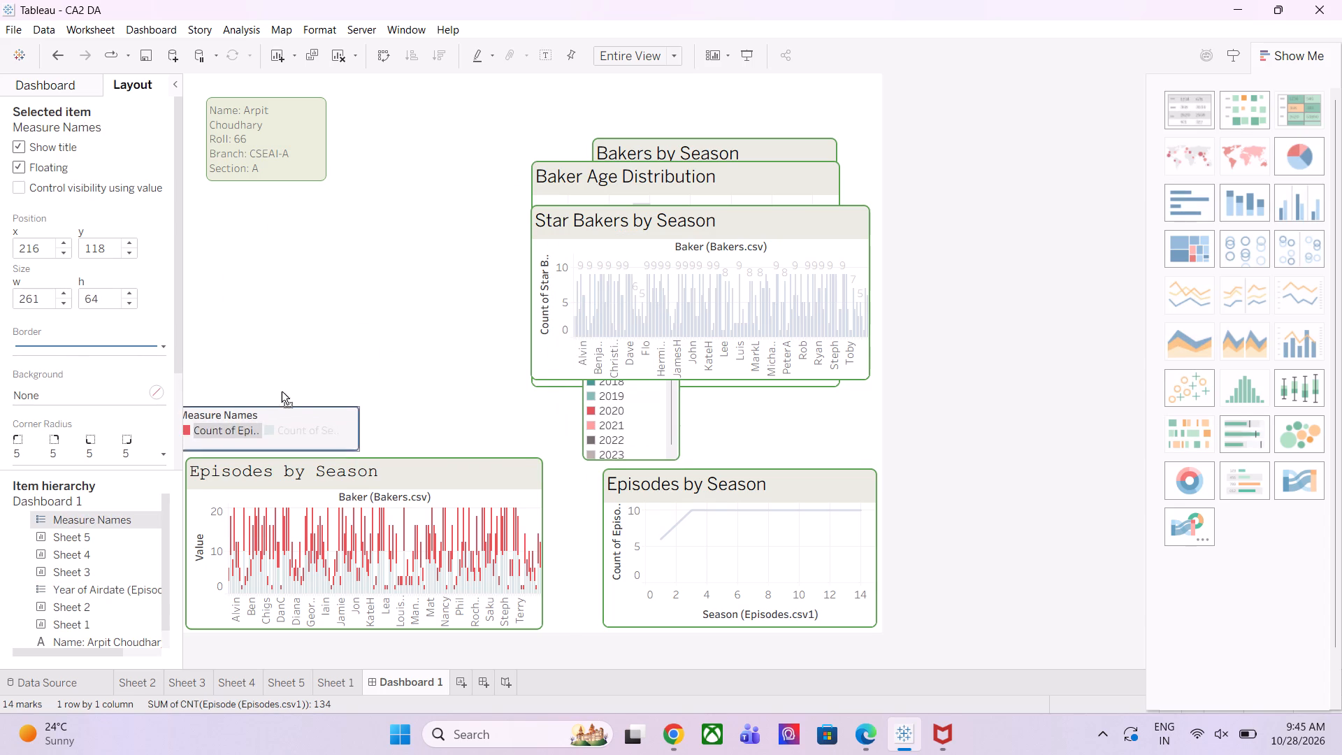
left_click_drag(282, 391, 277, 407)
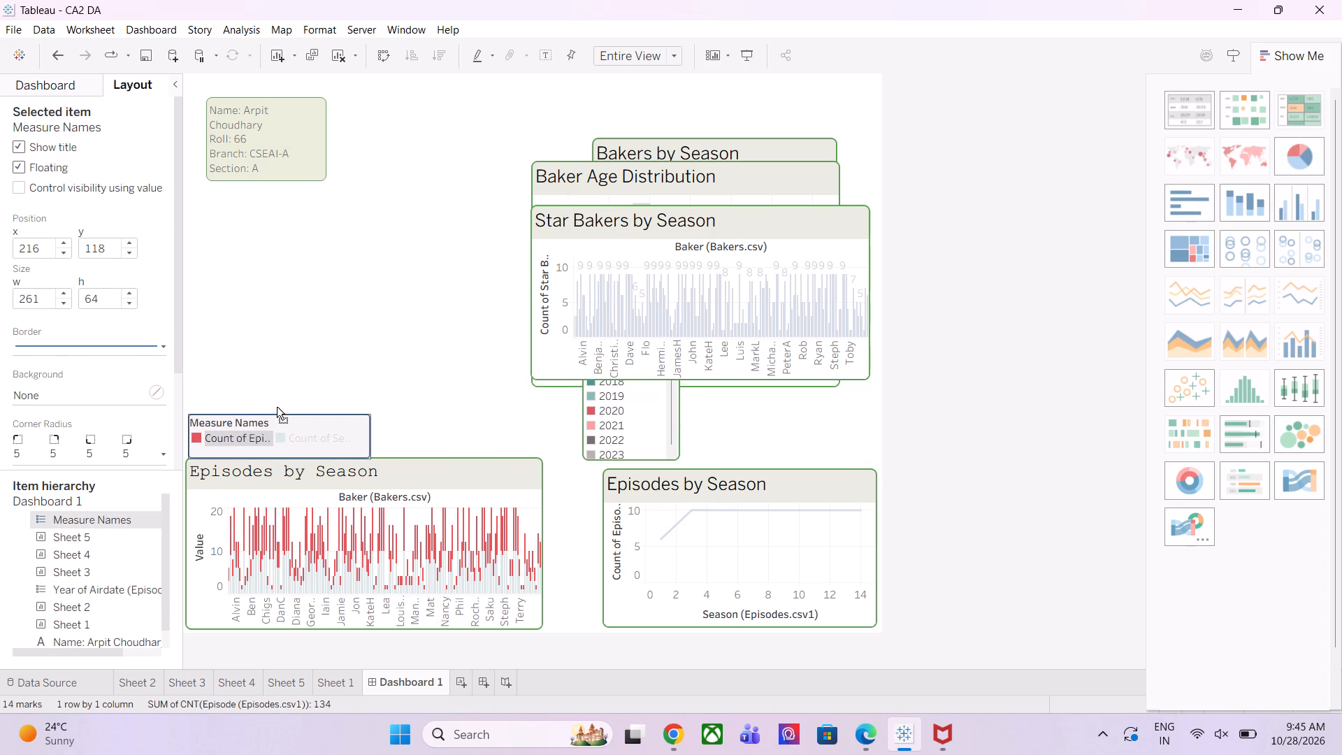
left_click_drag(277, 407, 483, 444)
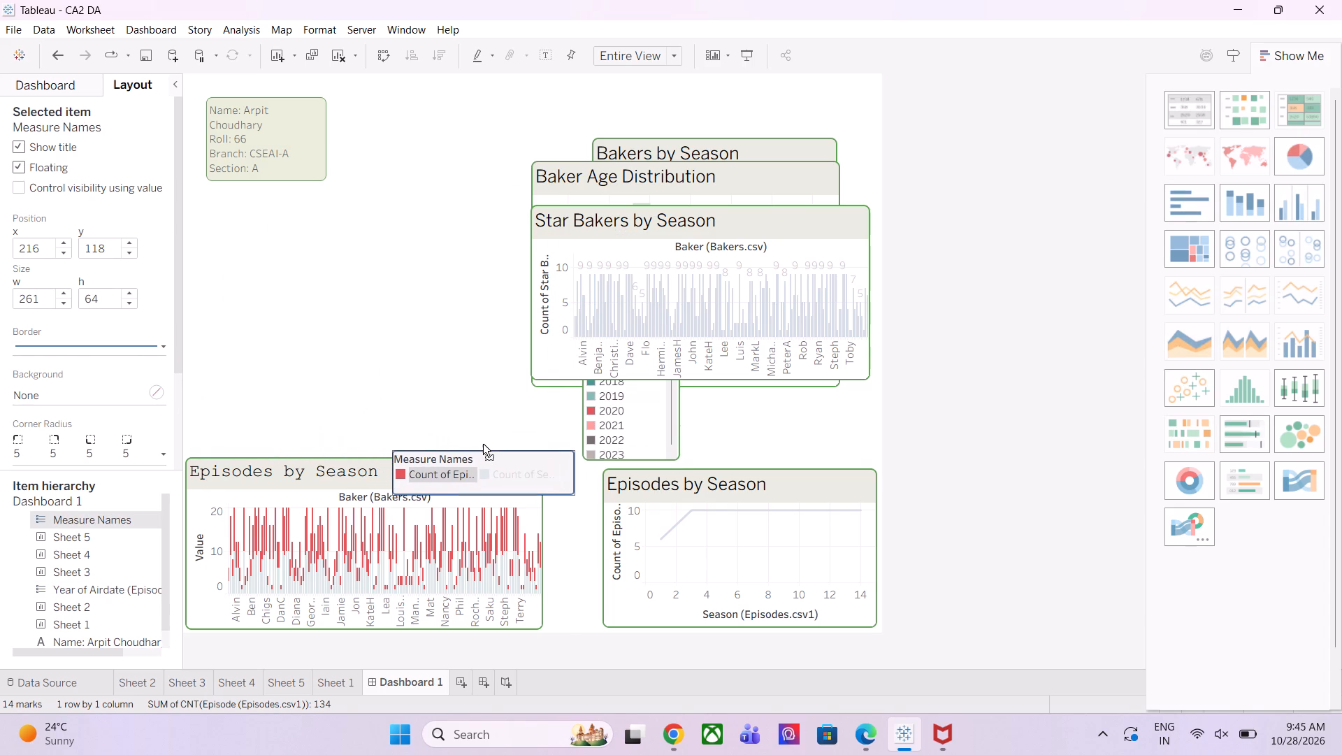
left_click_drag(483, 444, 477, 444)
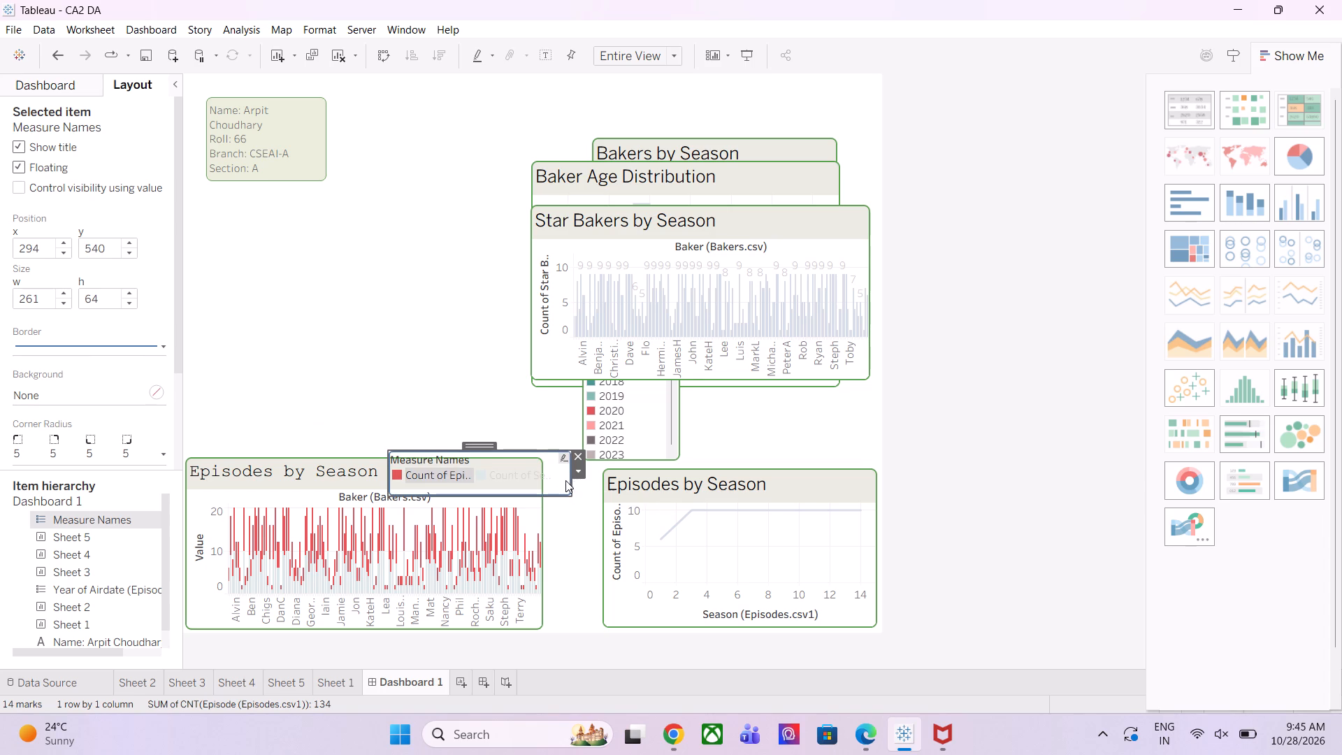
left_click_drag(569, 475, 533, 481)
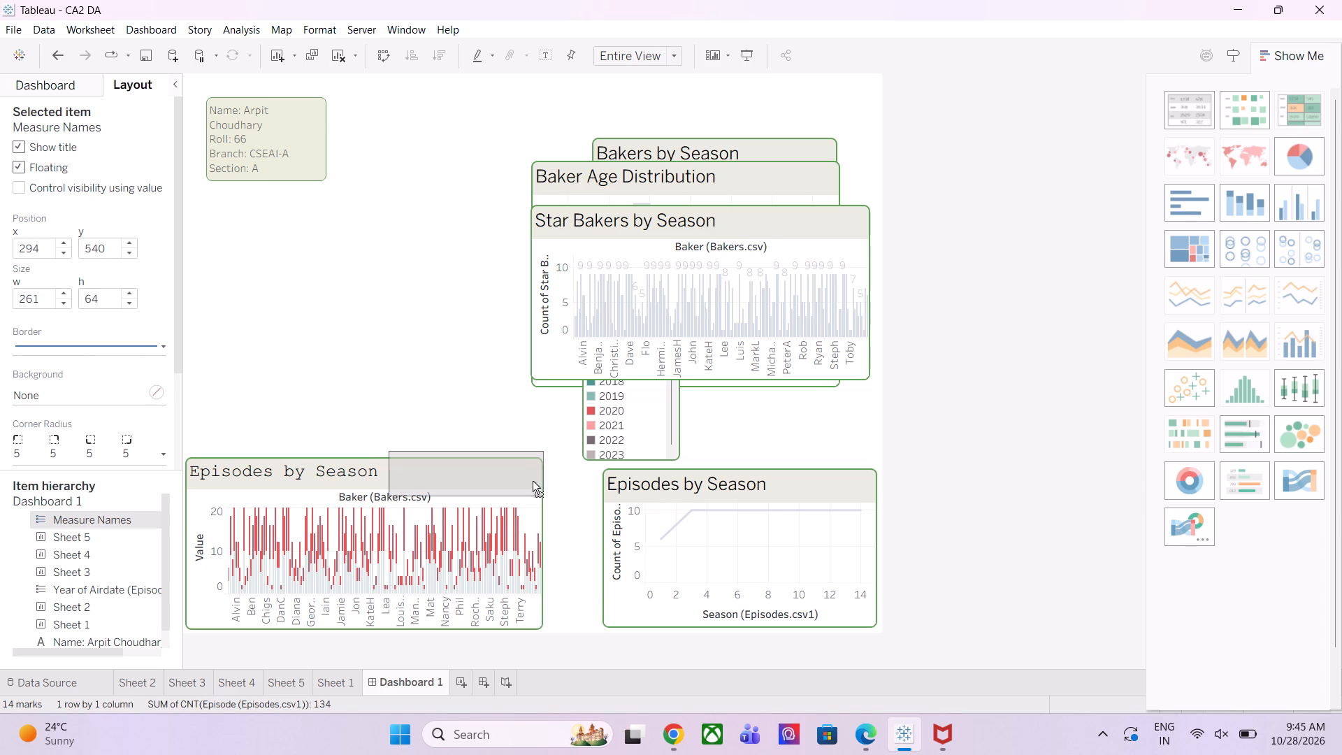
left_click_drag(533, 481, 519, 482)
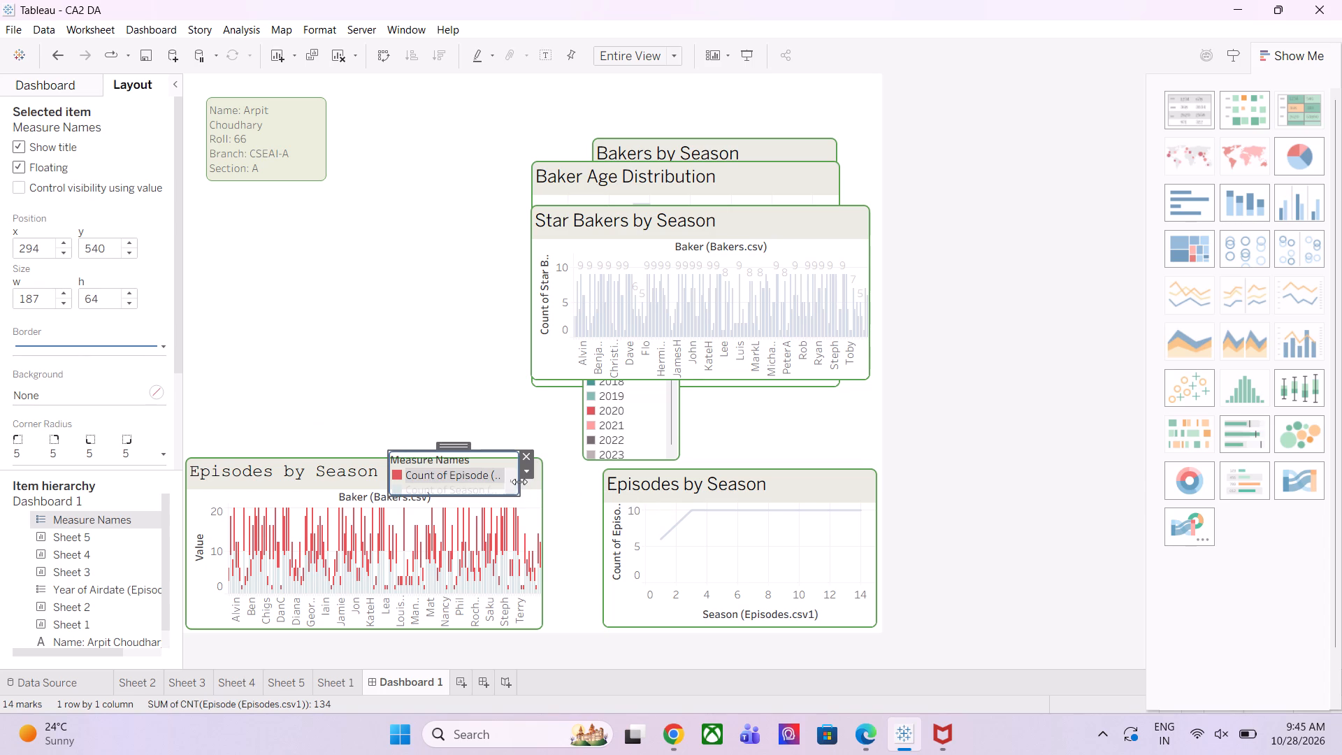
left_click_drag(479, 496, 479, 506)
left_click_drag(449, 446, 459, 433)
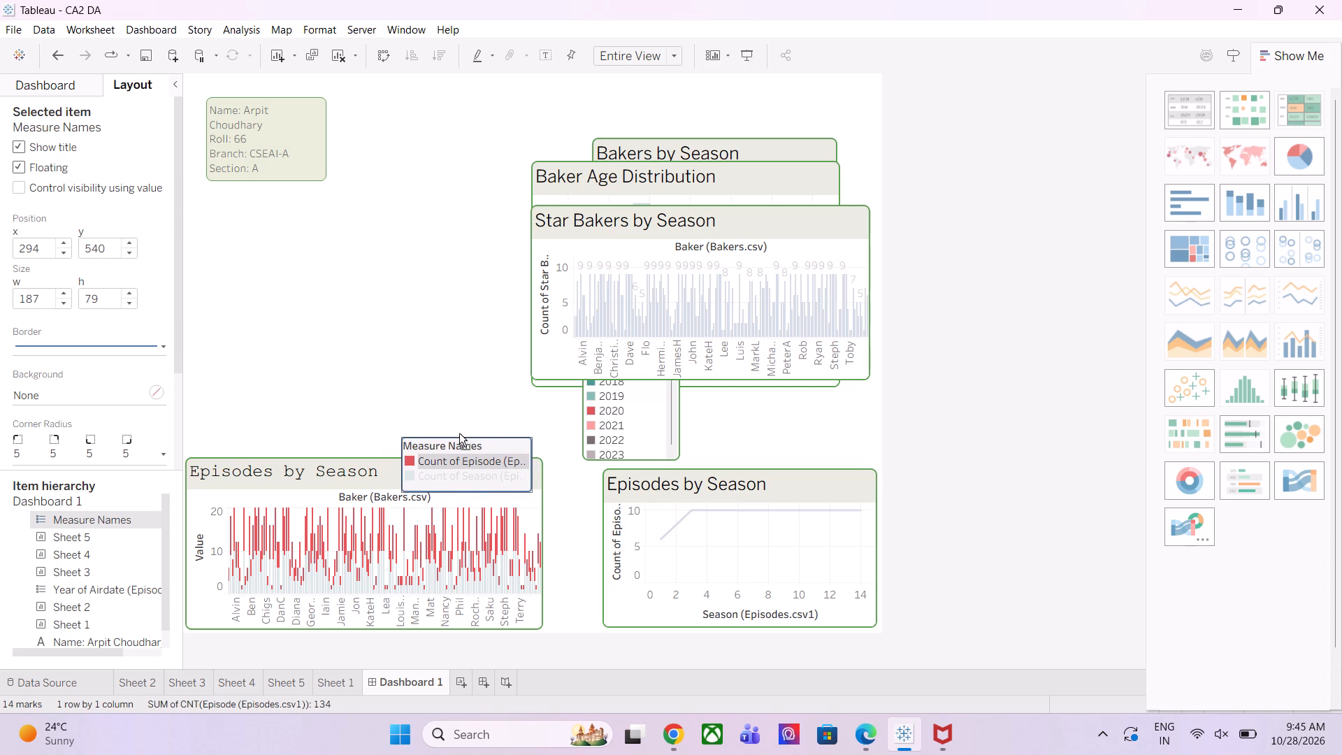
left_click_drag(459, 433, 449, 427)
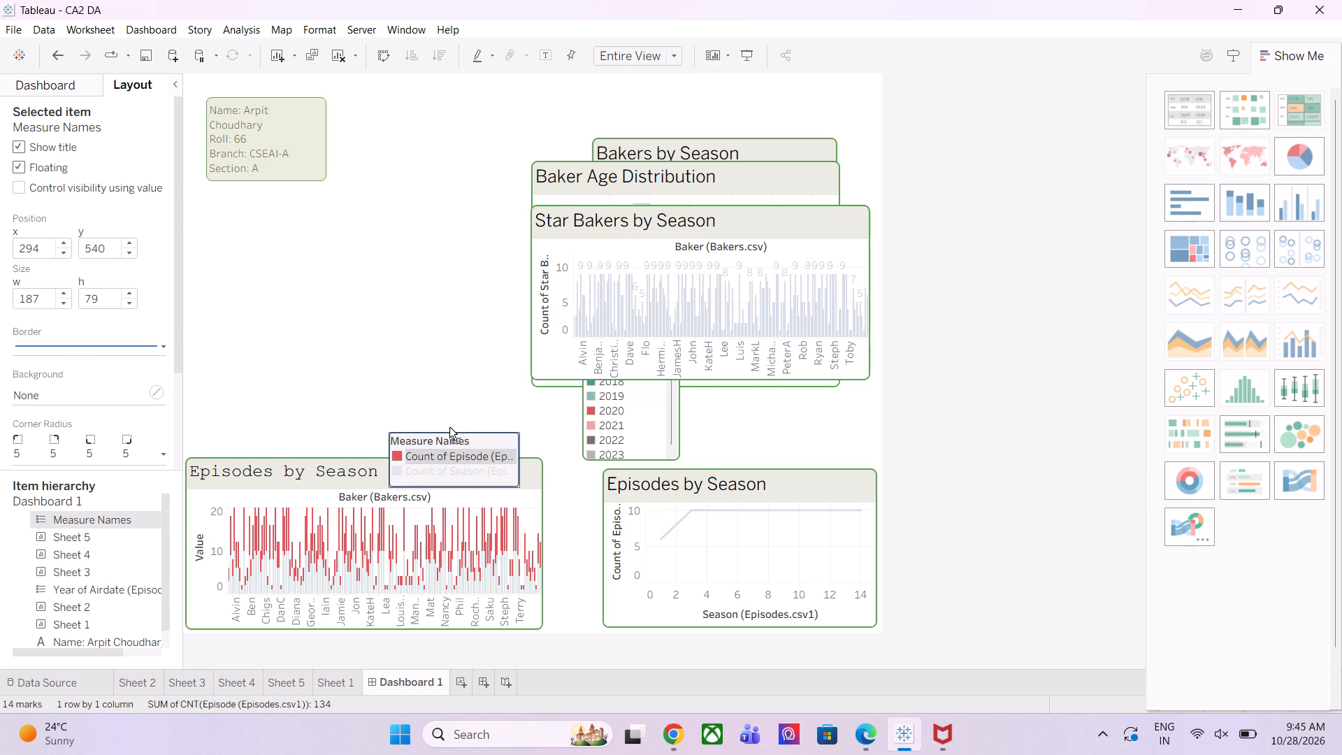
left_click_drag(449, 427, 449, 432)
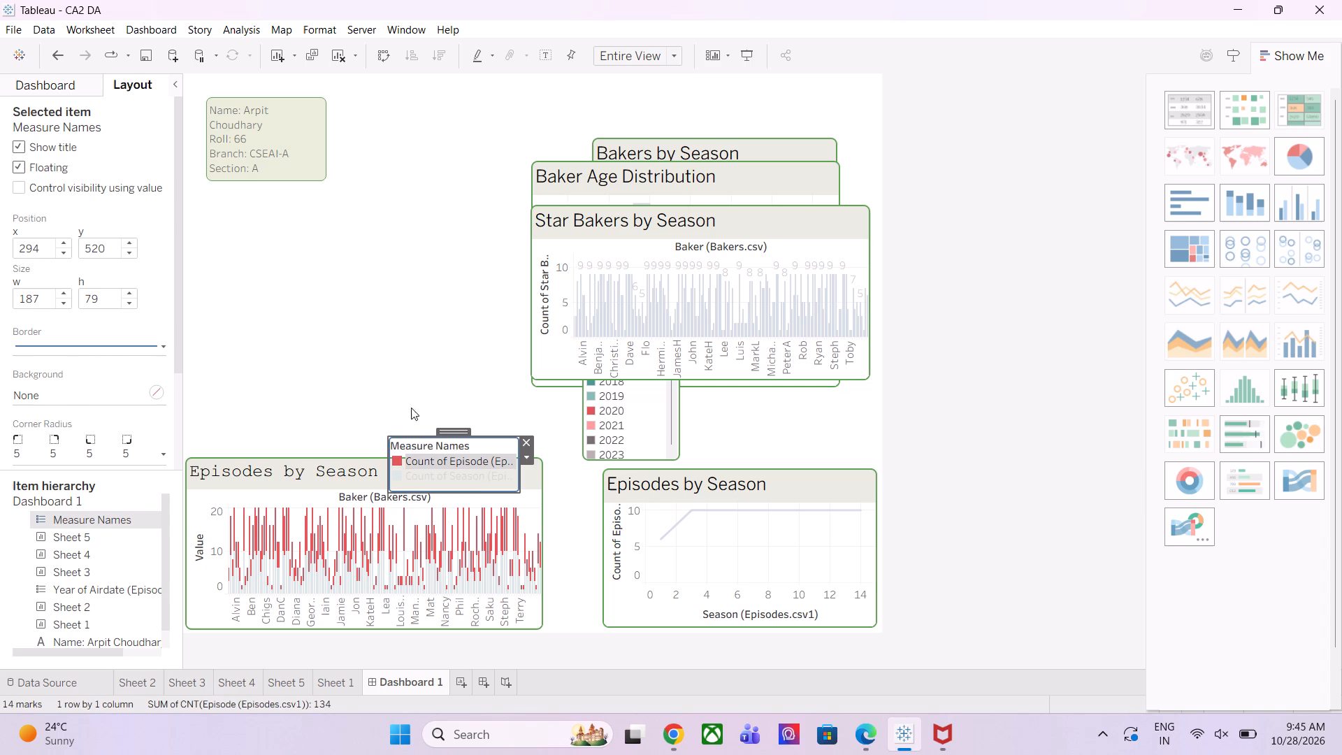
Clear the Measure Names title text from the color legend on the Episodes by Season bar chart.
left_click(391, 392)
left_click(489, 445)
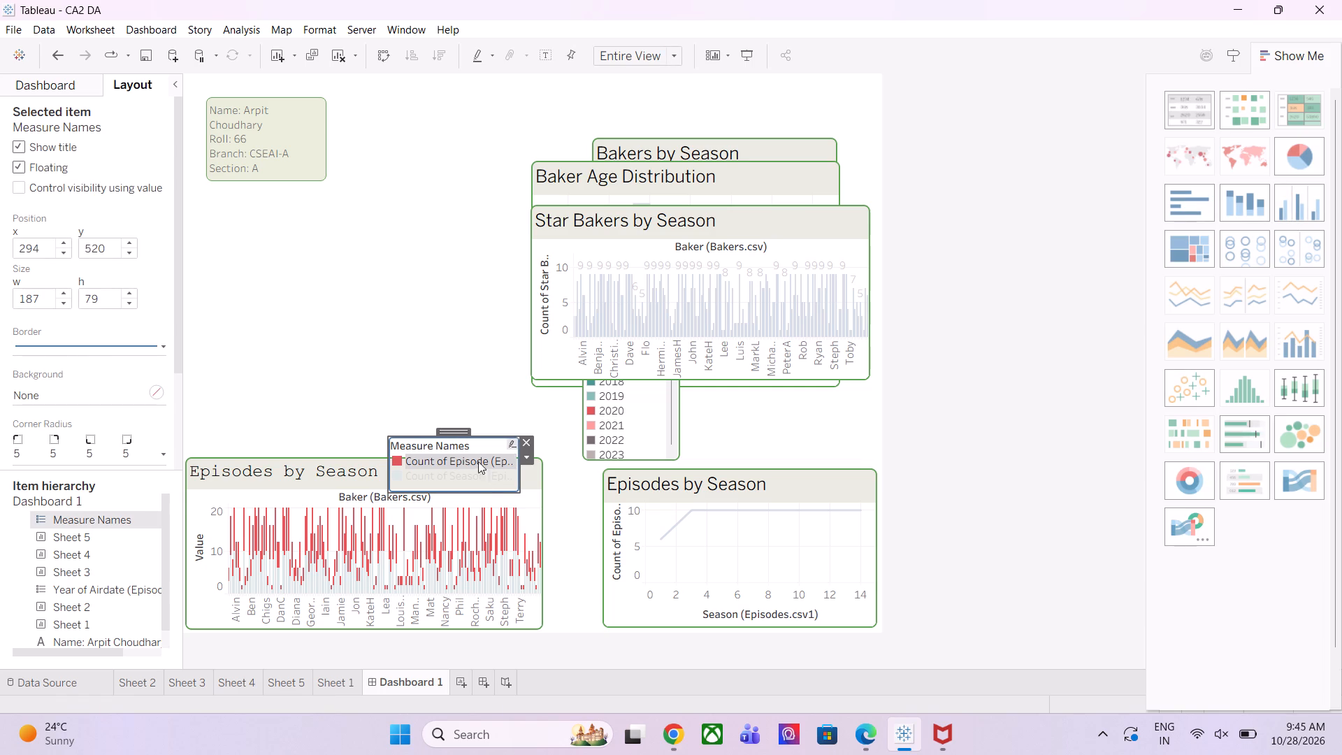
double_click(447, 445)
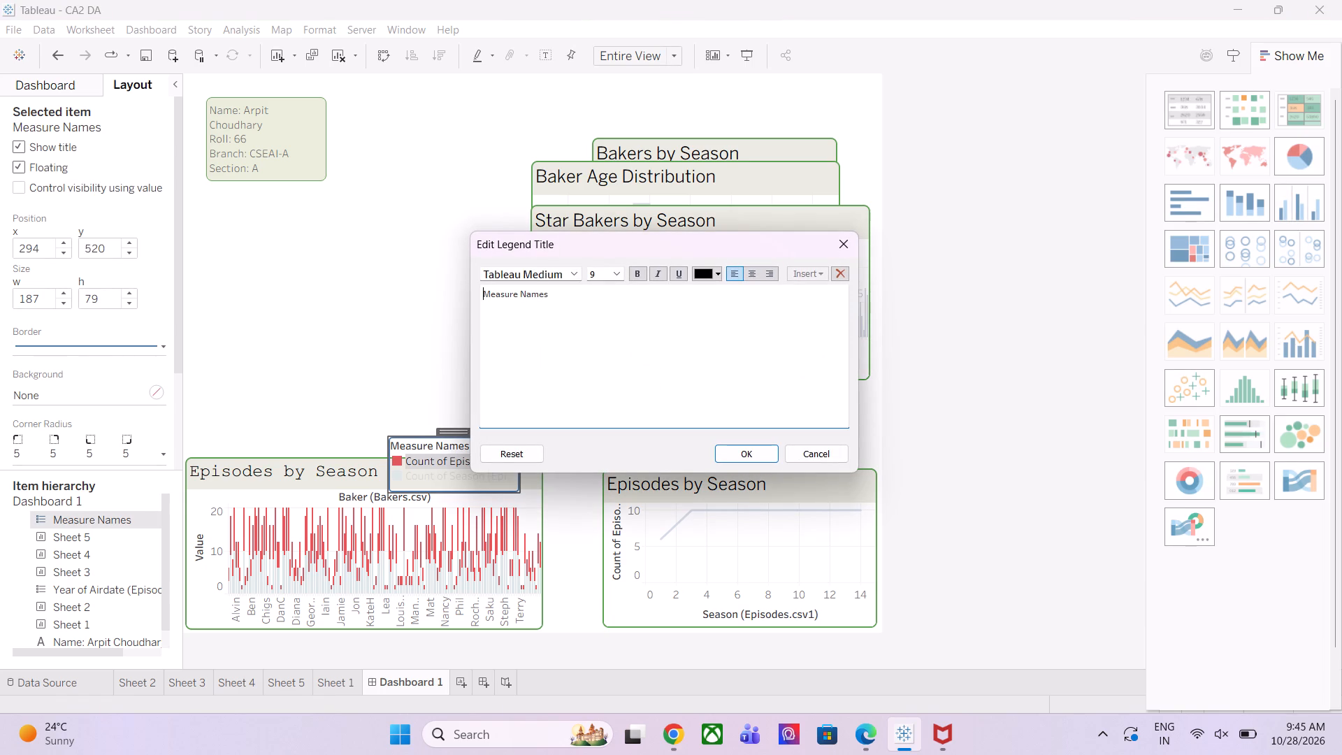
left_click(557, 299)
key("ctrl+BackSpace")
key("ctrl+BackSpace")
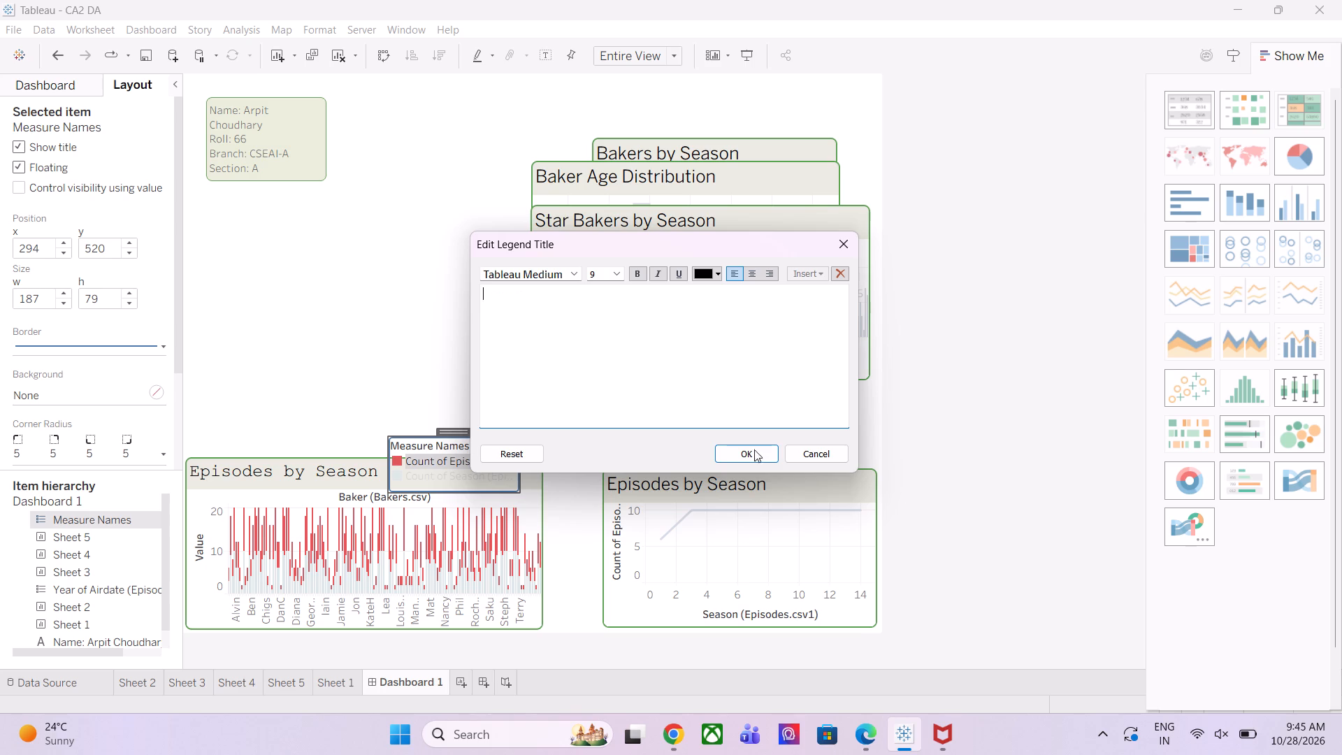
left_click(746, 454)
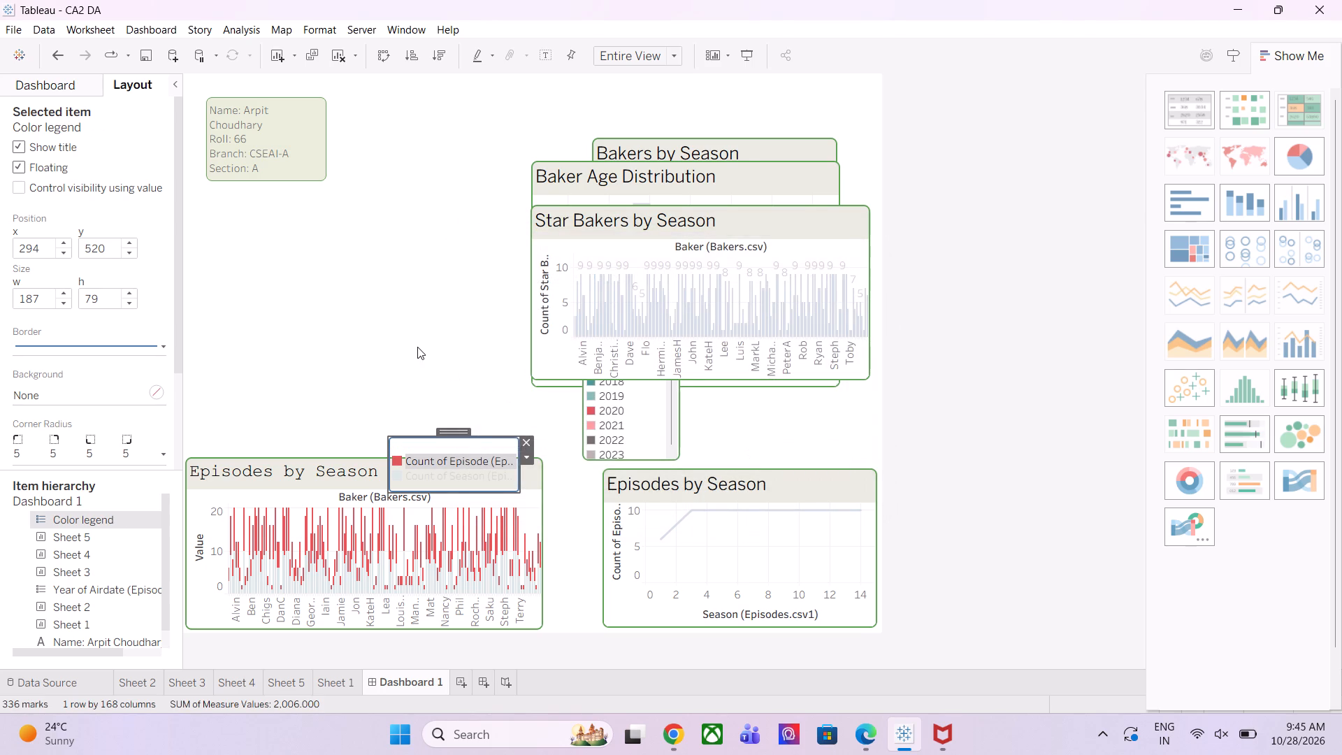
left_click(404, 394)
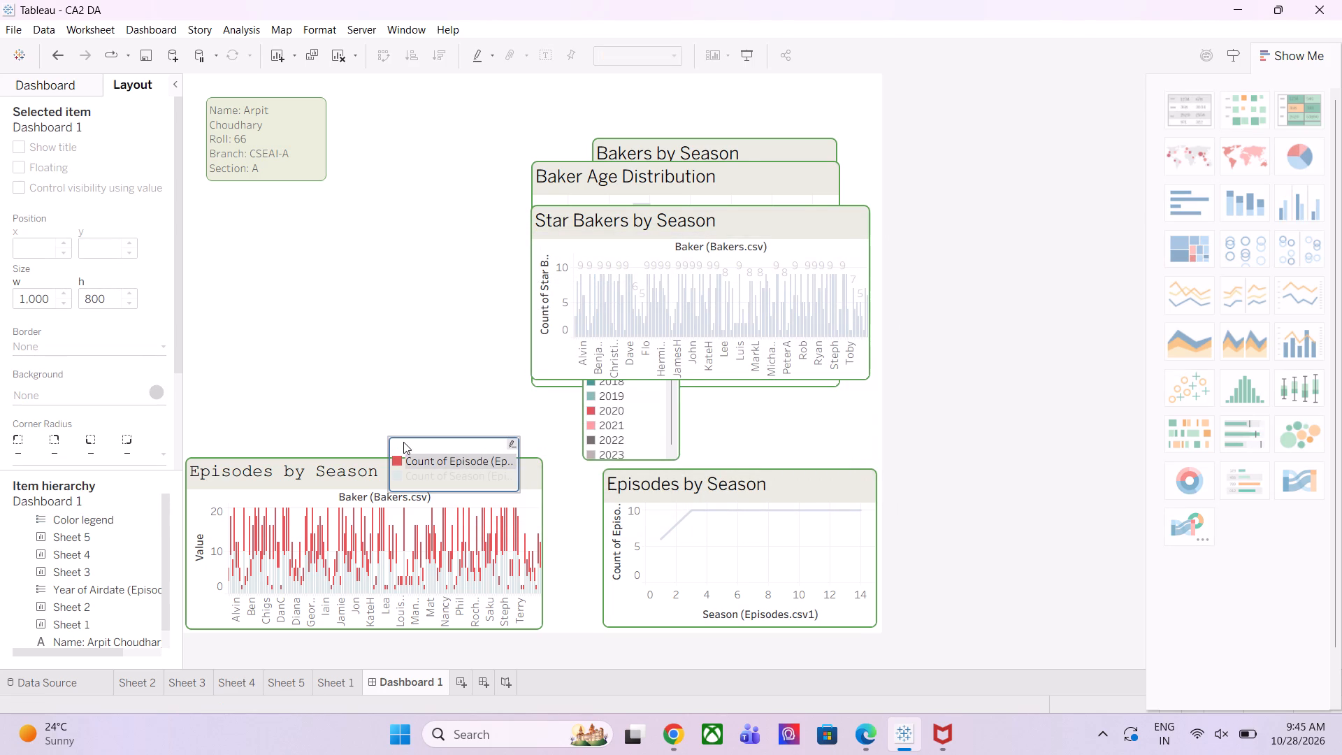
Highlight Count of Season in the color legend, and clear the highlighting from the dashboard's charts.
left_click(466, 446)
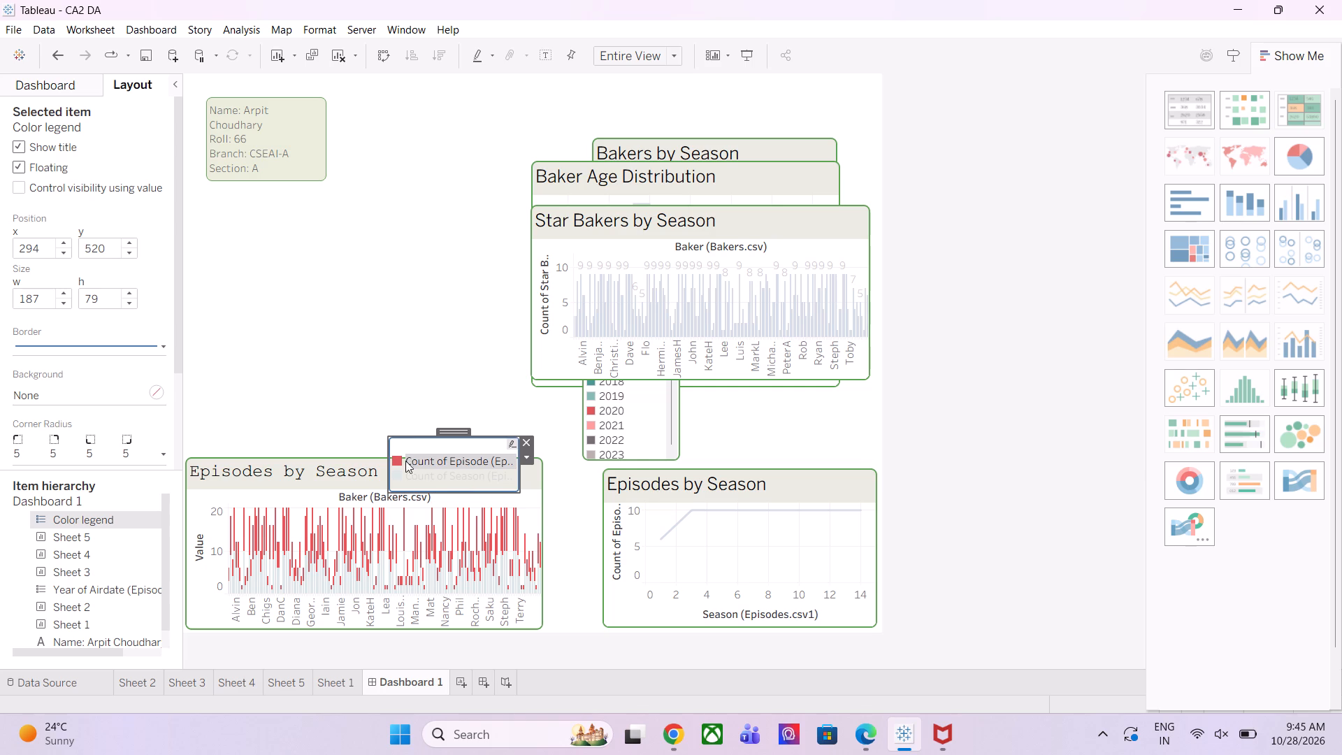
left_click(405, 441)
left_click(426, 477)
left_click(297, 499)
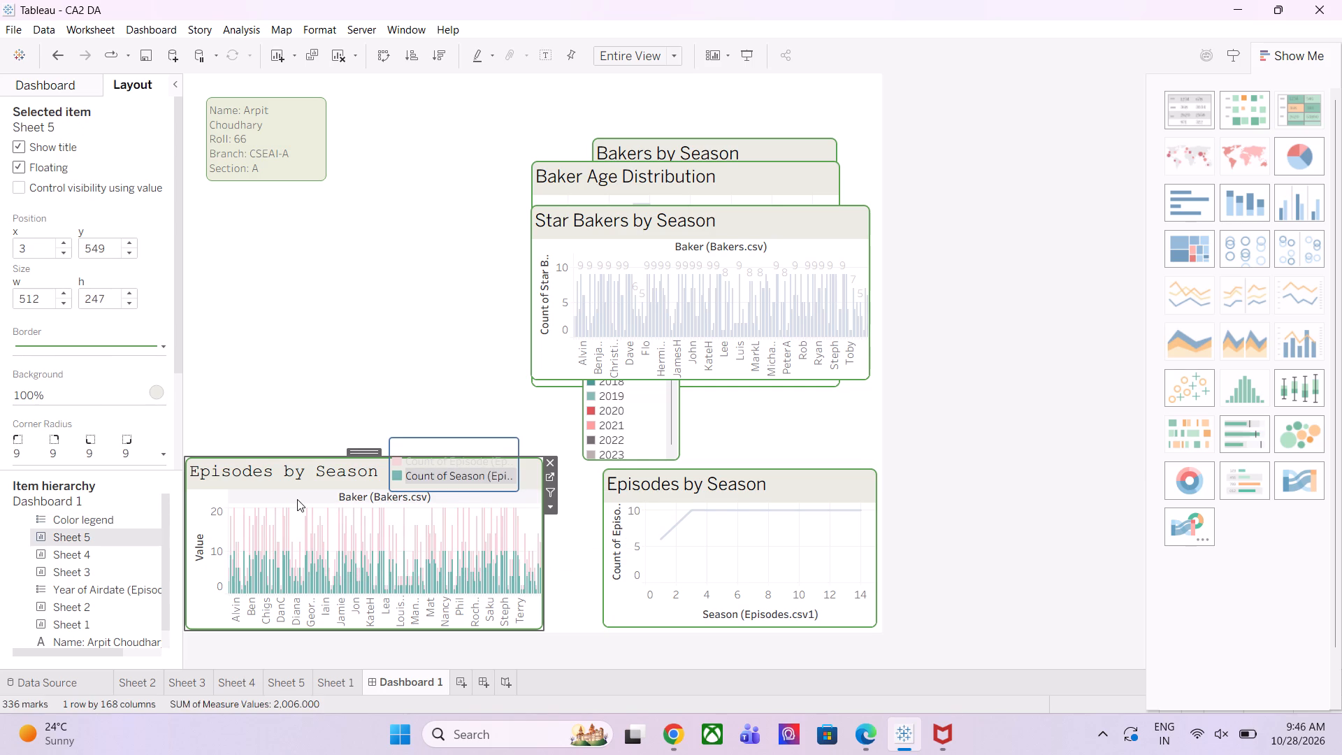
left_click(297, 522)
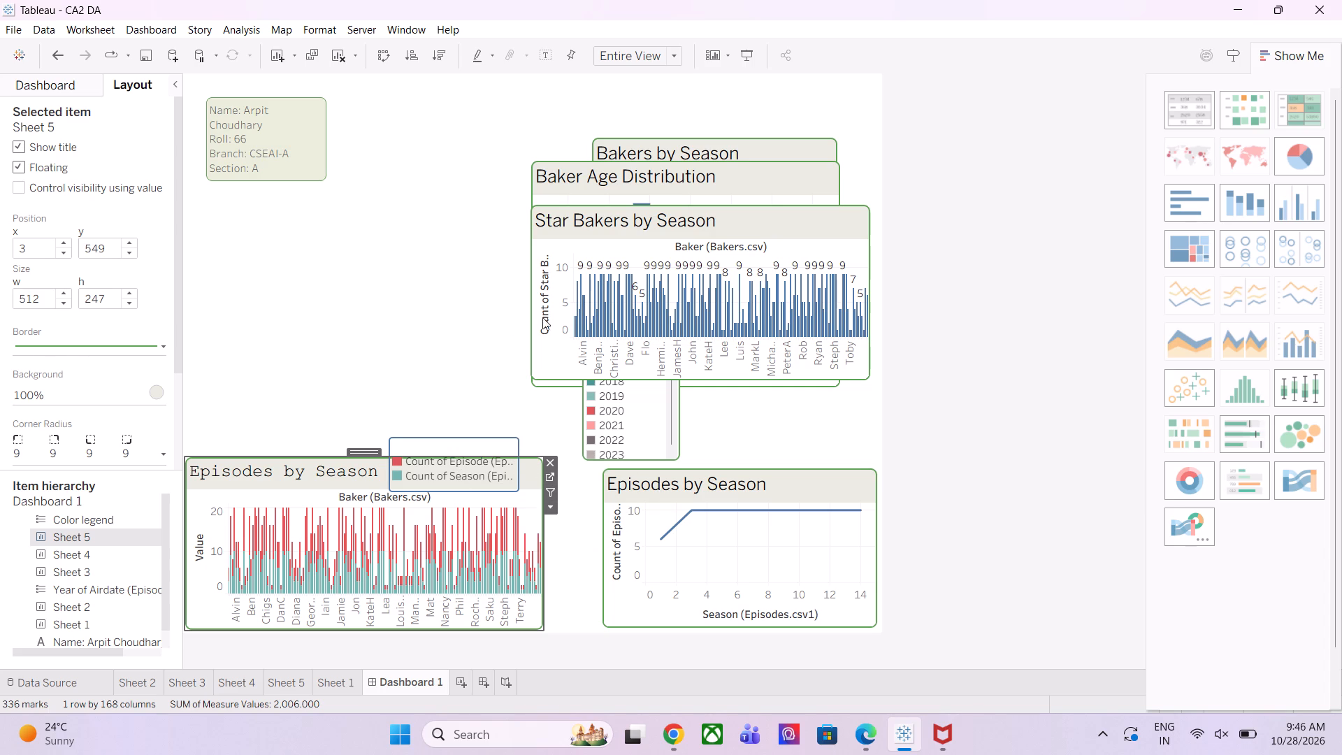
Move the Star Bakers by Season chart to the dashboard's left side above the Episodes by Season bar chart, at about x 19, y 252.
left_click(726, 220)
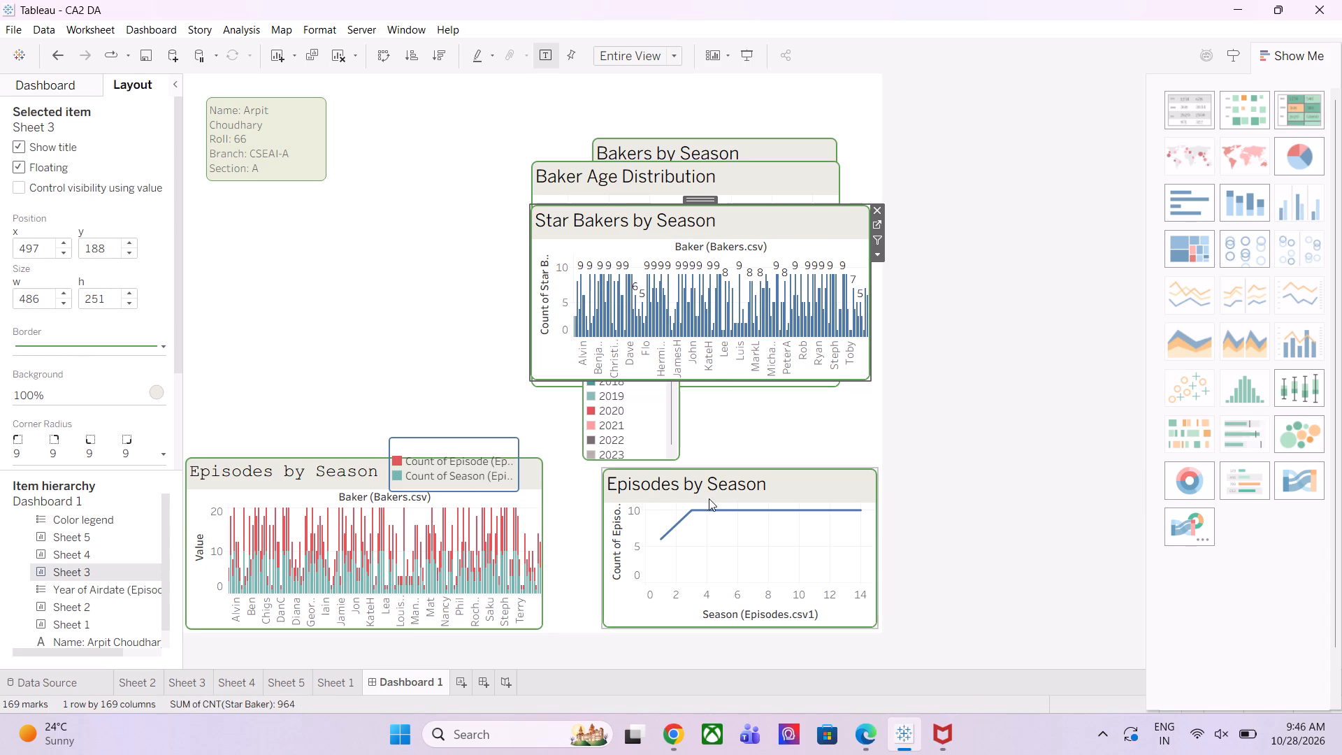
left_click_drag(703, 201, 512, 234)
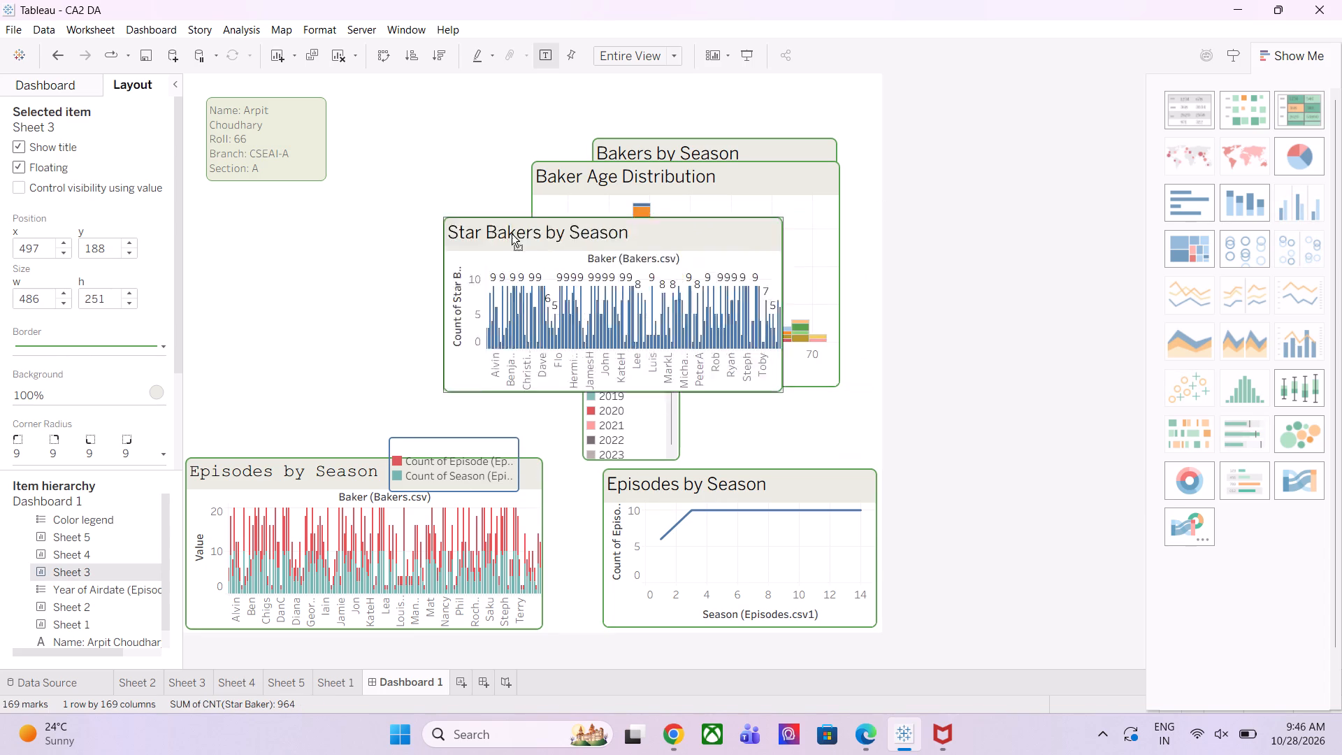
left_click_drag(512, 234, 363, 246)
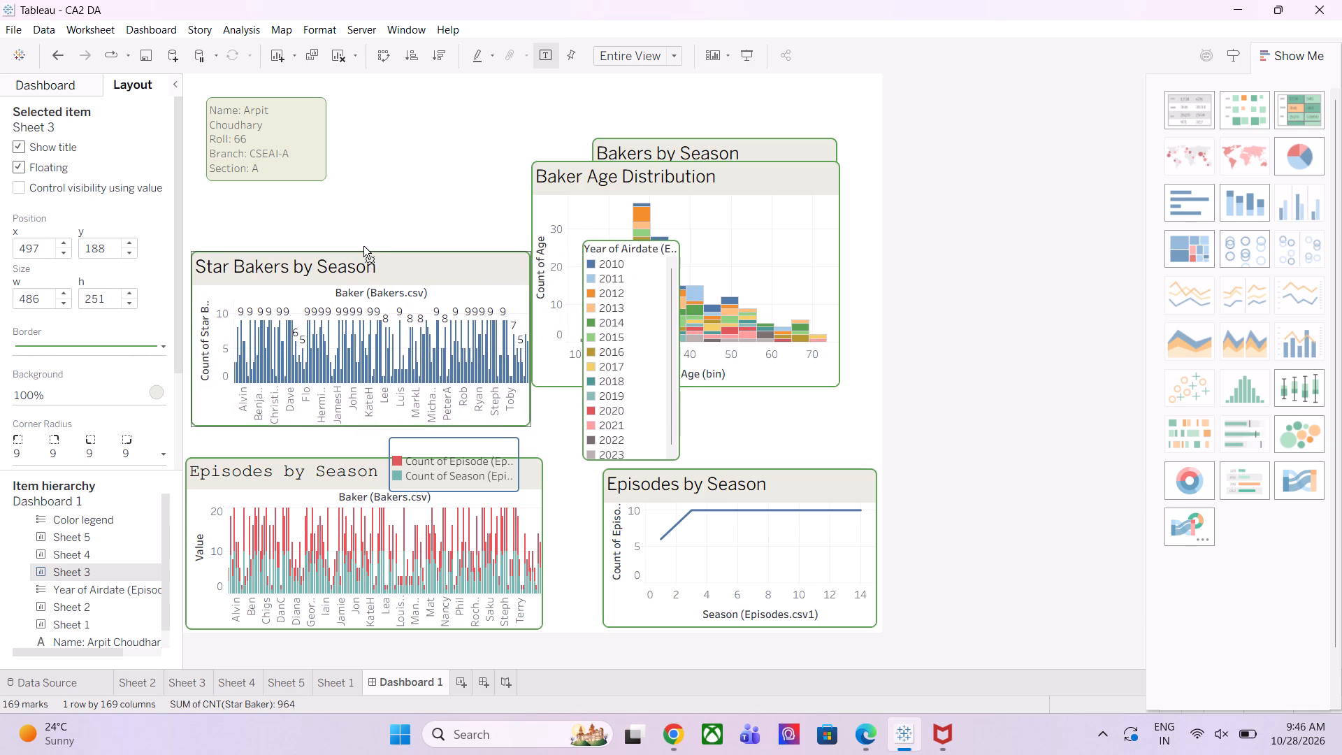
left_click_drag(363, 246, 369, 246)
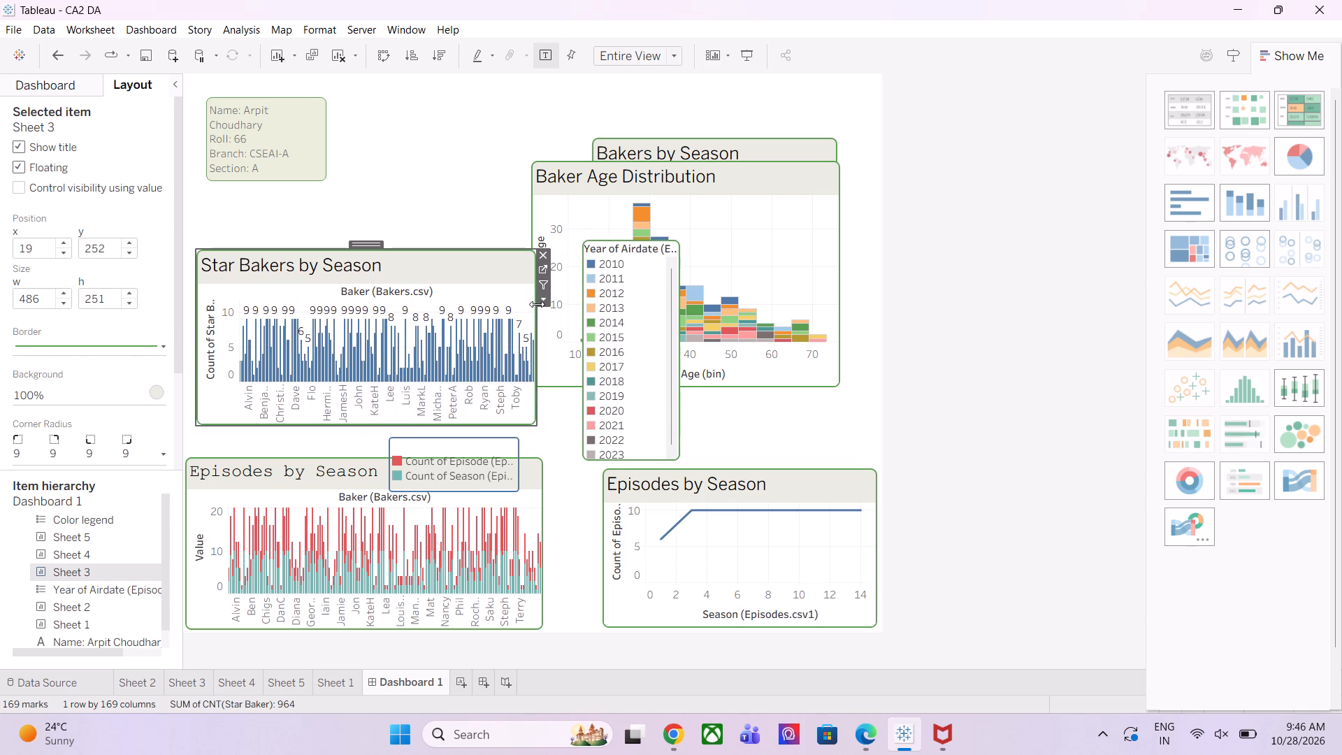
Narrow the Star Bakers by Season chart to a width of about 365, keeping it at x 19, y 252.
left_click_drag(537, 316, 461, 336)
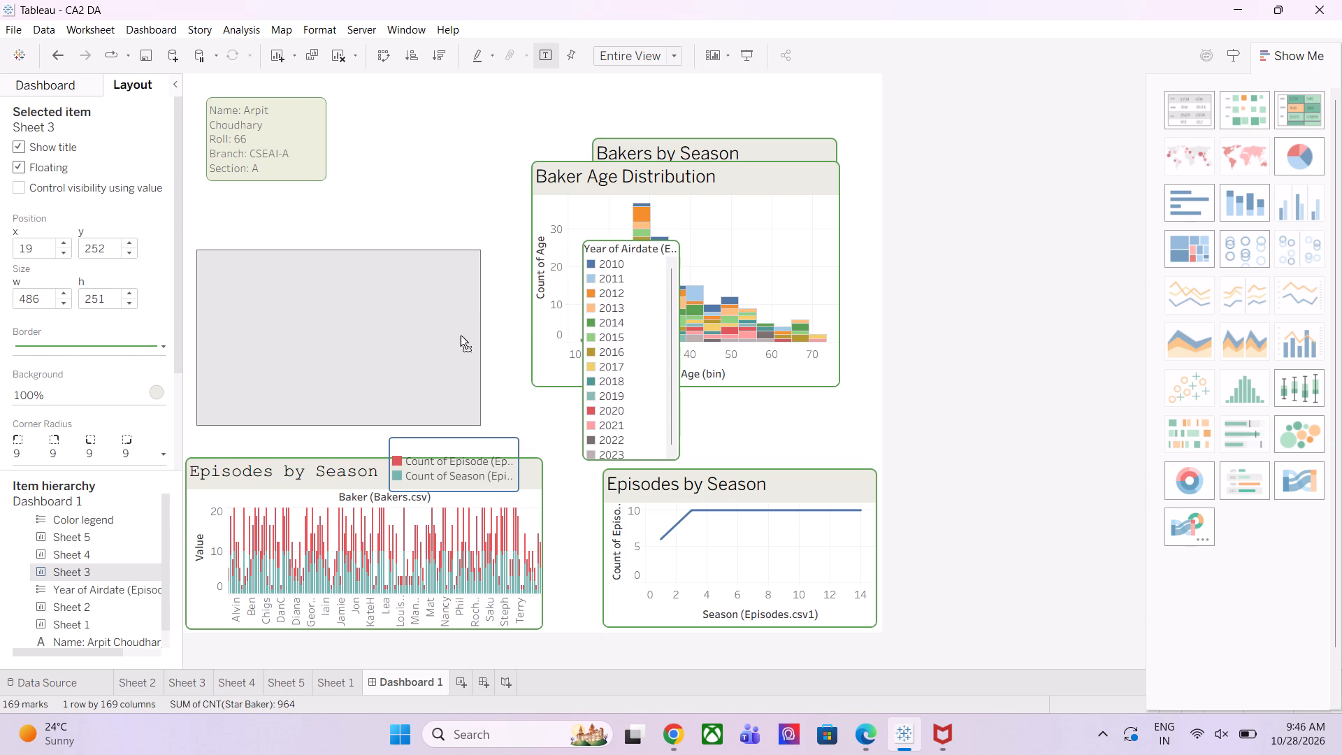
left_click_drag(461, 336, 452, 335)
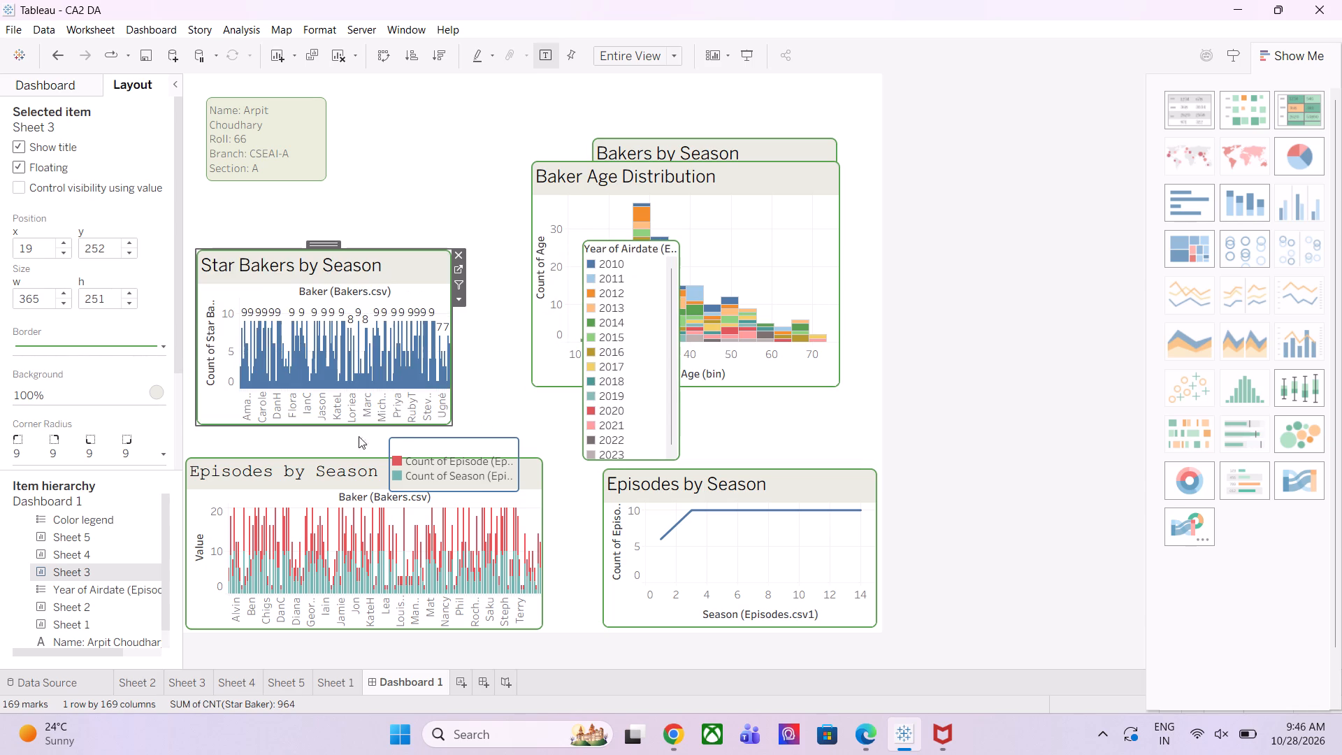
left_click(355, 426)
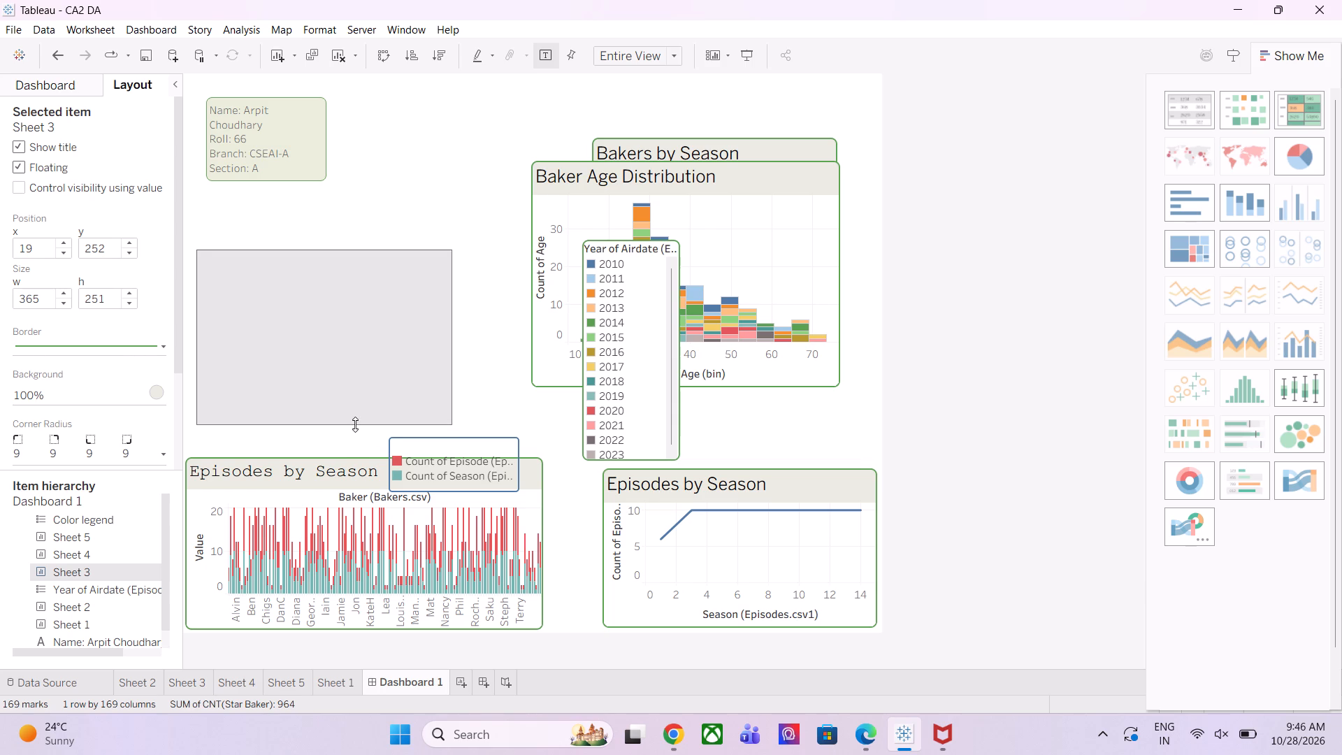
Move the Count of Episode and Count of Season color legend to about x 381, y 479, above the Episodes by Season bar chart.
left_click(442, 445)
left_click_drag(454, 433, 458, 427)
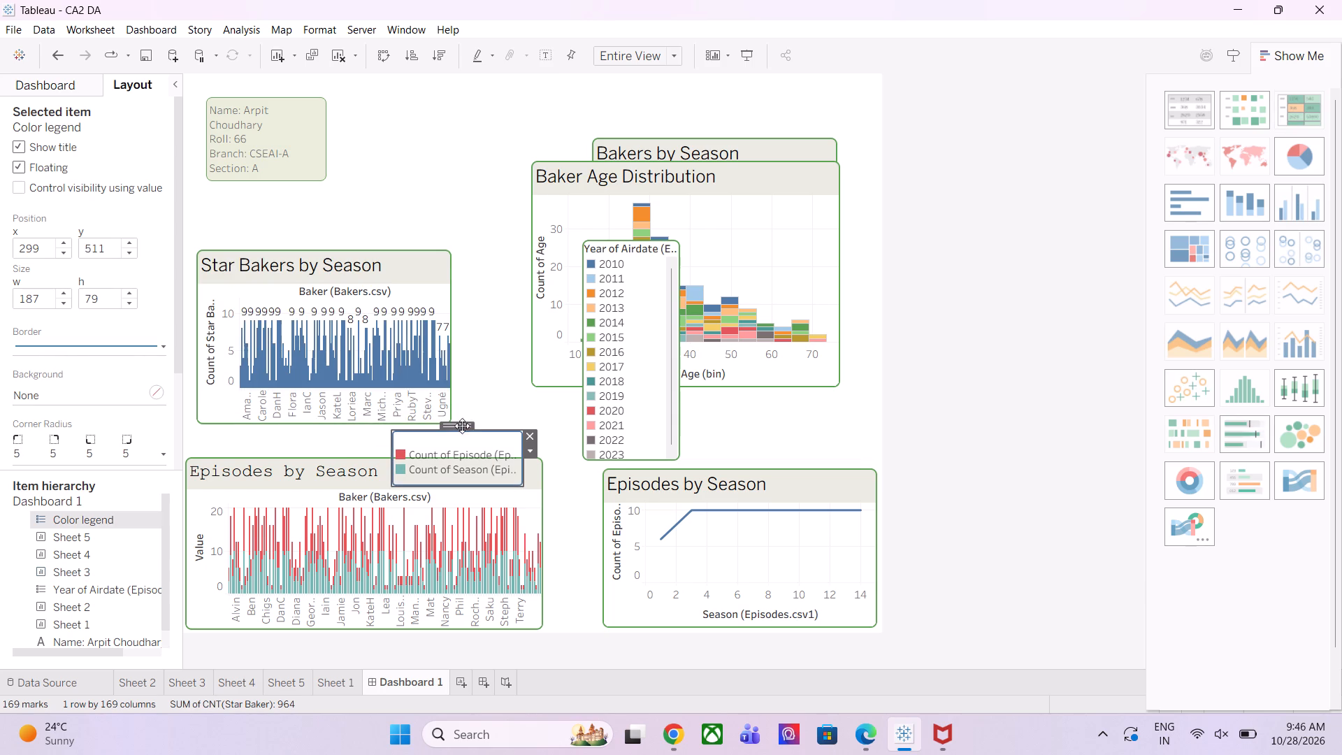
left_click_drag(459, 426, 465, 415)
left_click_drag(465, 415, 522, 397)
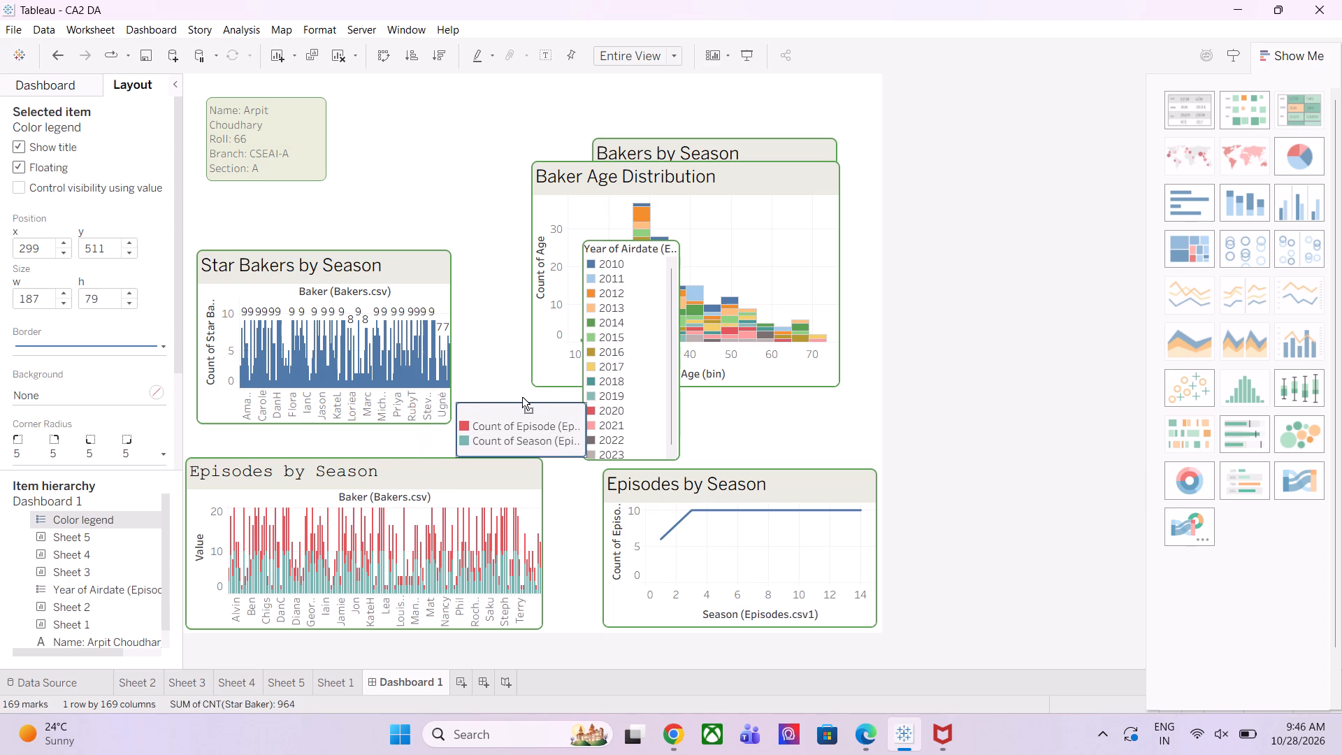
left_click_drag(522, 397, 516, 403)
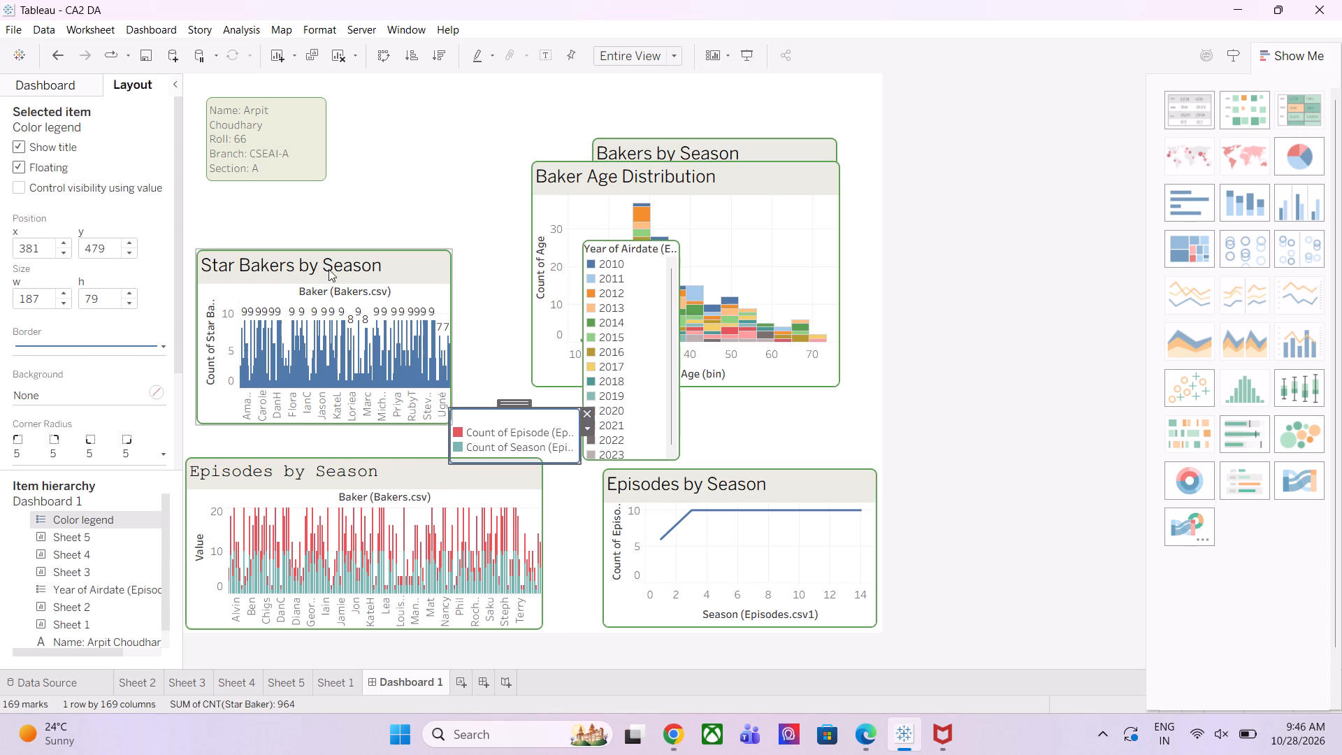
Move the Star Bakers by Season chart up to just below the student details text box.
left_click(327, 257)
left_click_drag(321, 243, 319, 194)
Place the Count of Episode and Count of Season legend below the Star Bakers by Season chart at about x 18, y 460, widened to about 289.
left_click(498, 418)
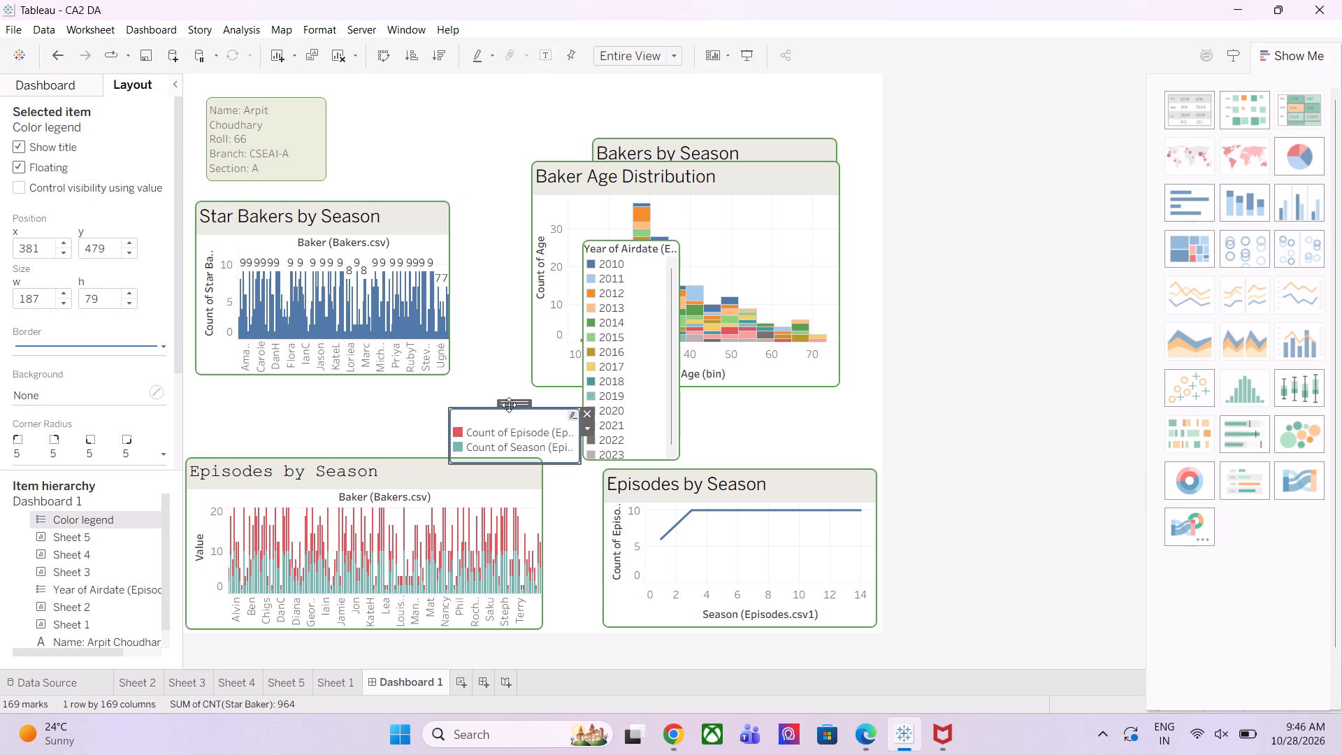
left_click_drag(510, 405, 252, 392)
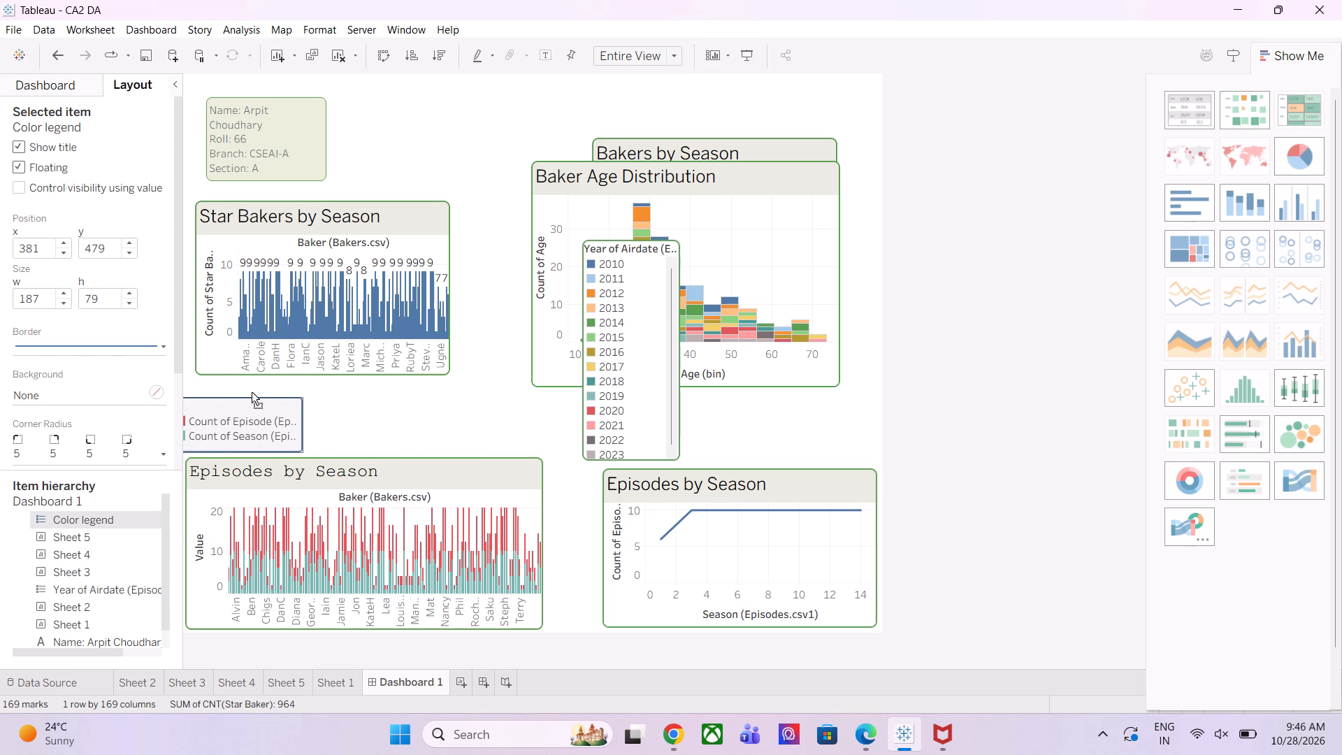
left_click_drag(252, 392, 256, 391)
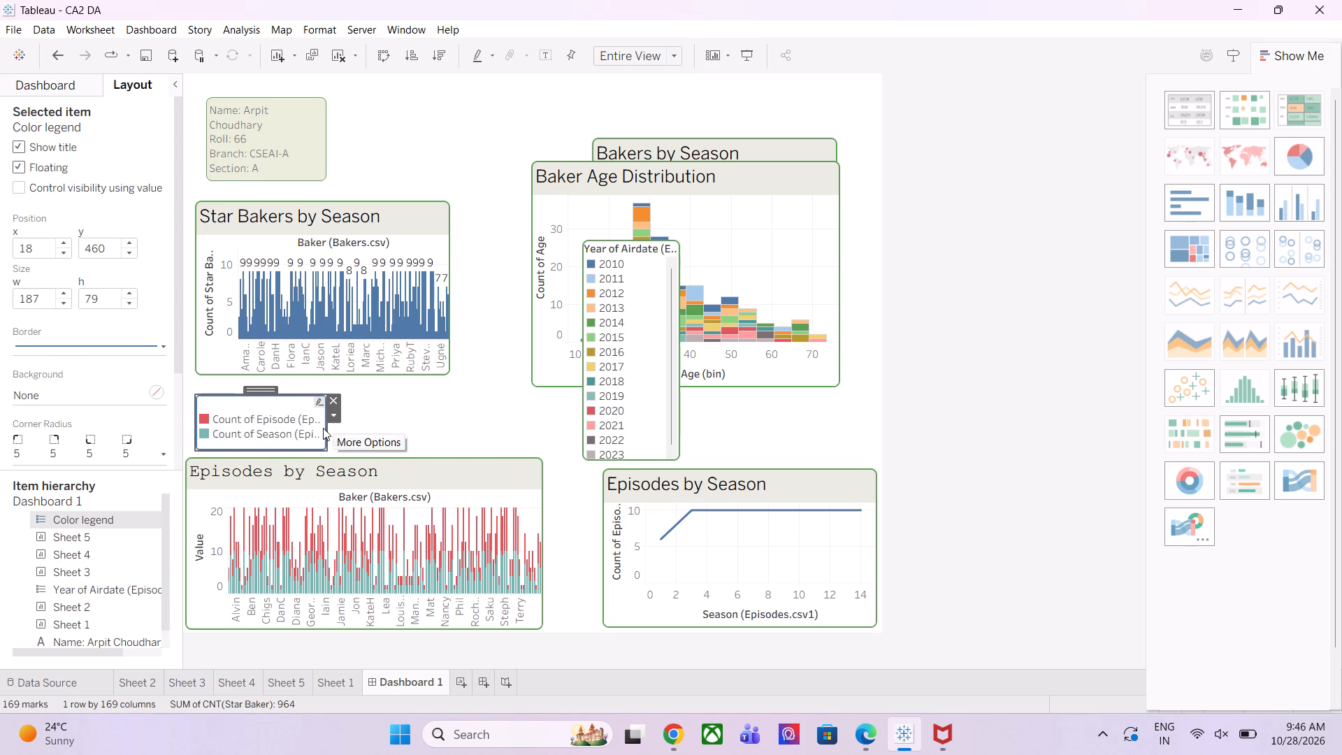
left_click_drag(327, 424, 398, 416)
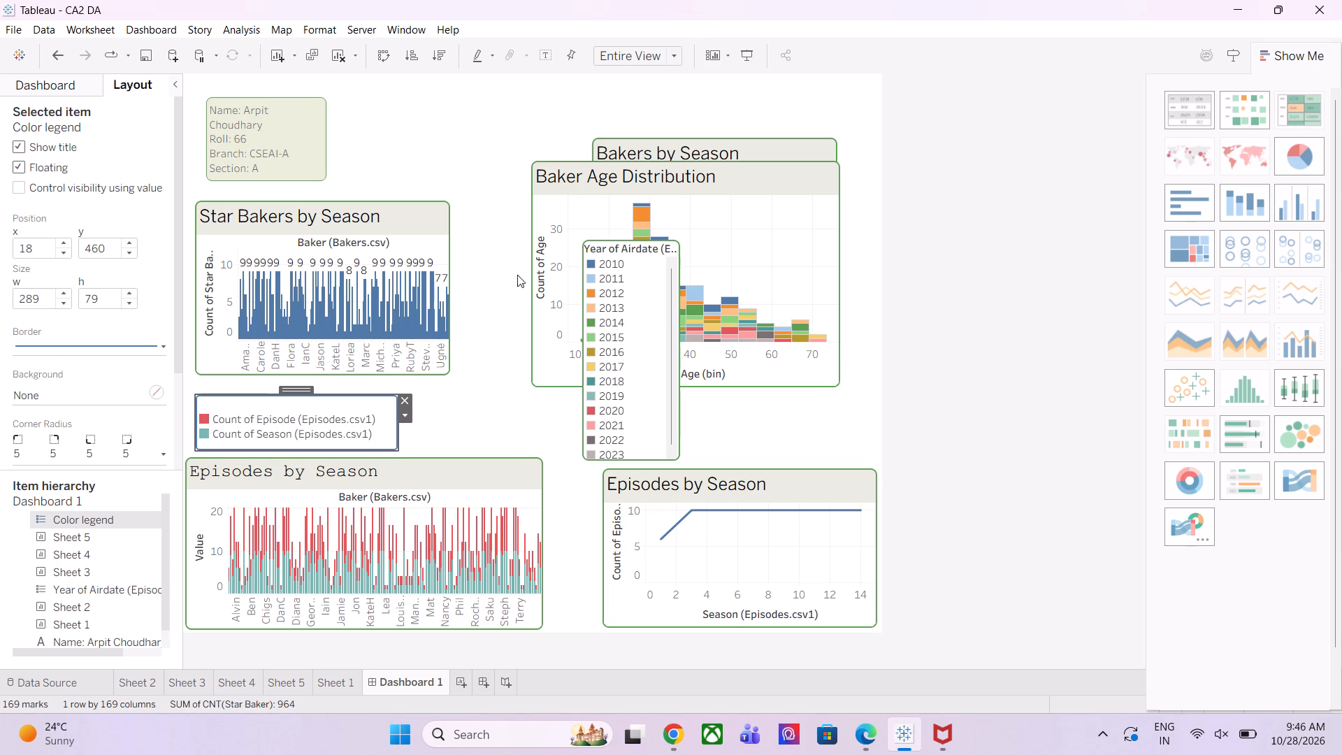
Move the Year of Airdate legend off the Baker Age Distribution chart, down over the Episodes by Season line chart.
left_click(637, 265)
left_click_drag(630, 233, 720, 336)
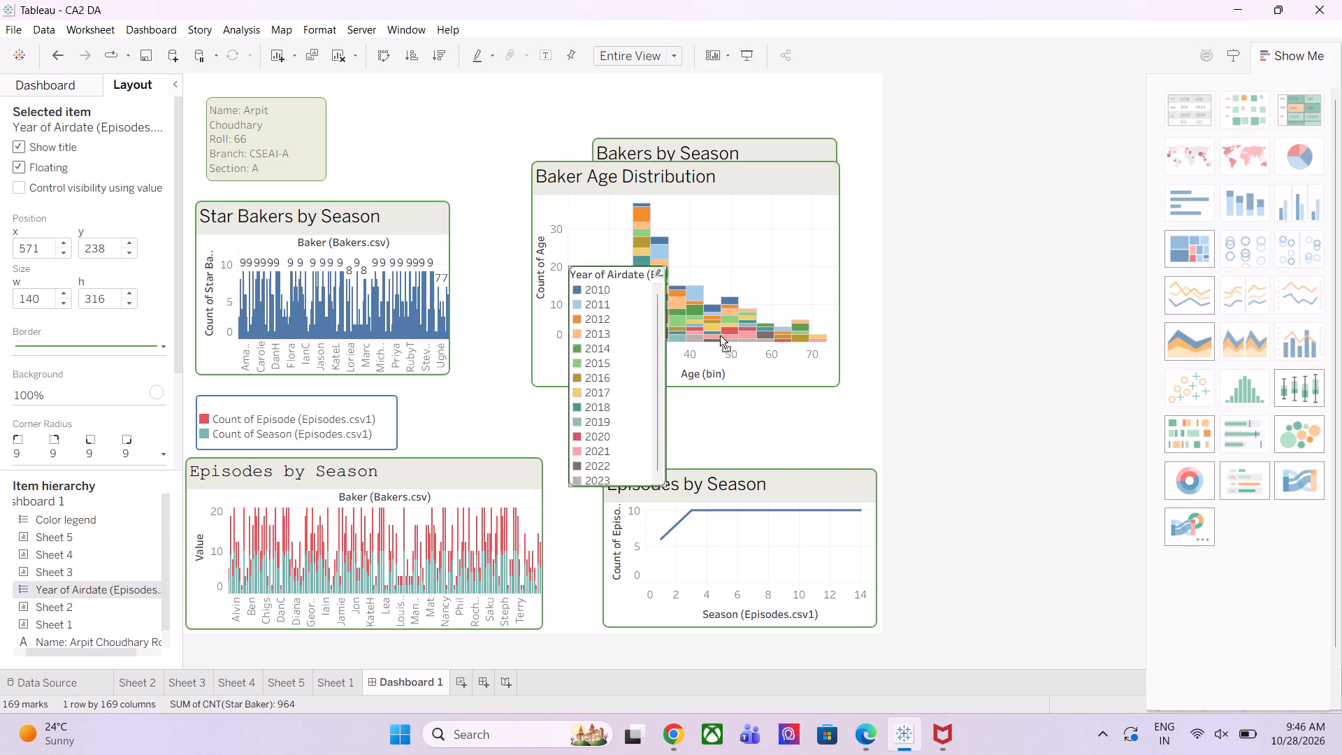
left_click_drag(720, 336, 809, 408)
Remove the Baker Age Distribution chart from the dashboard.
left_click(753, 178)
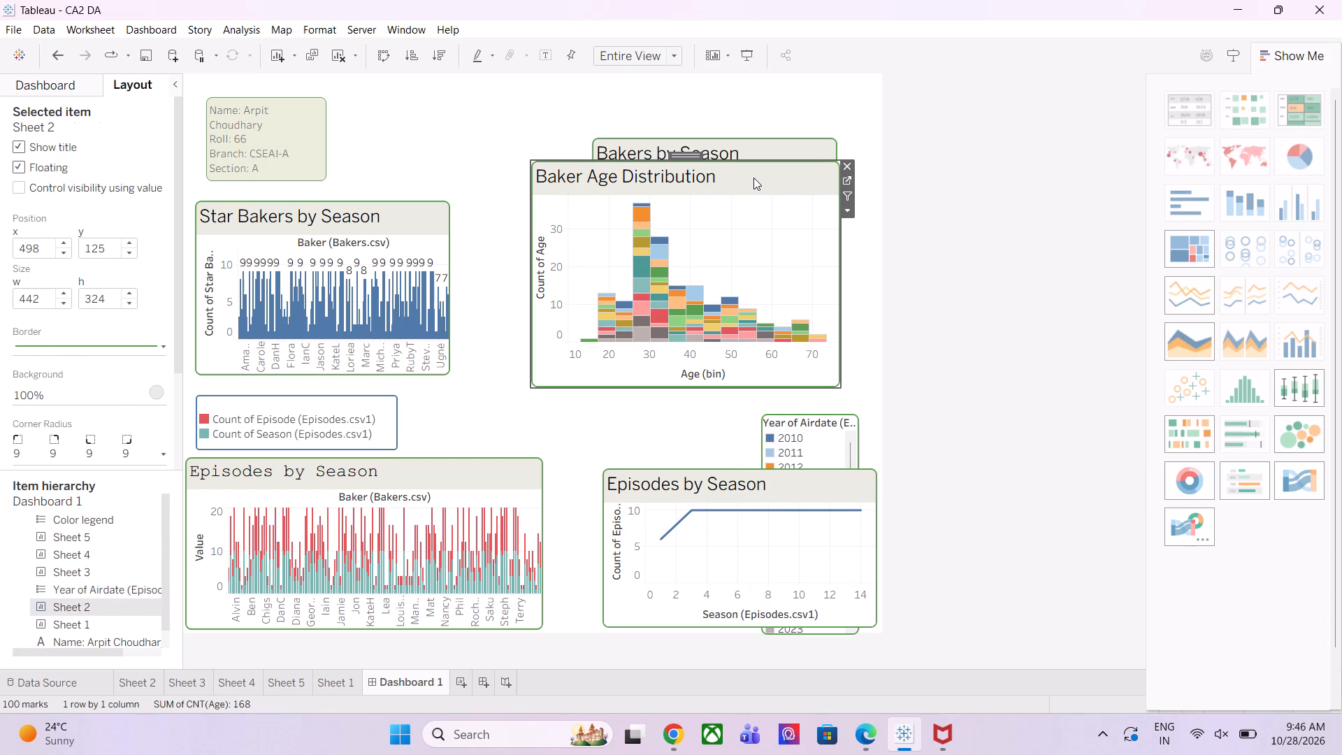
left_click_drag(681, 155, 620, 181)
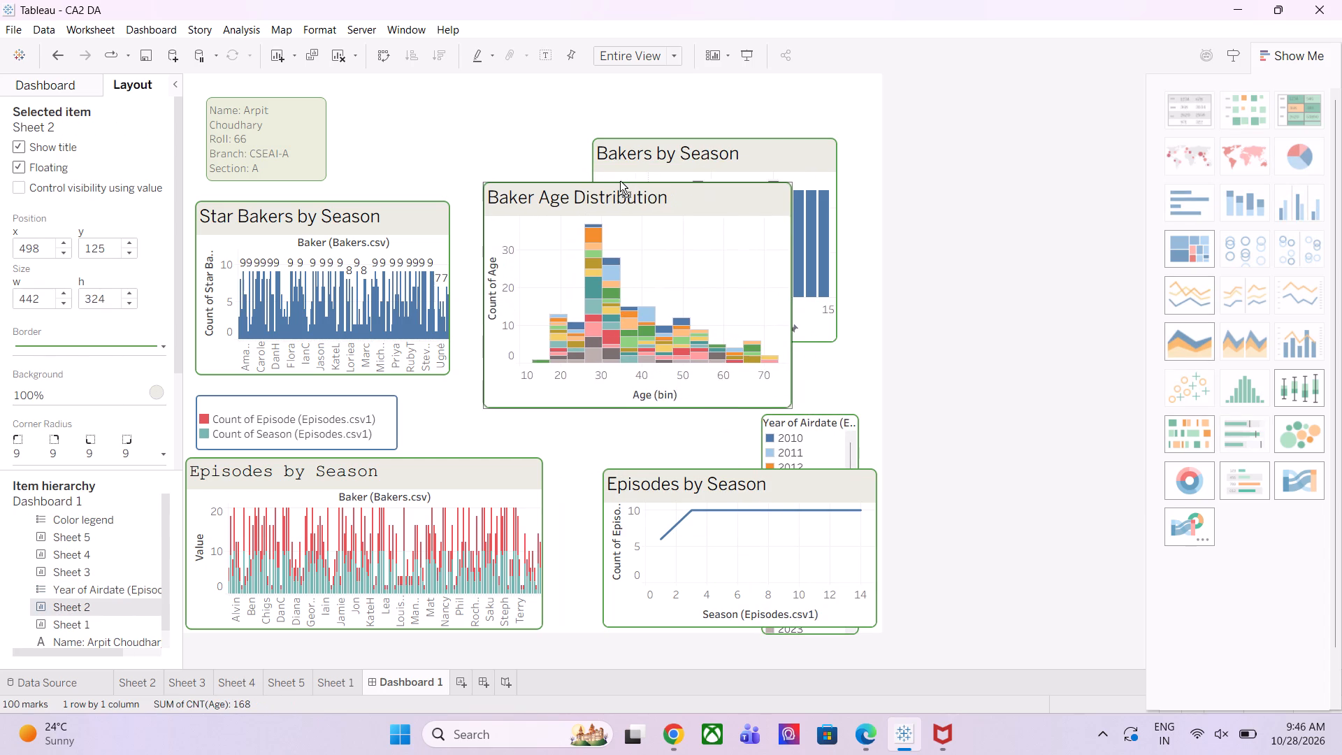
left_click_drag(620, 181, 607, 204)
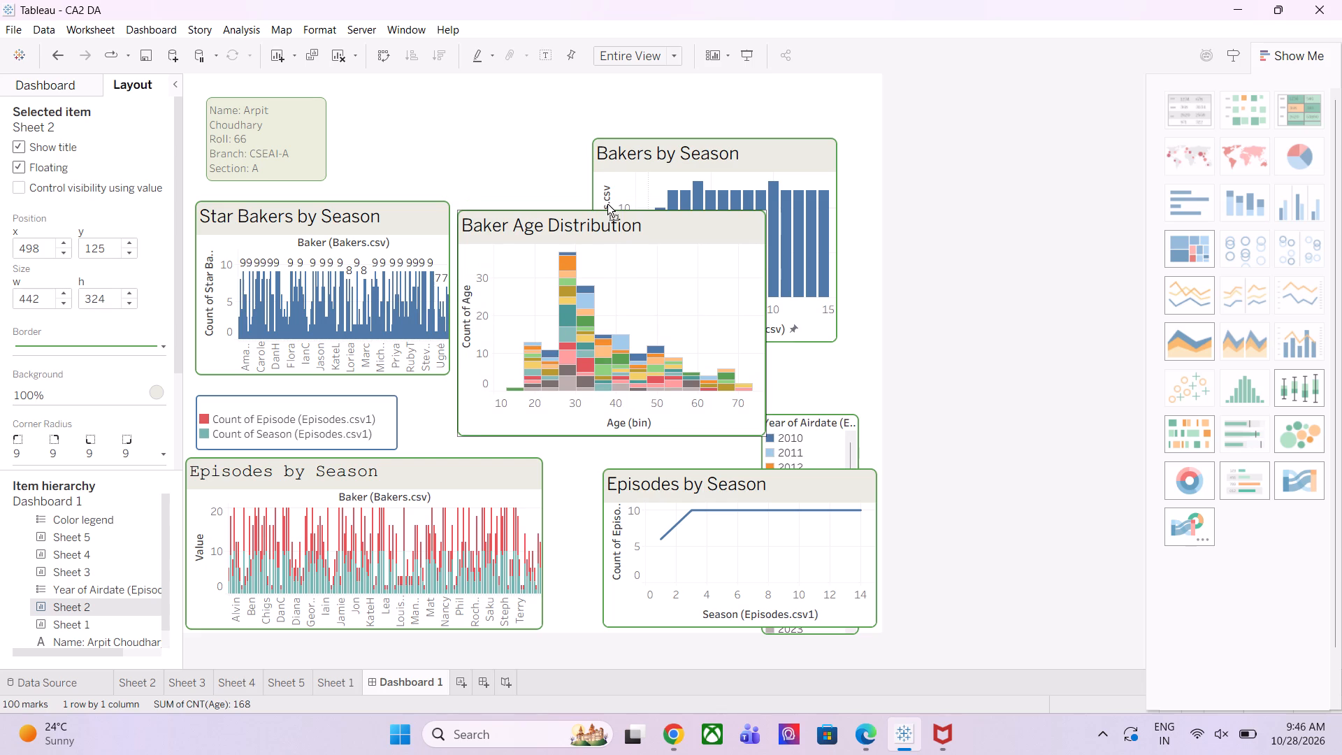
left_click_drag(607, 204, 913, 338)
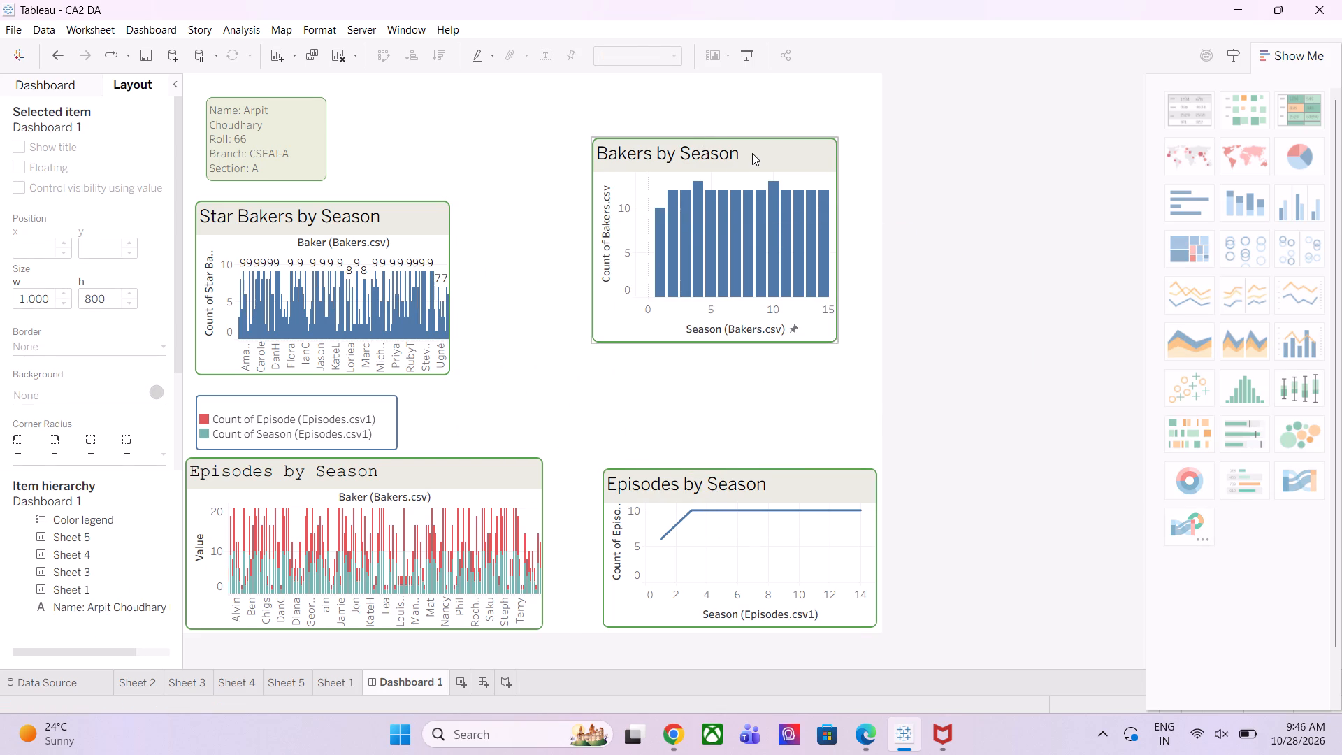
Place the Bakers by Season chart above the Episodes by Season line chart at about x 396, y 314, sized about 590 by 213.
left_click(752, 153)
left_click_drag(710, 136, 624, 175)
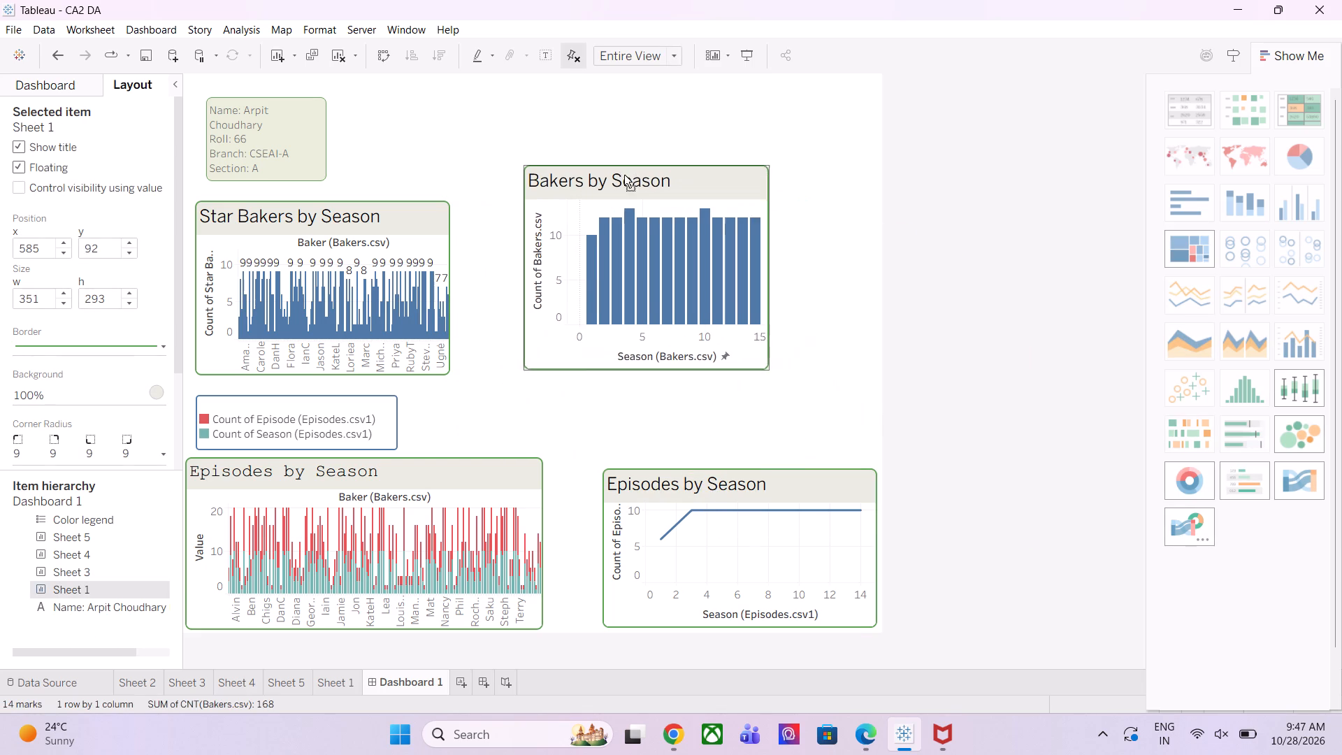
left_click_drag(624, 175, 578, 235)
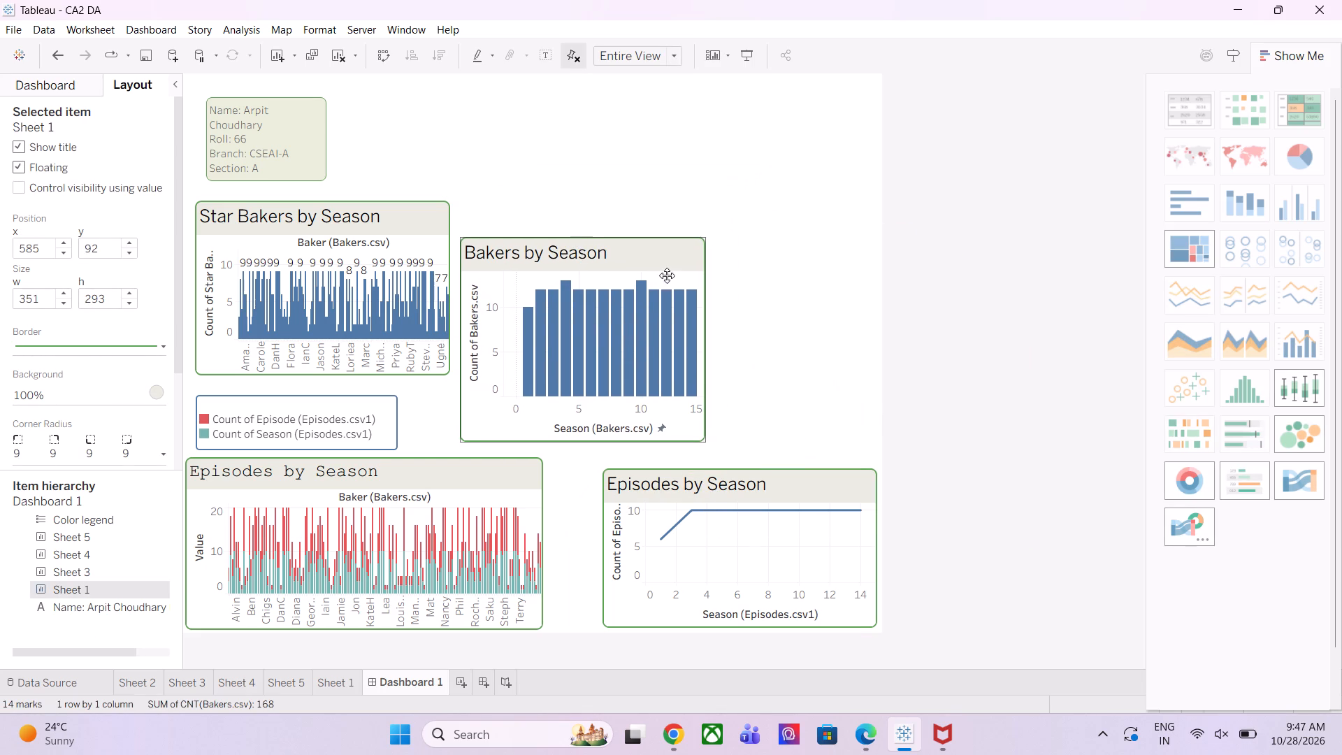
left_click_drag(706, 317, 872, 361)
left_click_drag(719, 234, 719, 275)
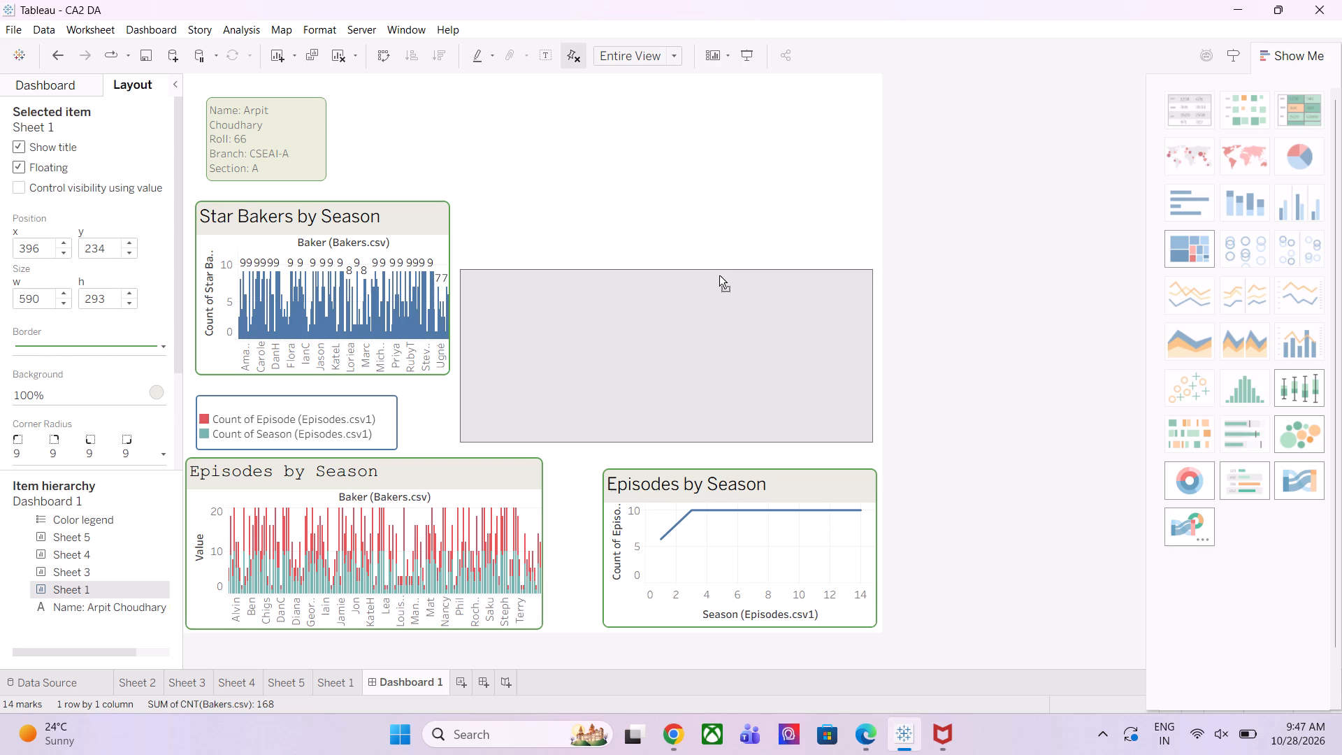
left_click_drag(719, 275, 726, 319)
left_click_drag(726, 319, 722, 293)
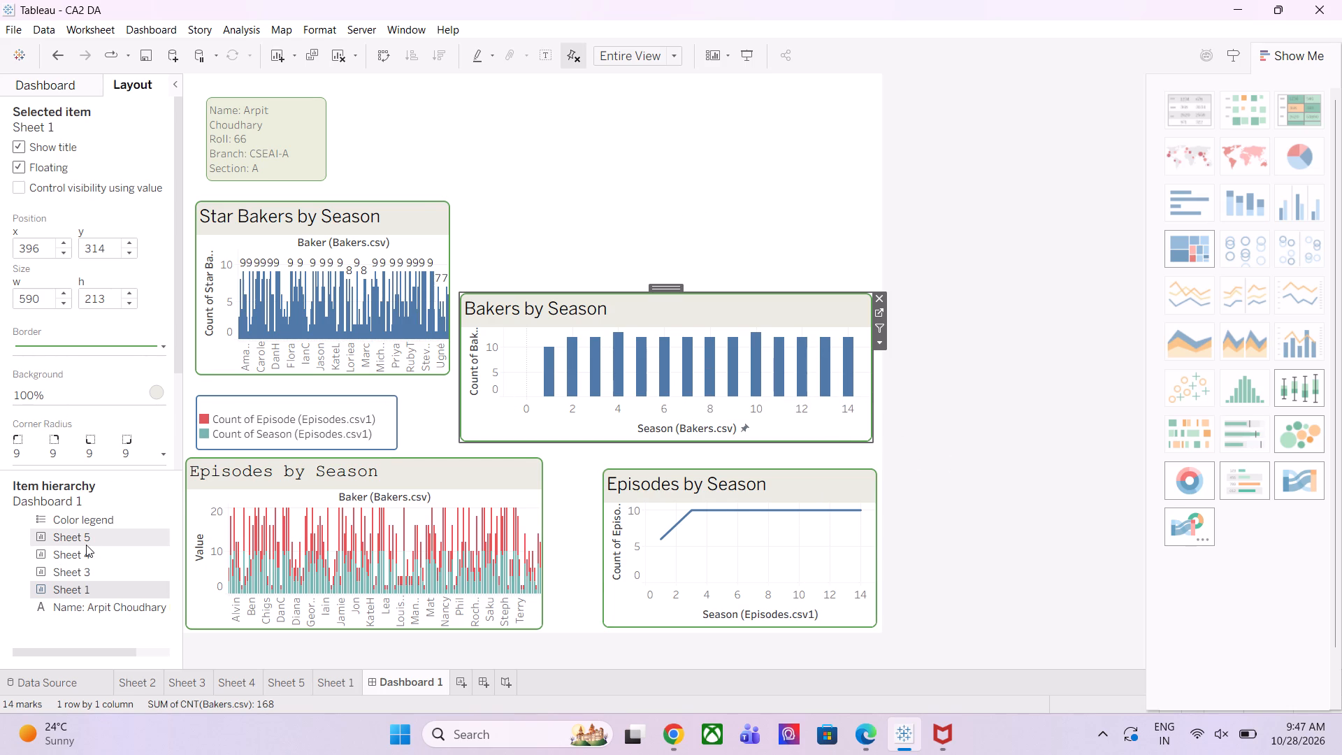
Add Sheet 2 as a floating chart above Bakers by Season, at about x 412, y 44, sized about 401 by 266.
scroll(86, 545, "down", 1)
left_click(50, 80)
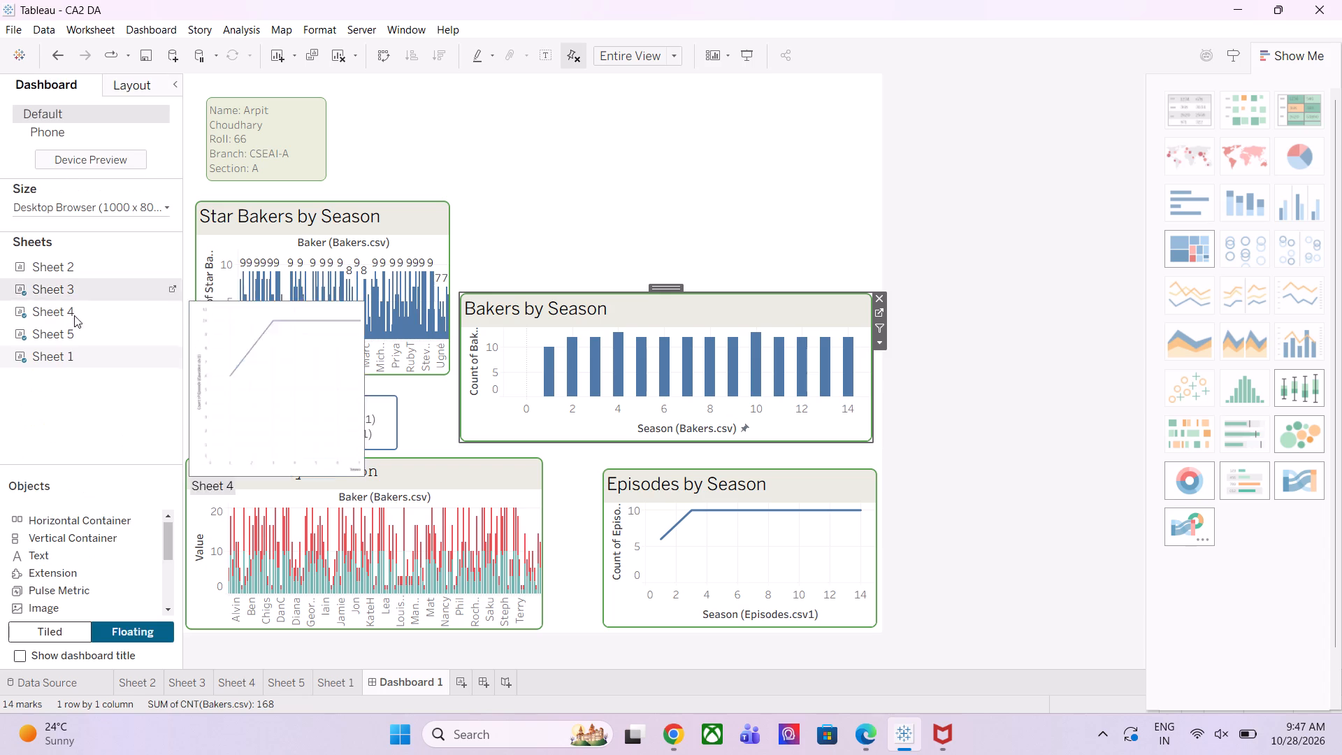
left_click_drag(48, 264, 553, 134)
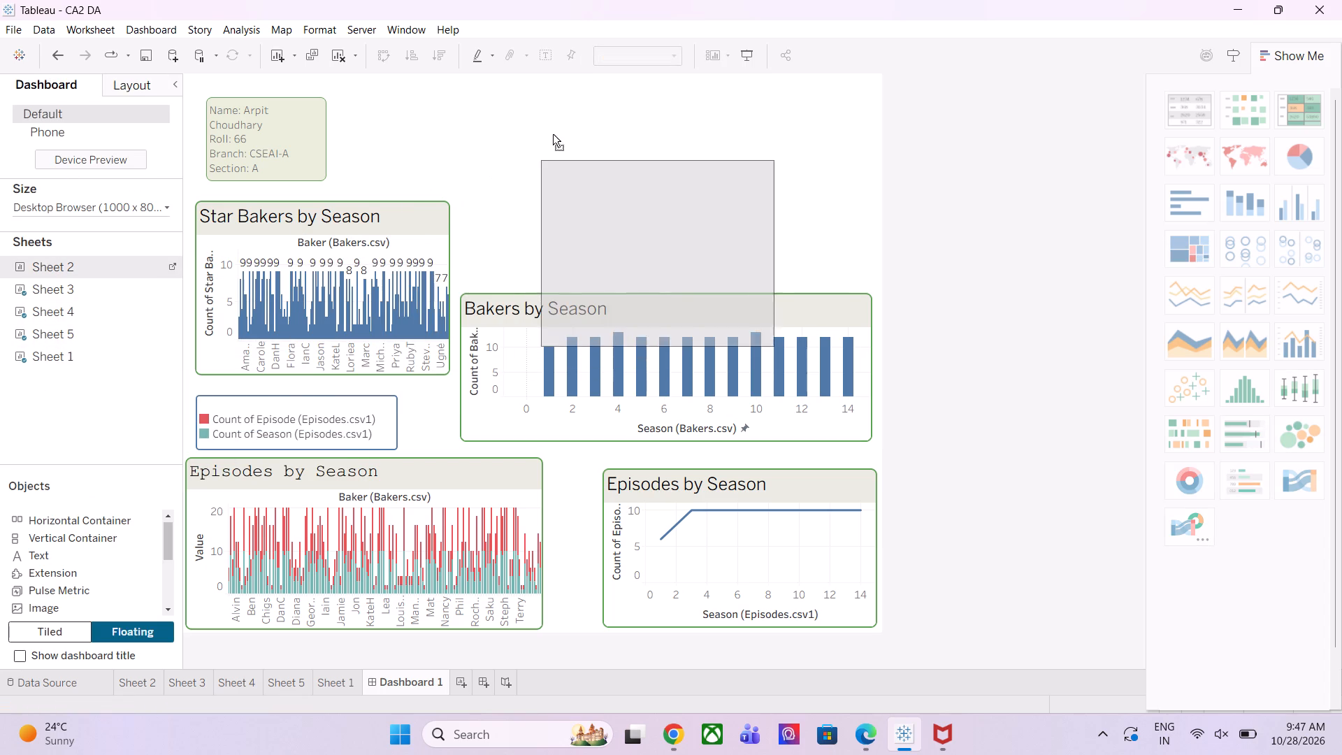
left_click_drag(553, 134, 519, 104)
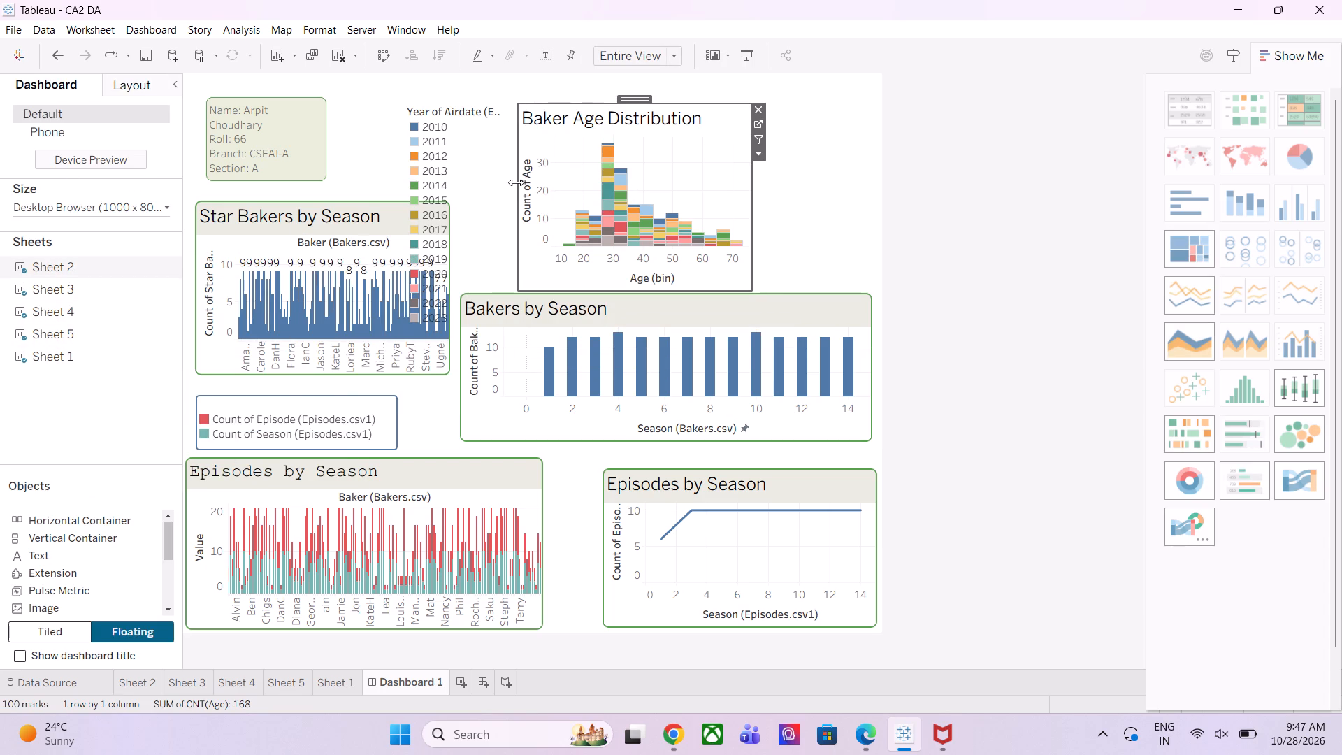
left_click_drag(517, 181, 471, 182)
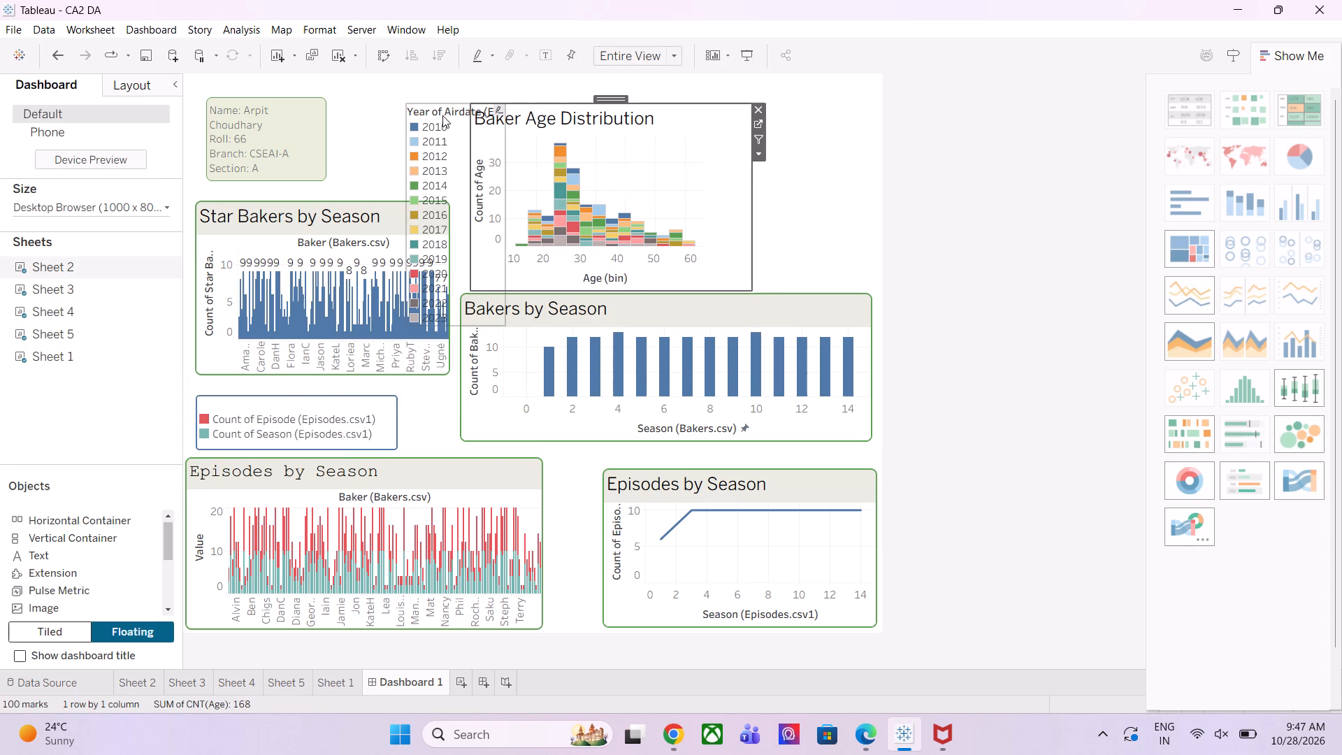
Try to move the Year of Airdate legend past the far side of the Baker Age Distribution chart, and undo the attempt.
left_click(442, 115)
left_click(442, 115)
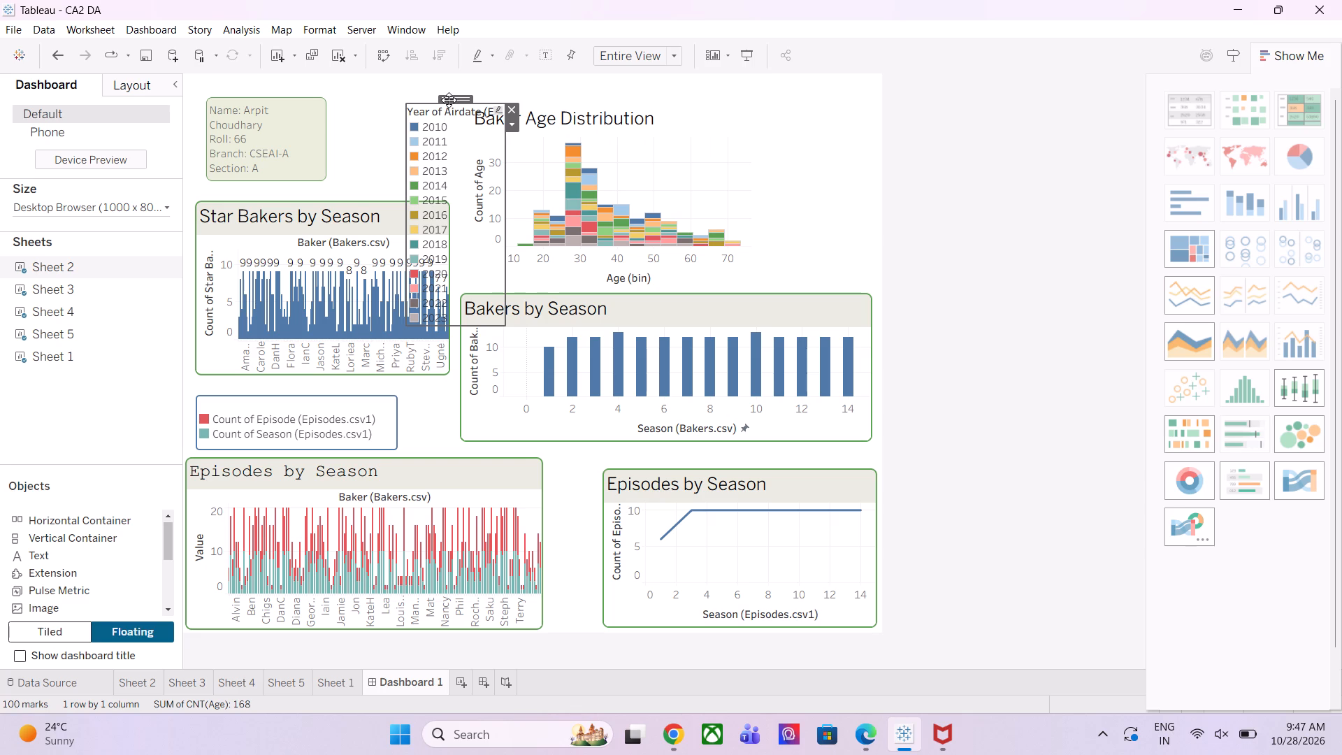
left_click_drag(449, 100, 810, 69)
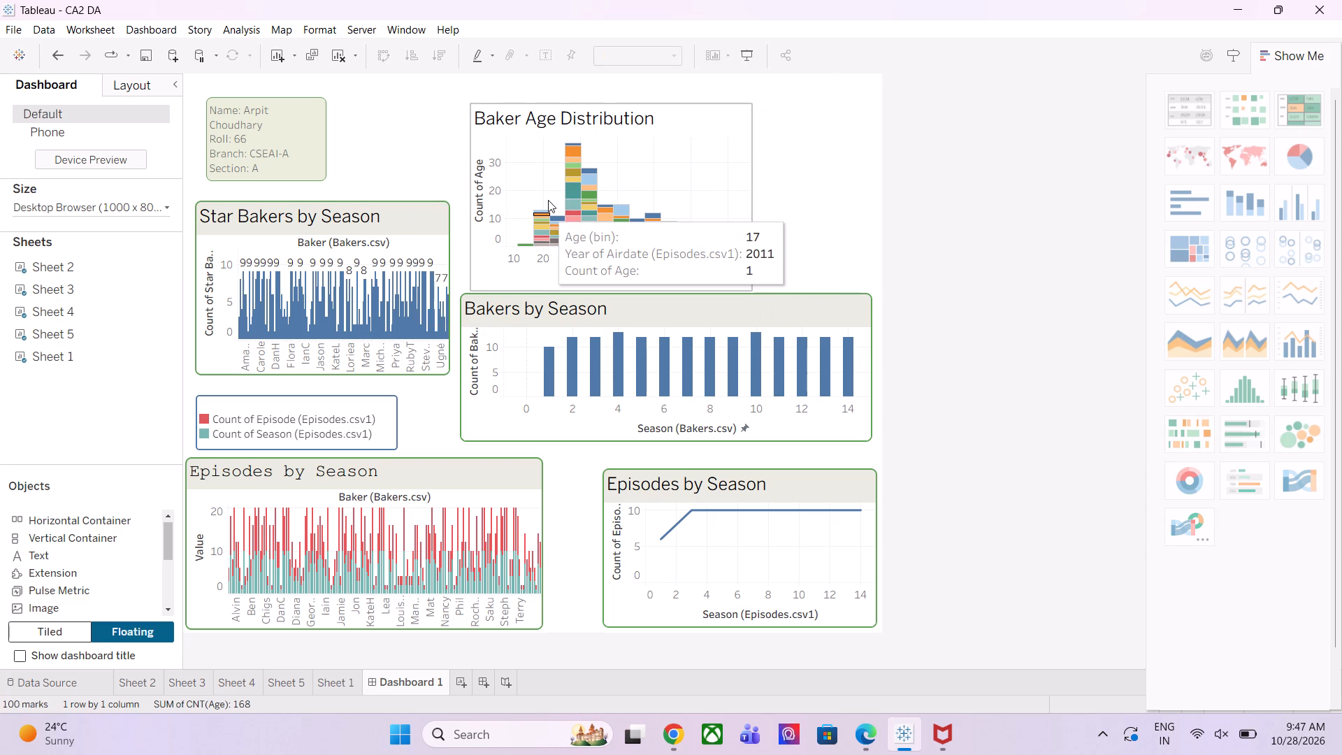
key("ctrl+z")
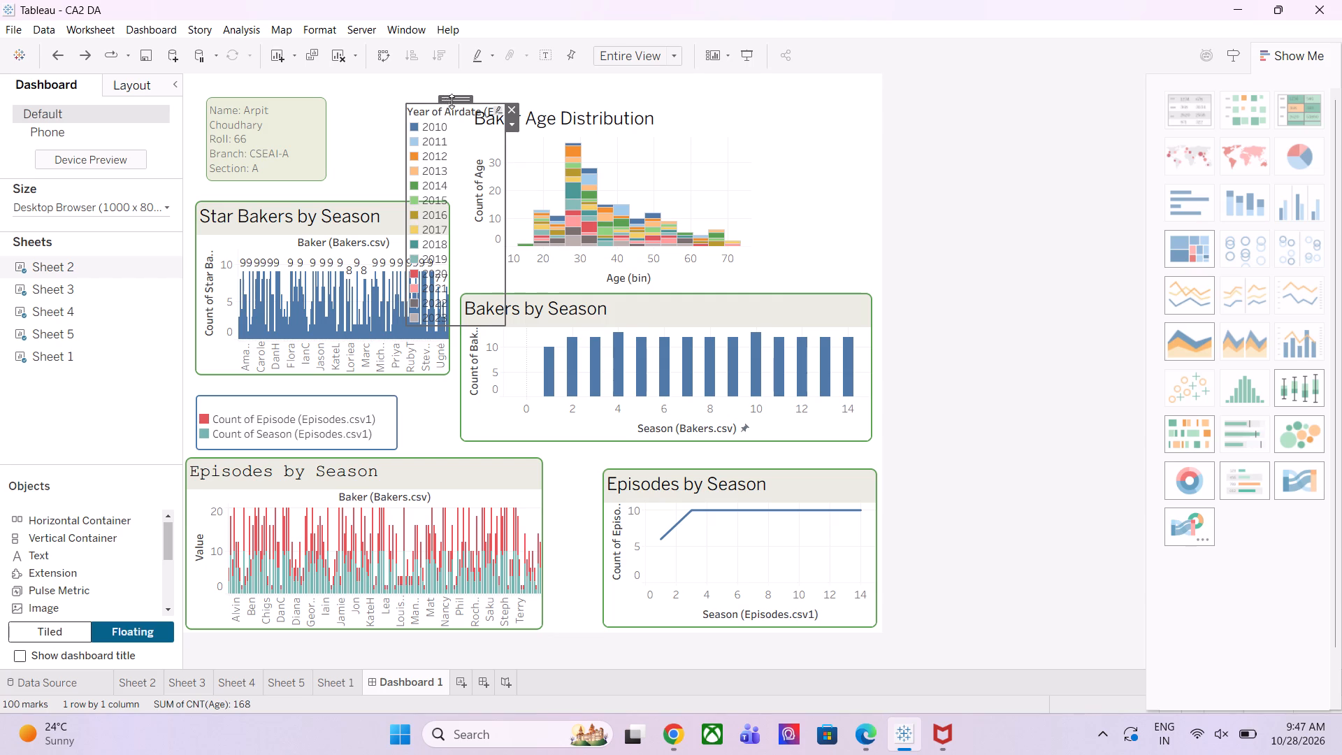
Move the Year of Airdate legend from over the Star Bakers by Season chart to just beyond the Baker Age Distribution chart's far side.
left_click_drag(458, 97, 805, 108)
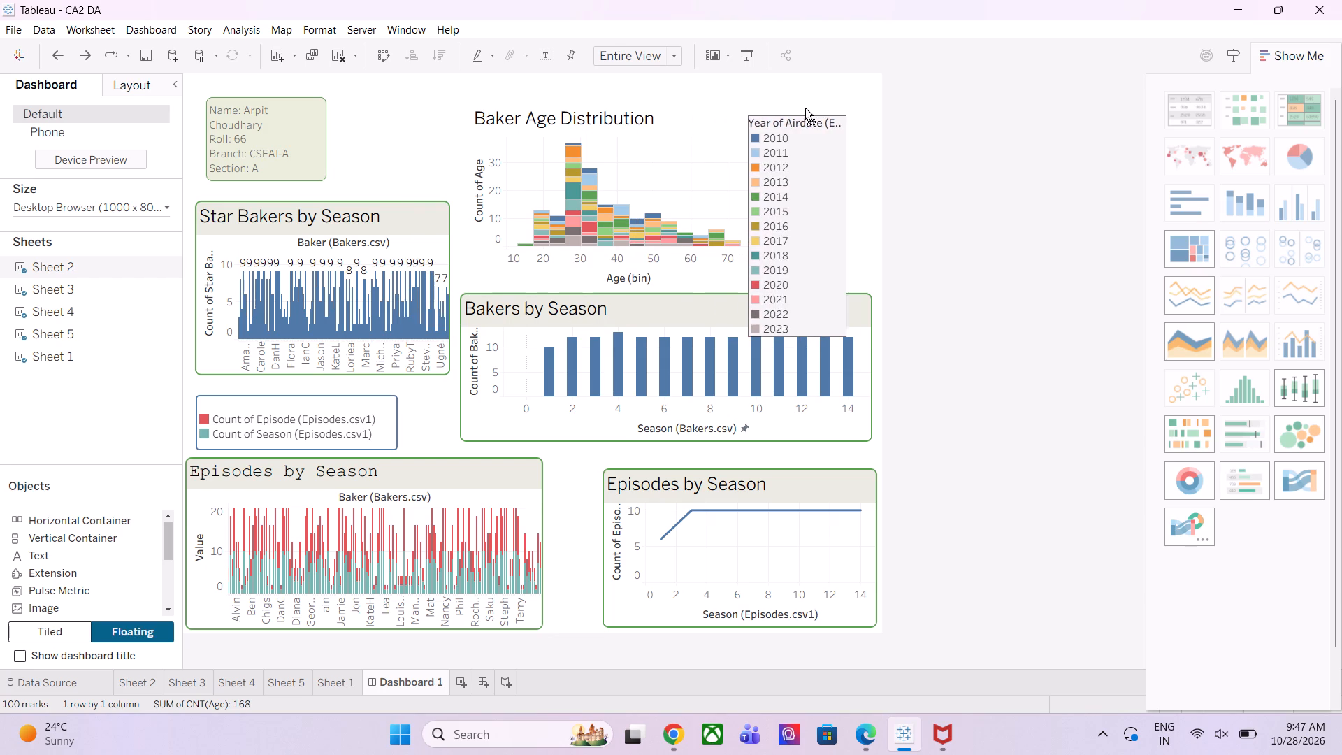
left_click_drag(805, 108, 828, 108)
Give the Baker Age Distribution chart a solid green border in the second-thinnest line weight.
left_click(716, 120)
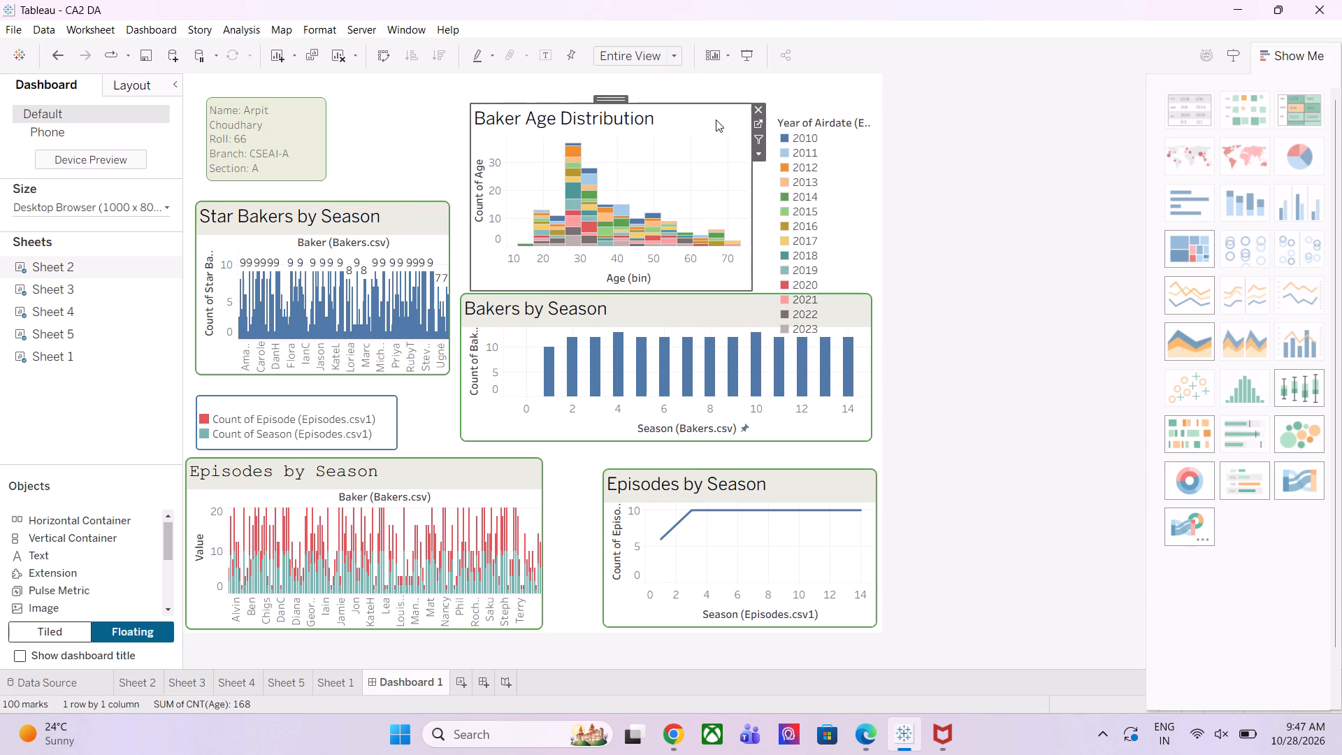
left_click(127, 85)
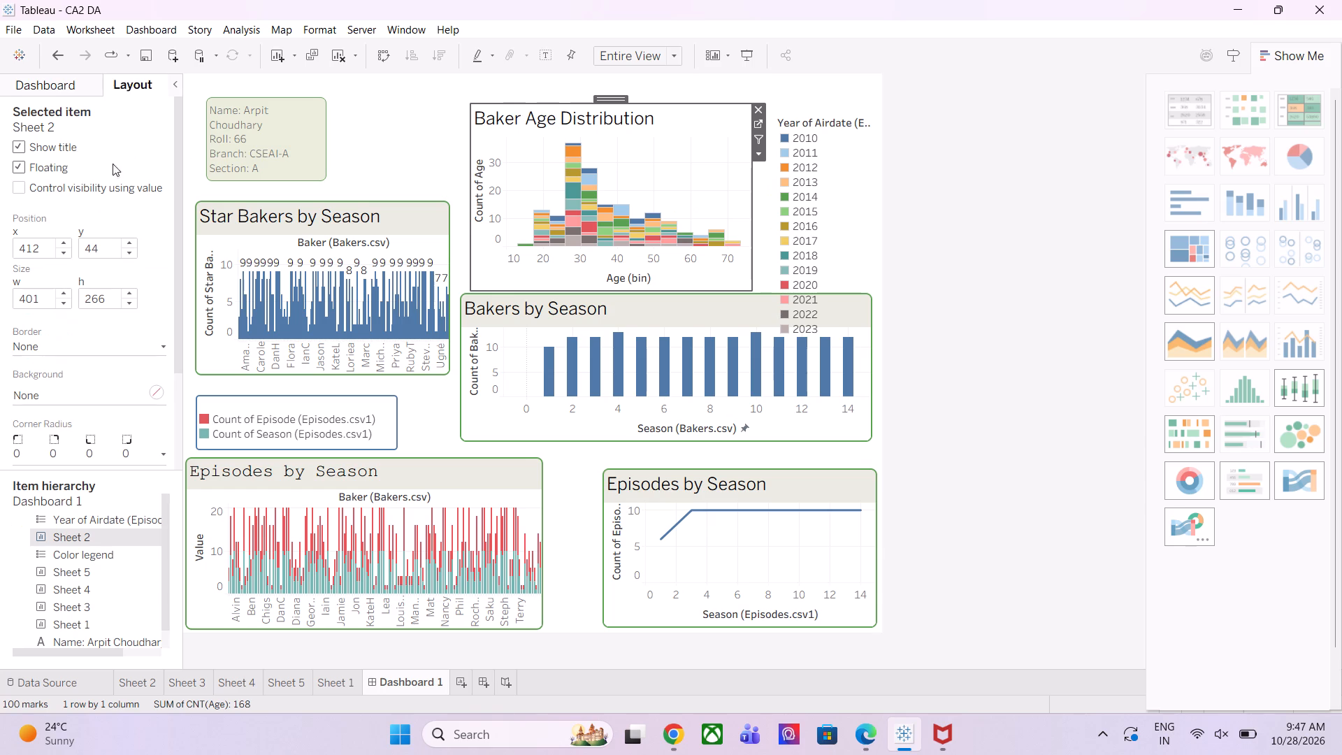
left_click(159, 348)
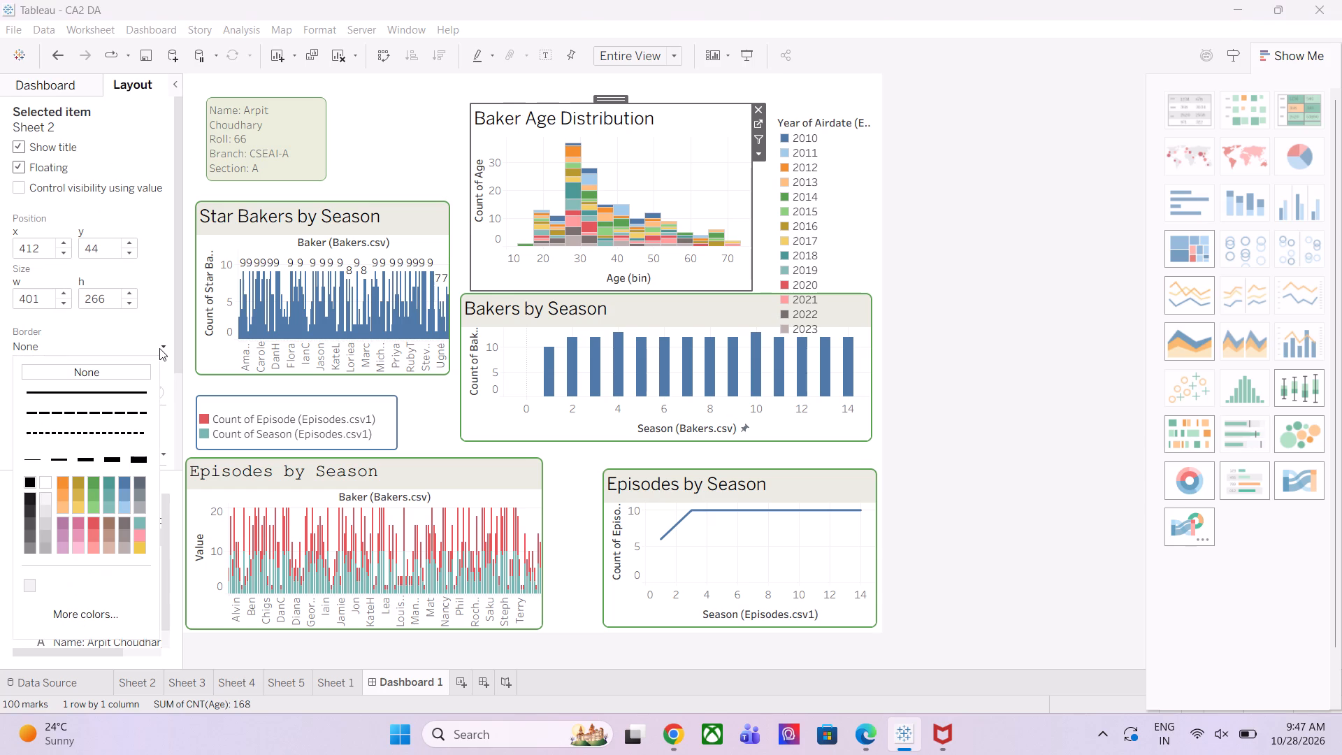
left_click(58, 459)
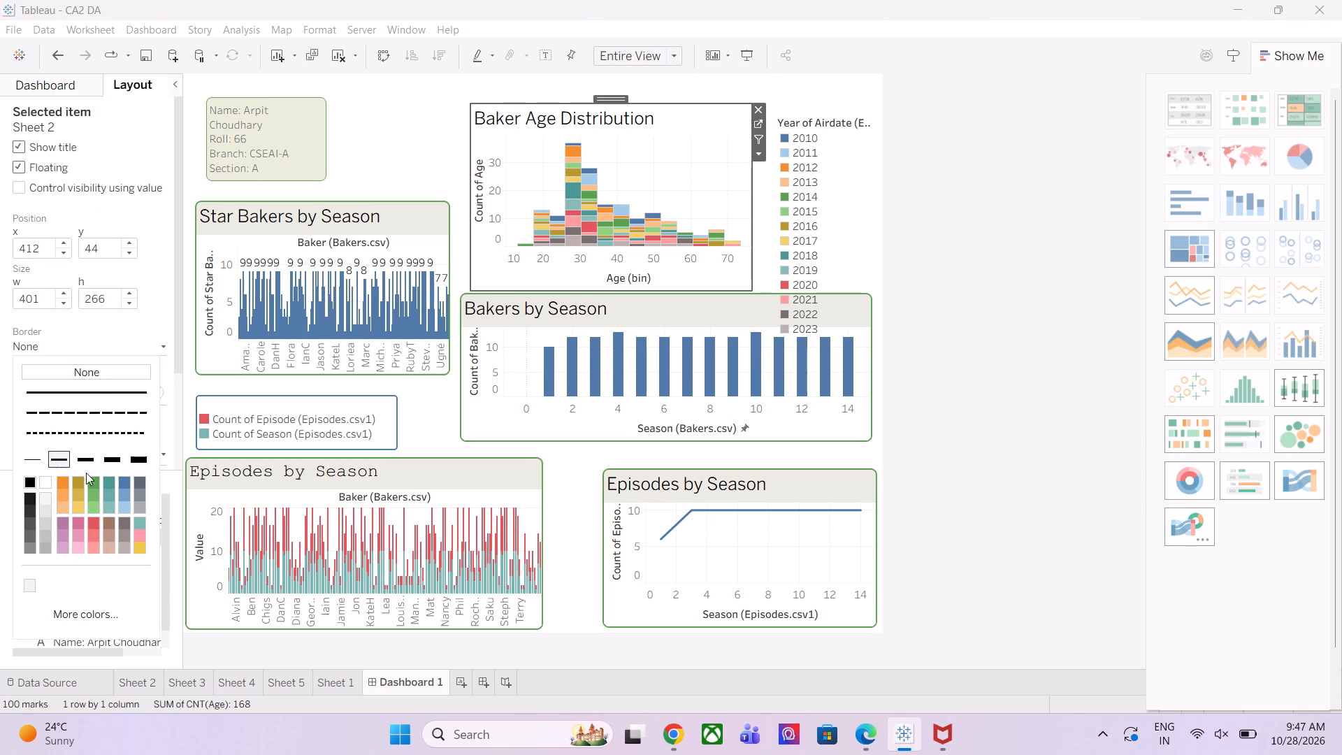
left_click(98, 484)
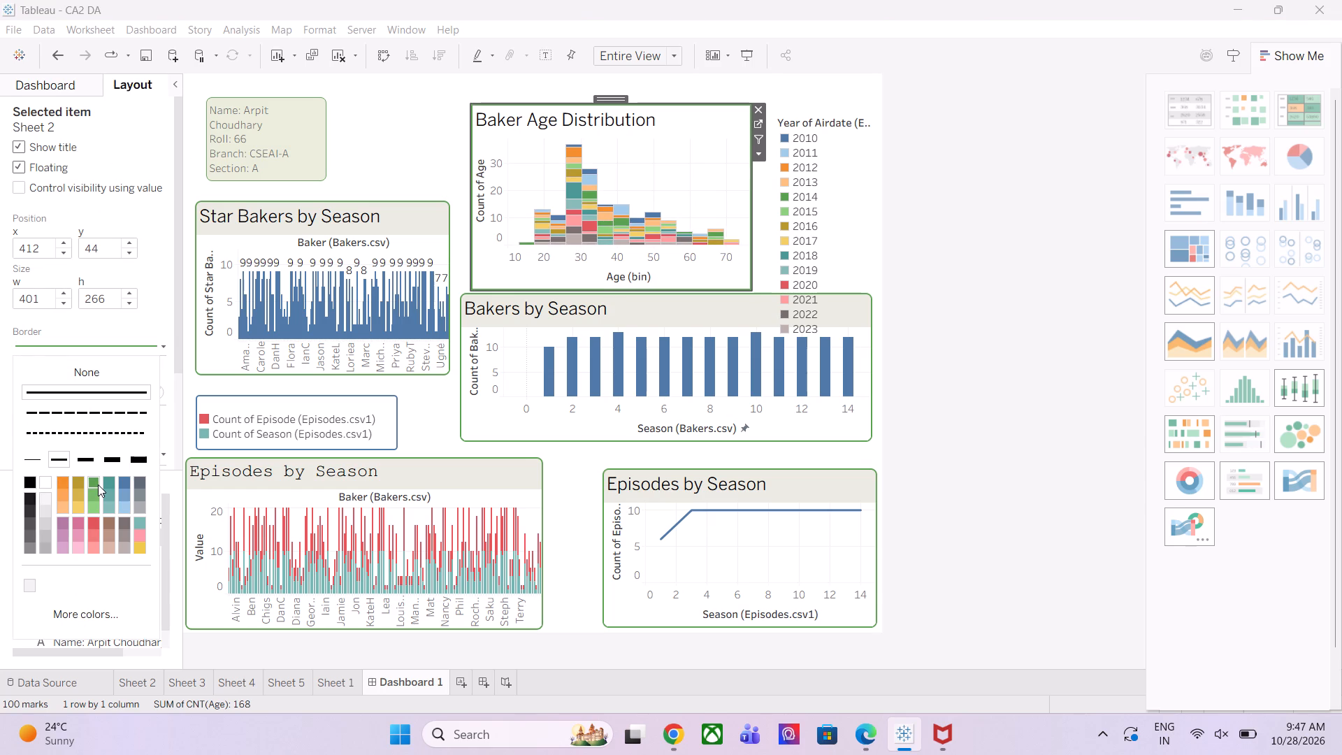
left_click(98, 487)
Give the Baker Age Distribution chart a pale beige background at 100% opacity, matching the other charts.
left_click(134, 325)
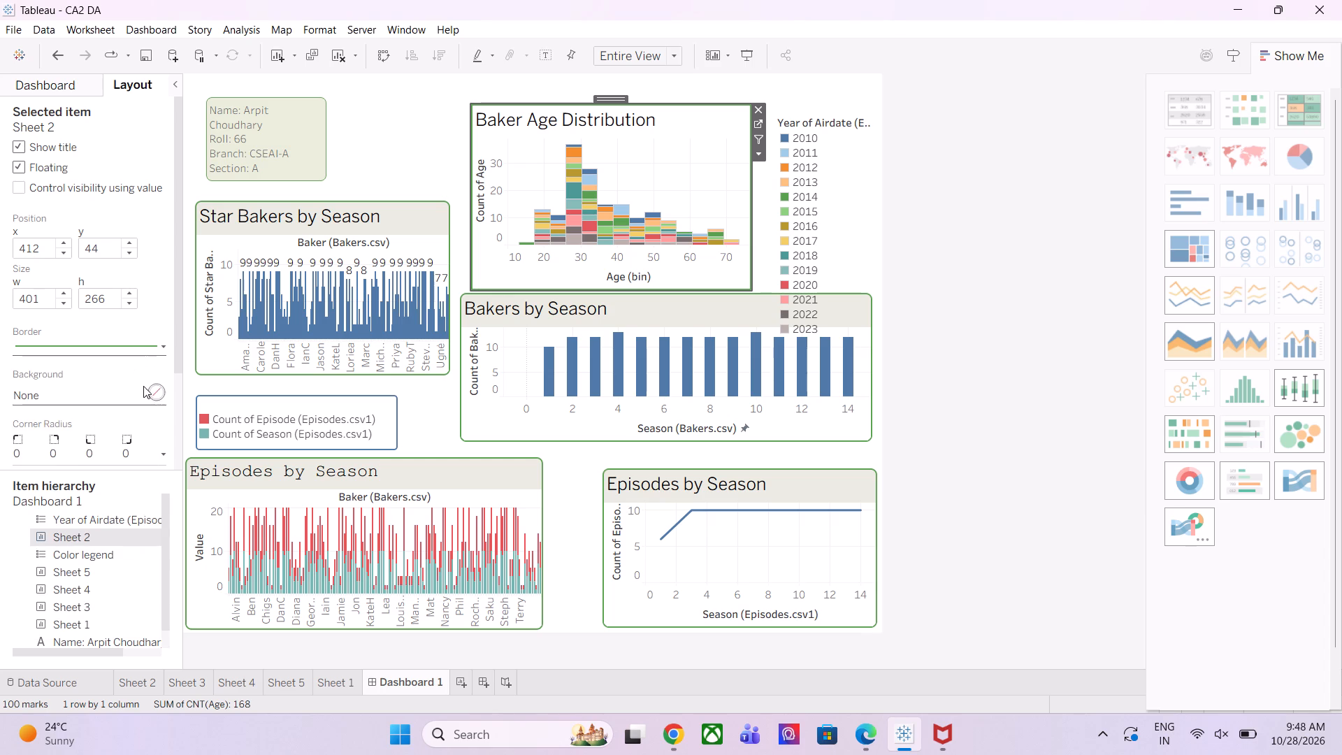
left_click(159, 389)
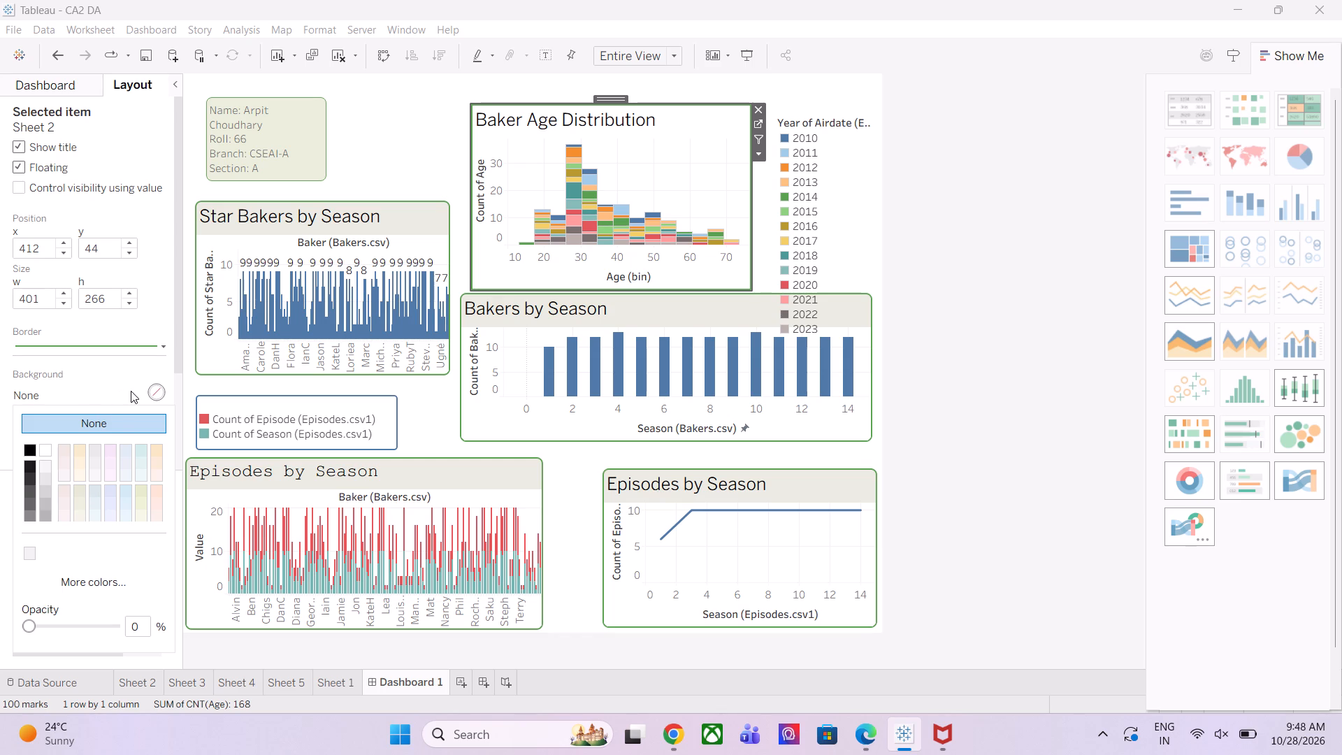
left_click(82, 484)
left_click(142, 315)
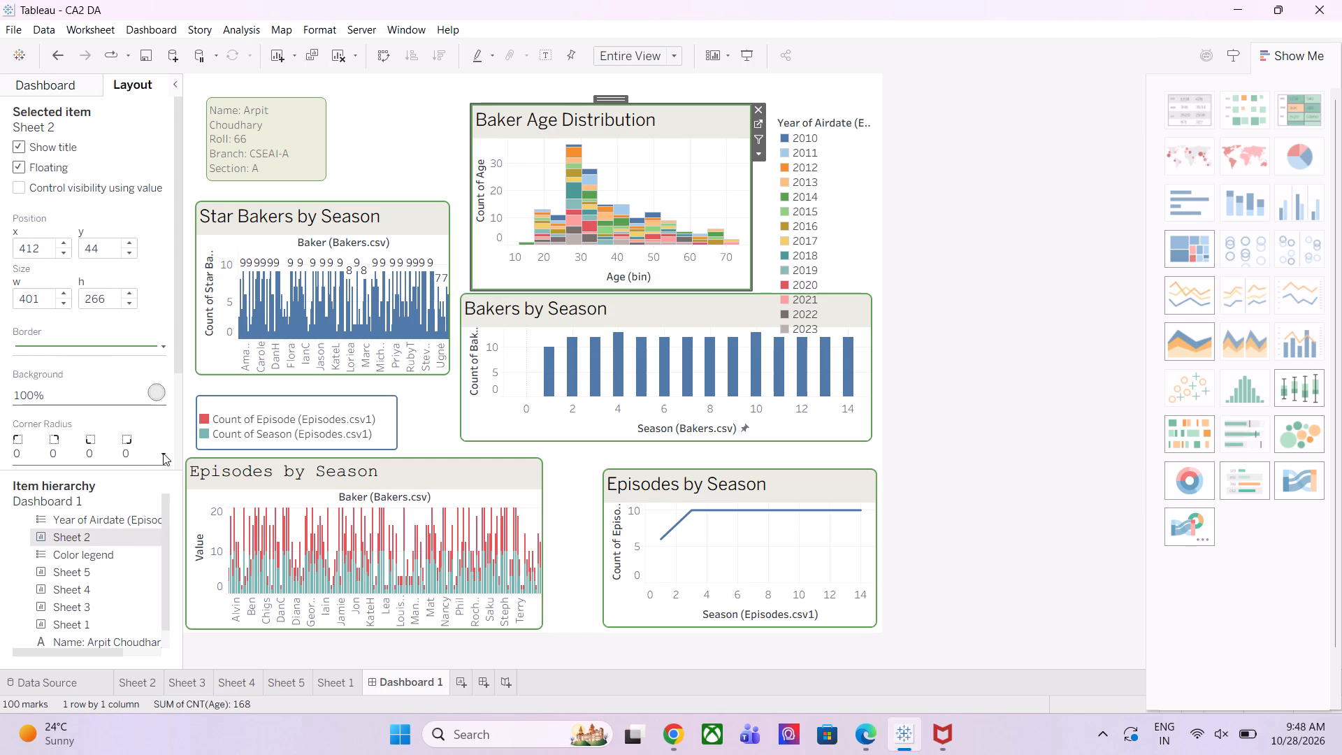
Set the Baker Age Distribution chart's corner radius to 9 on all four corners.
left_click(162, 453)
left_click(46, 515)
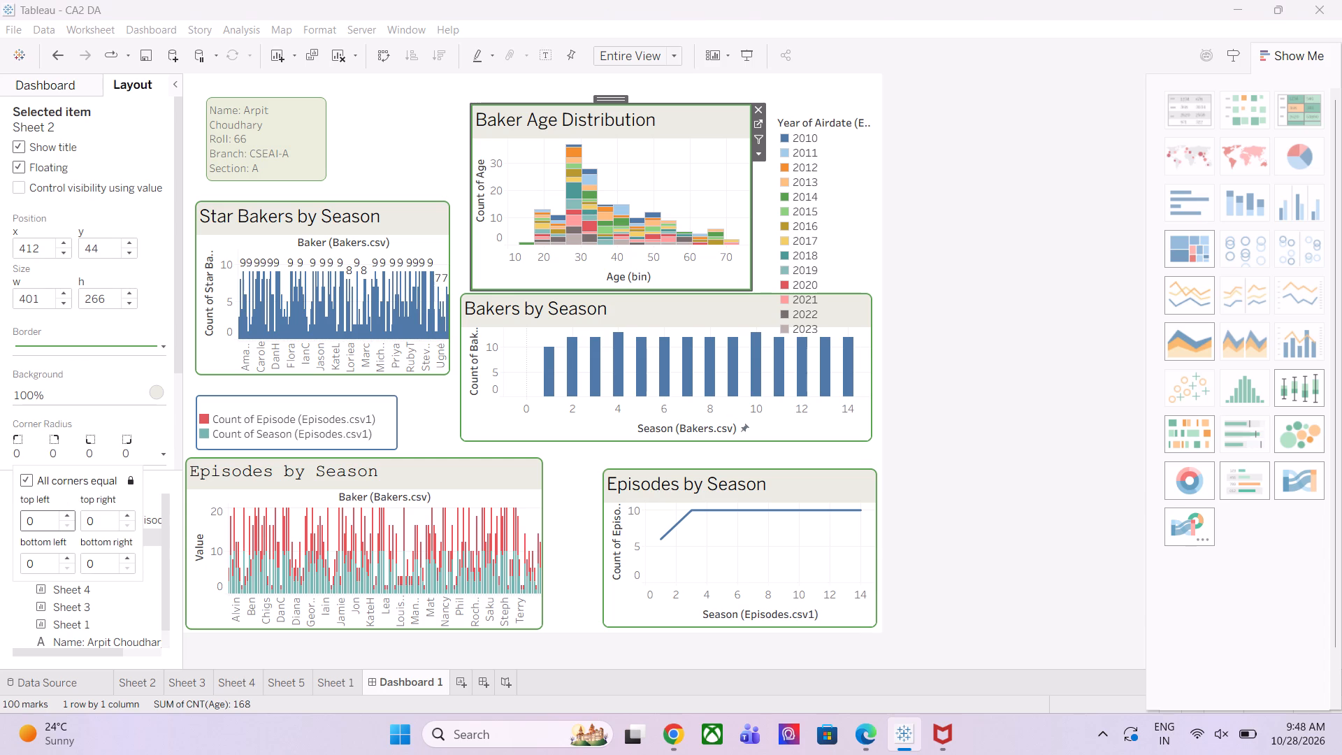
key("BackSpace")
key("9")
key("Return")
left_click(164, 289)
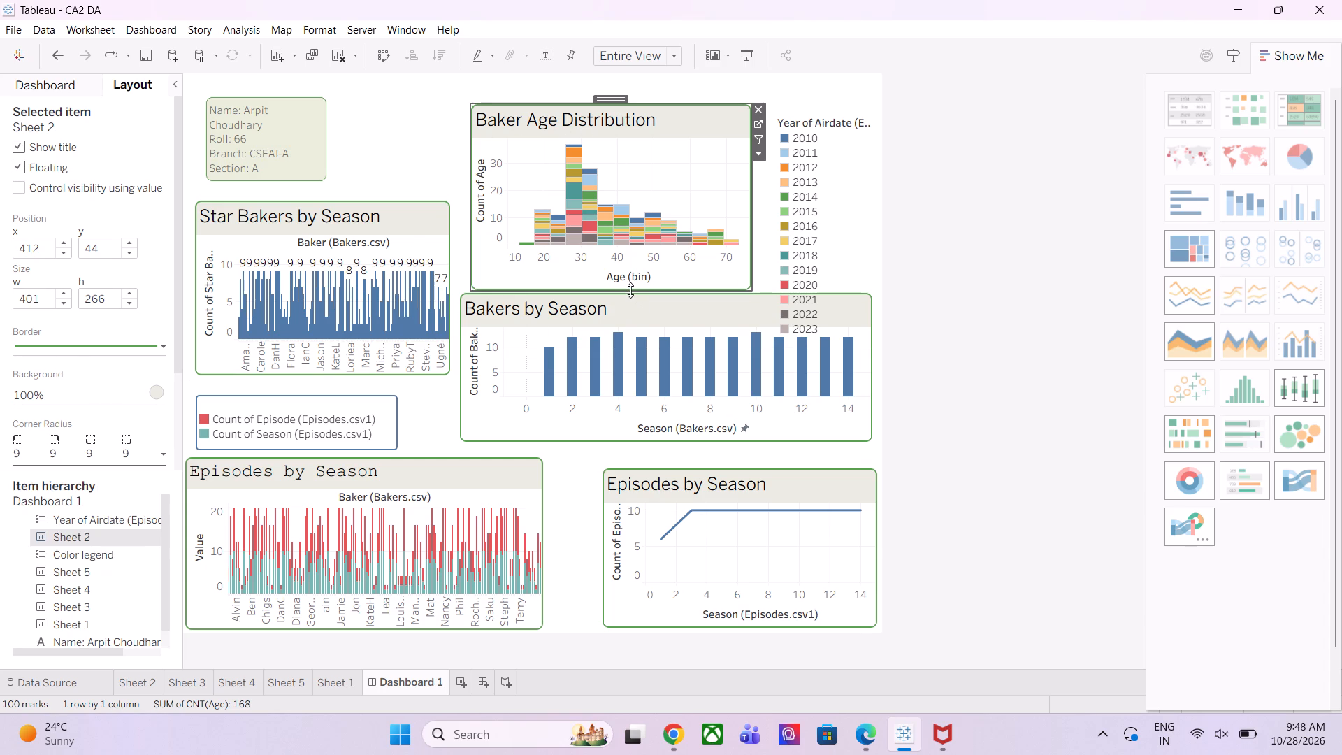
Resize the Baker Age Distribution chart to about 417 by 254, with its near edge at about x 396, clearing the Bakers by Season chart.
left_click_drag(630, 290, 630, 282)
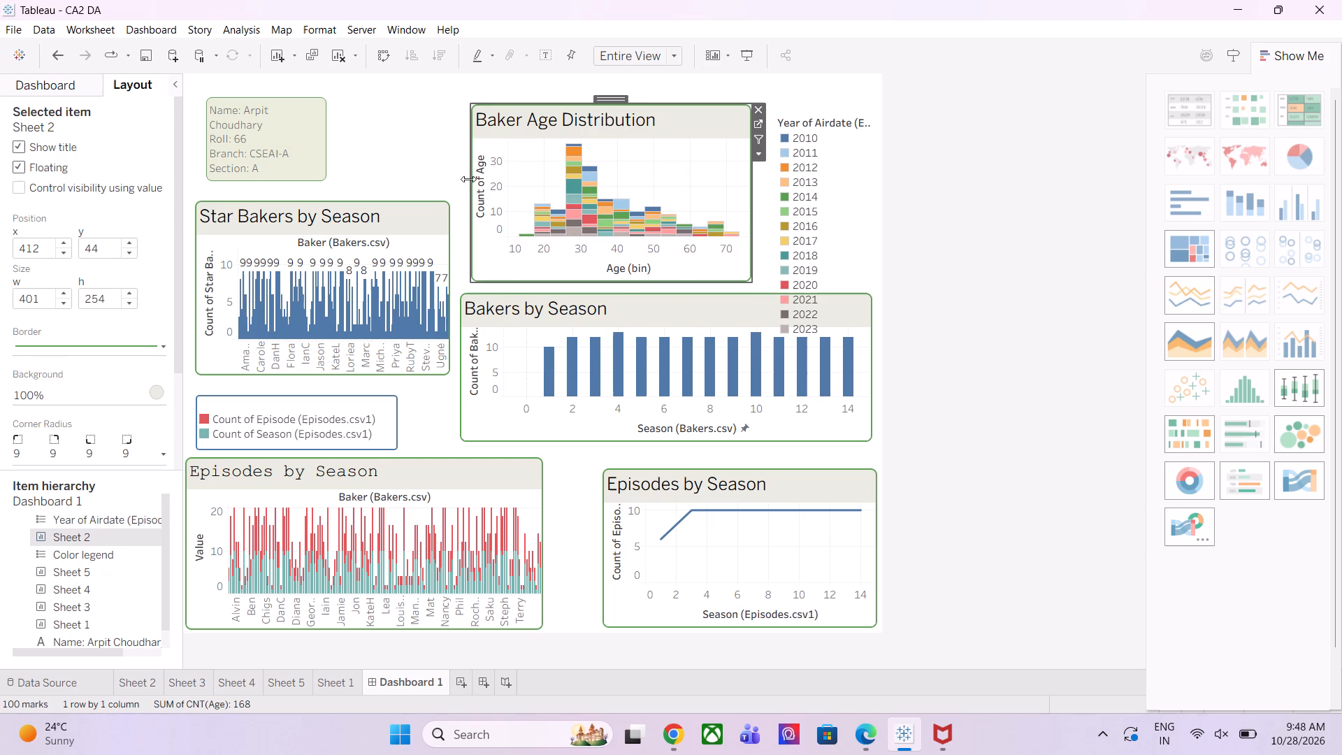
left_click_drag(469, 174, 454, 178)
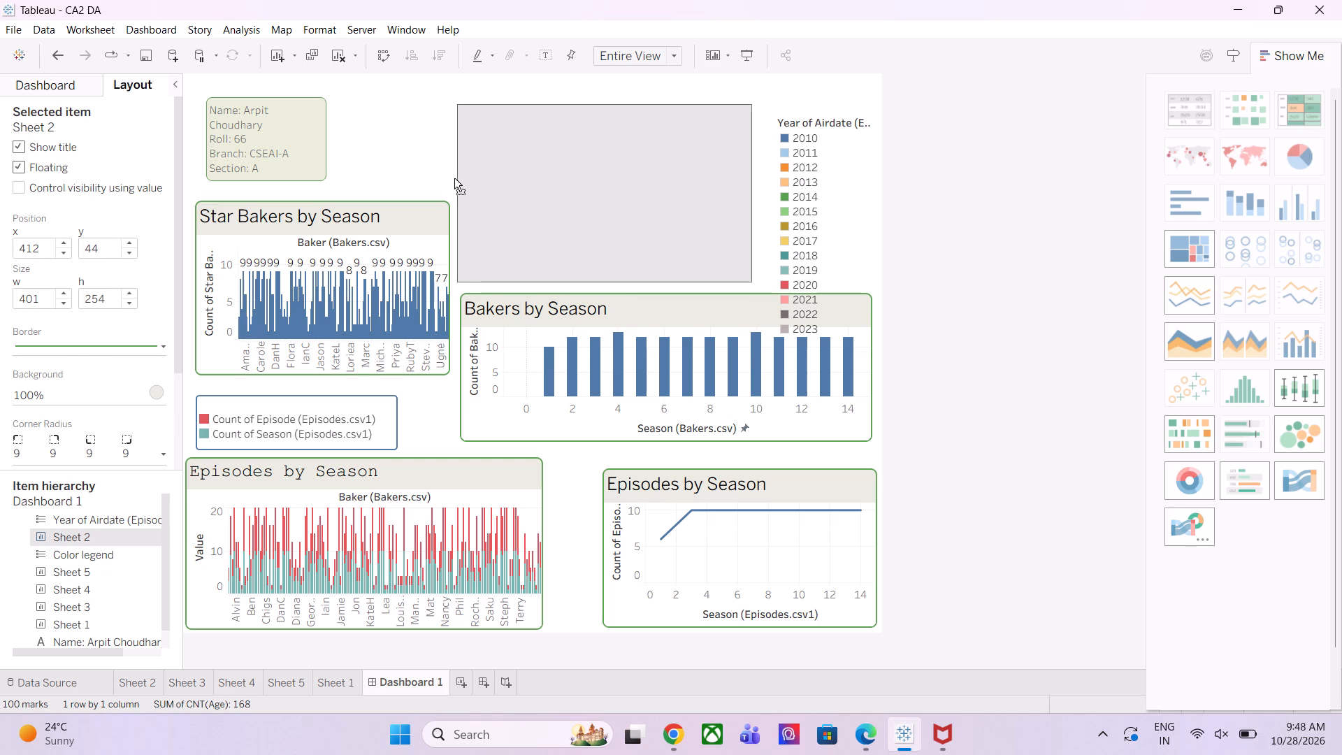
left_click_drag(454, 178, 460, 178)
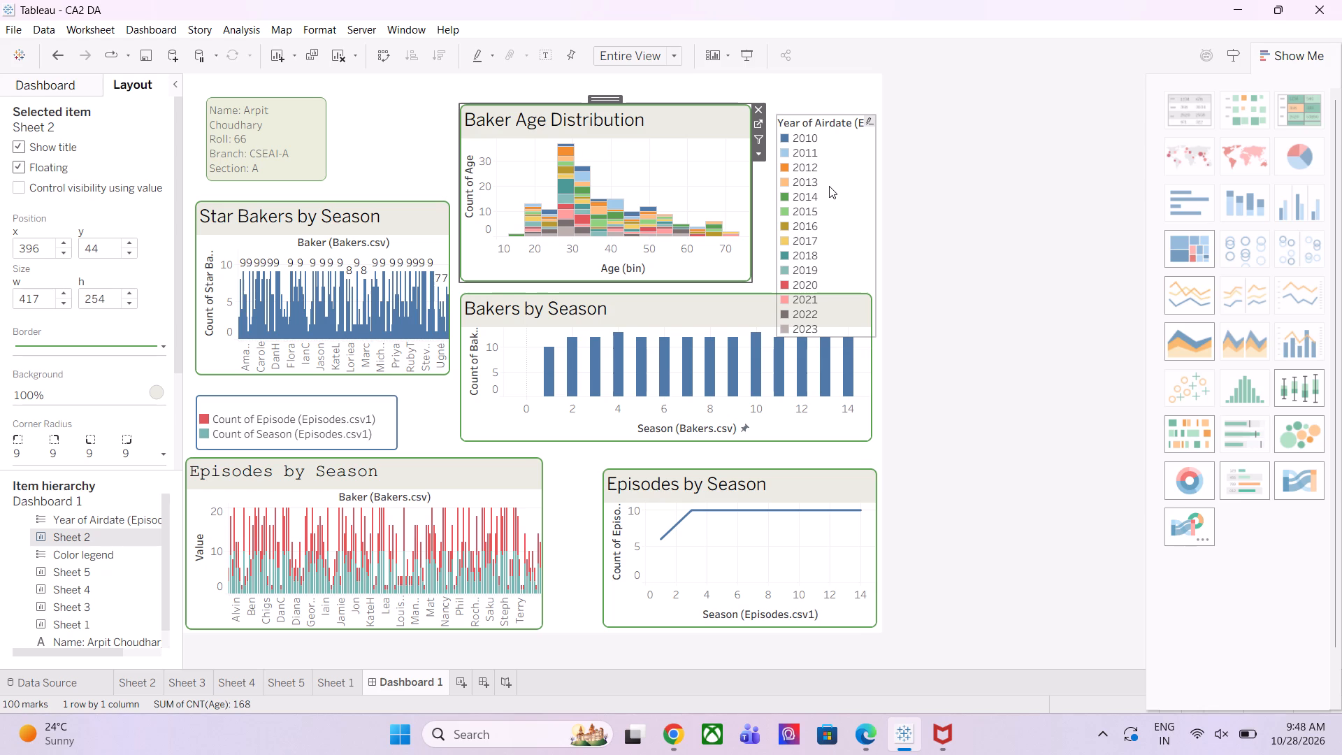
Resize the Year of Airdate legend to about 88 by 293 at about x 902, y 11, clear of the Bakers by Season chart.
left_click(825, 160)
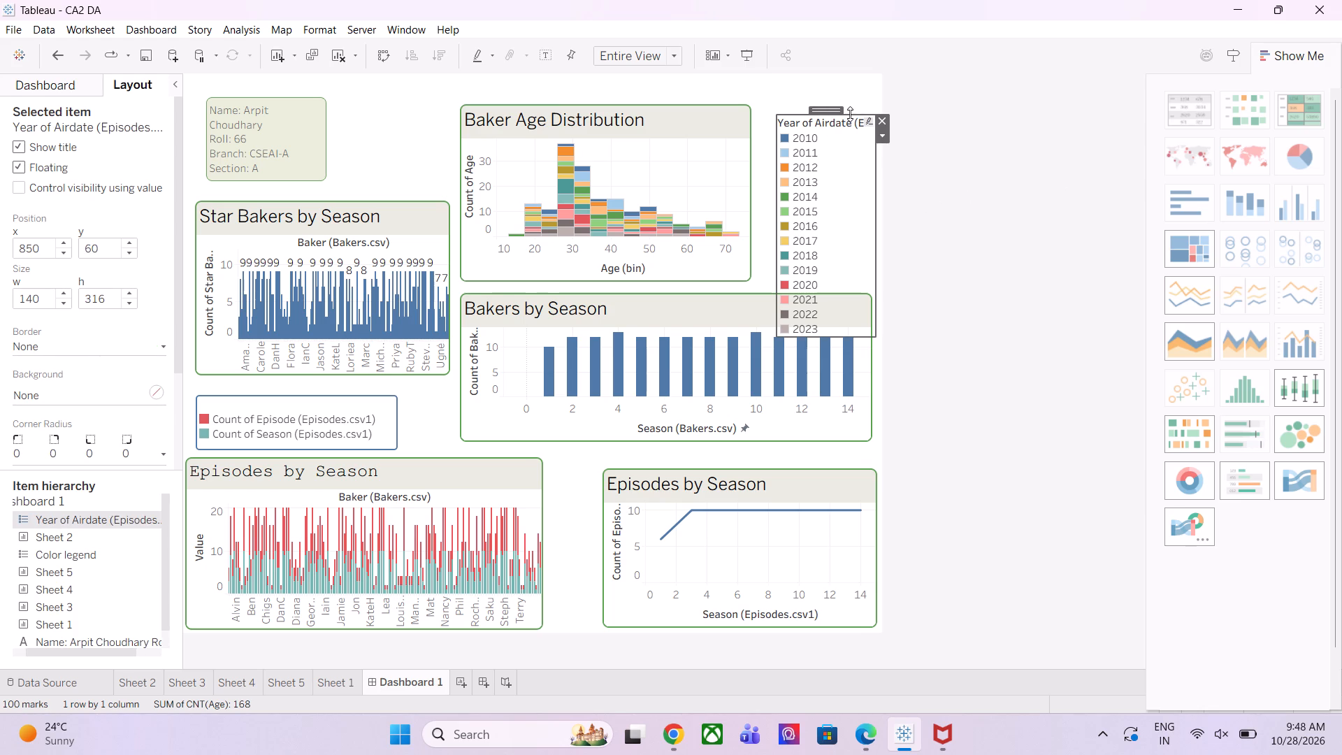
left_click_drag(850, 114, 860, 87)
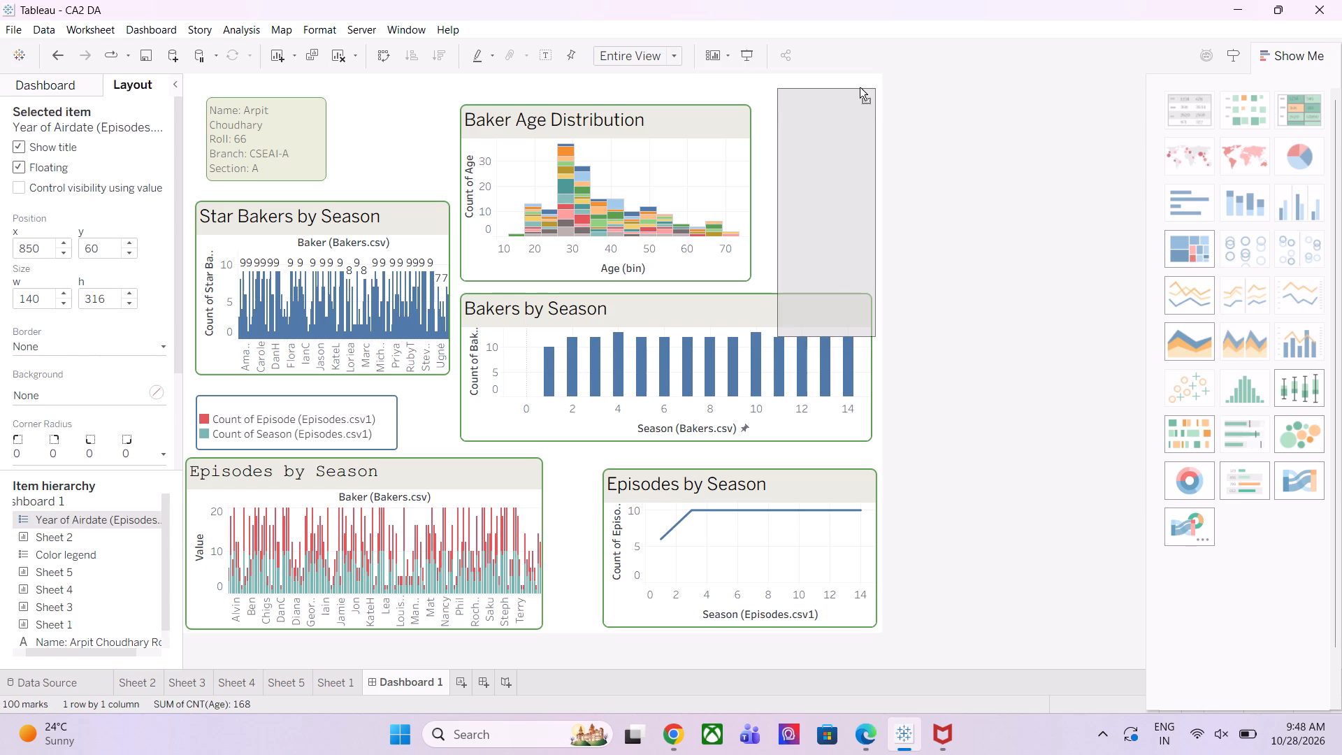
left_click_drag(860, 87, 859, 81)
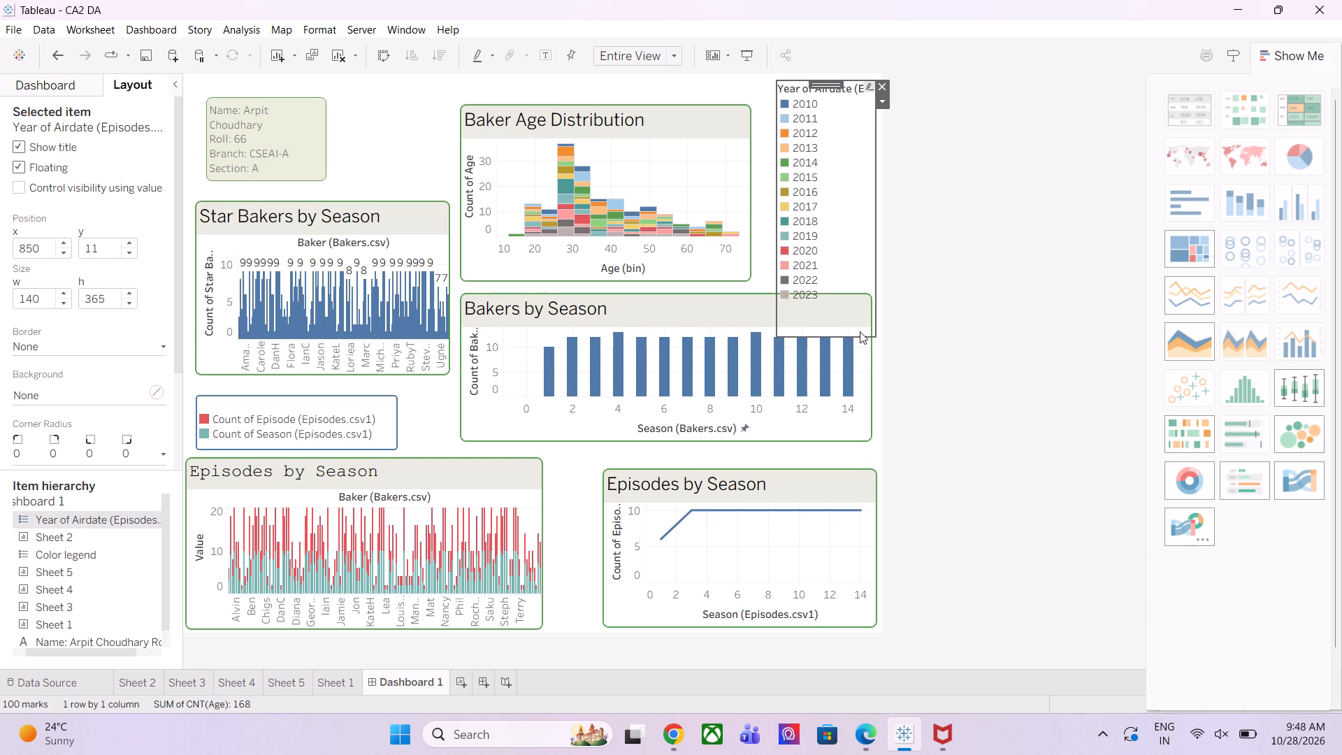
left_click_drag(860, 336, 854, 282)
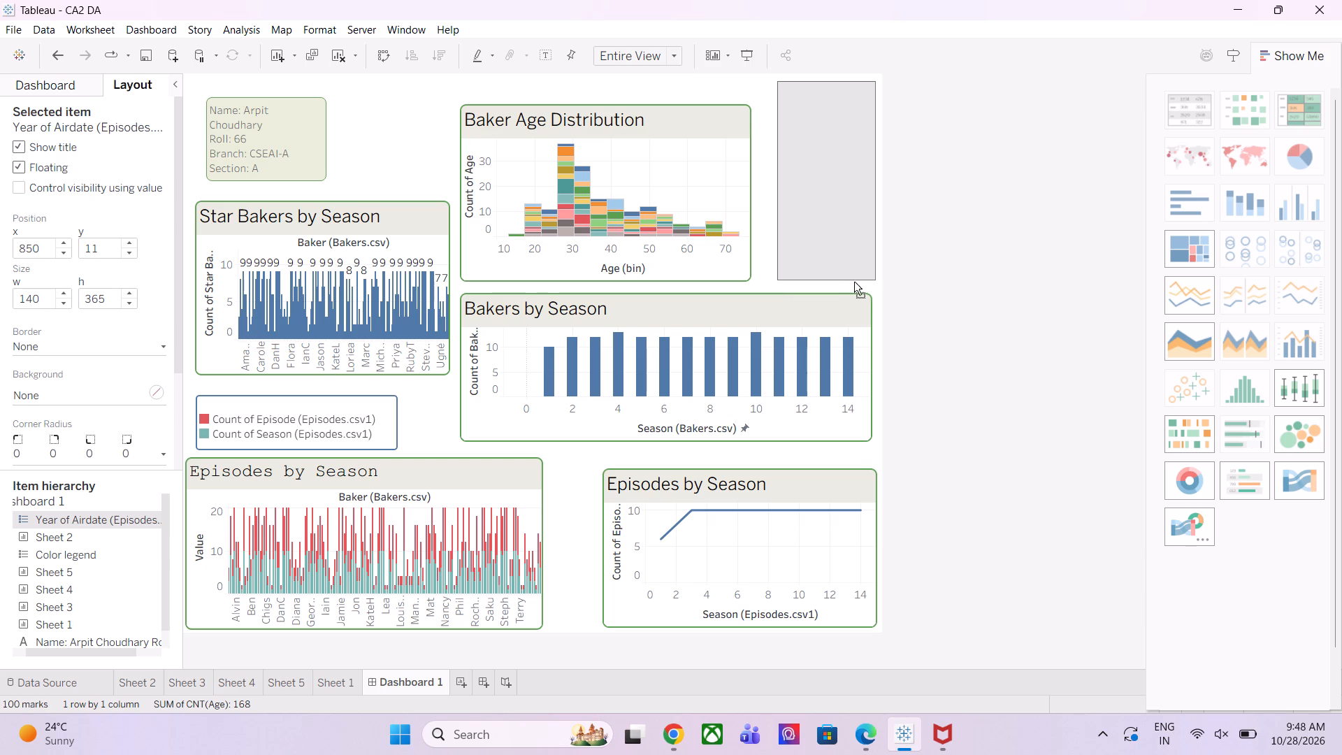
left_click_drag(854, 282, 855, 286)
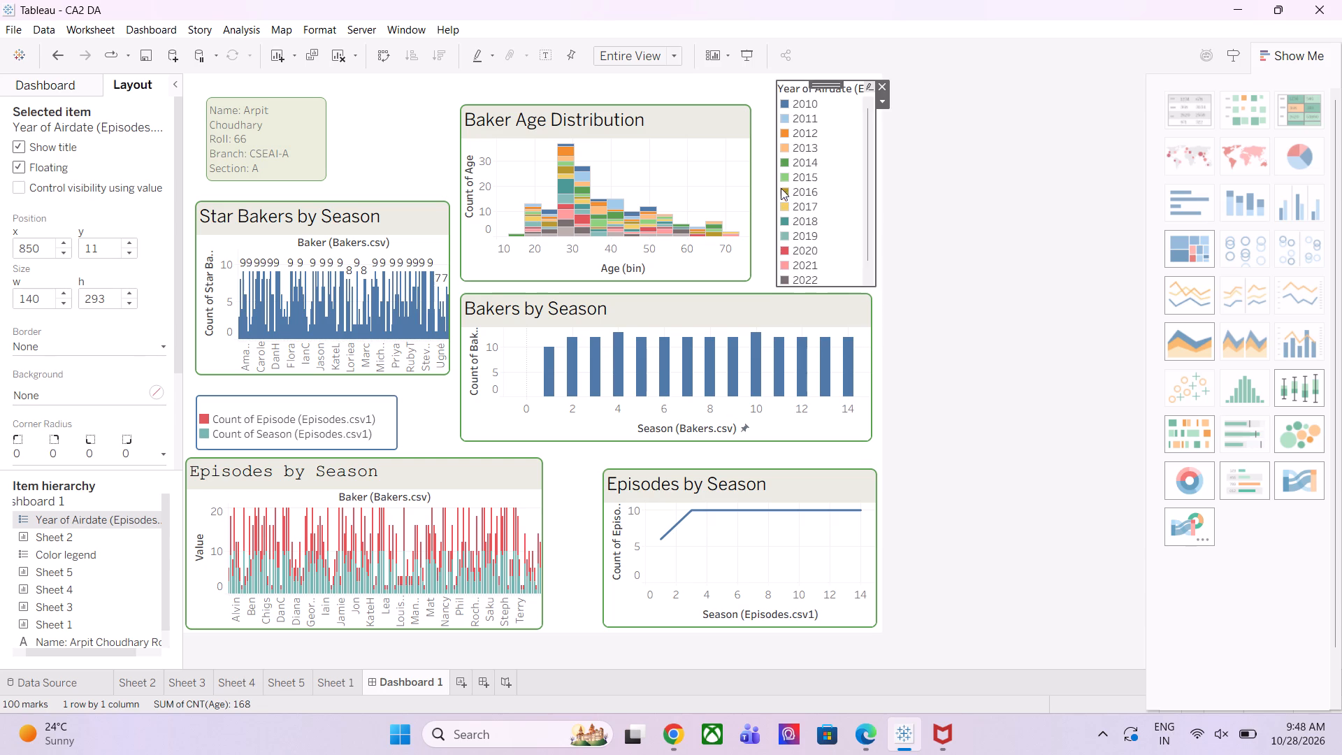
left_click_drag(775, 183, 802, 178)
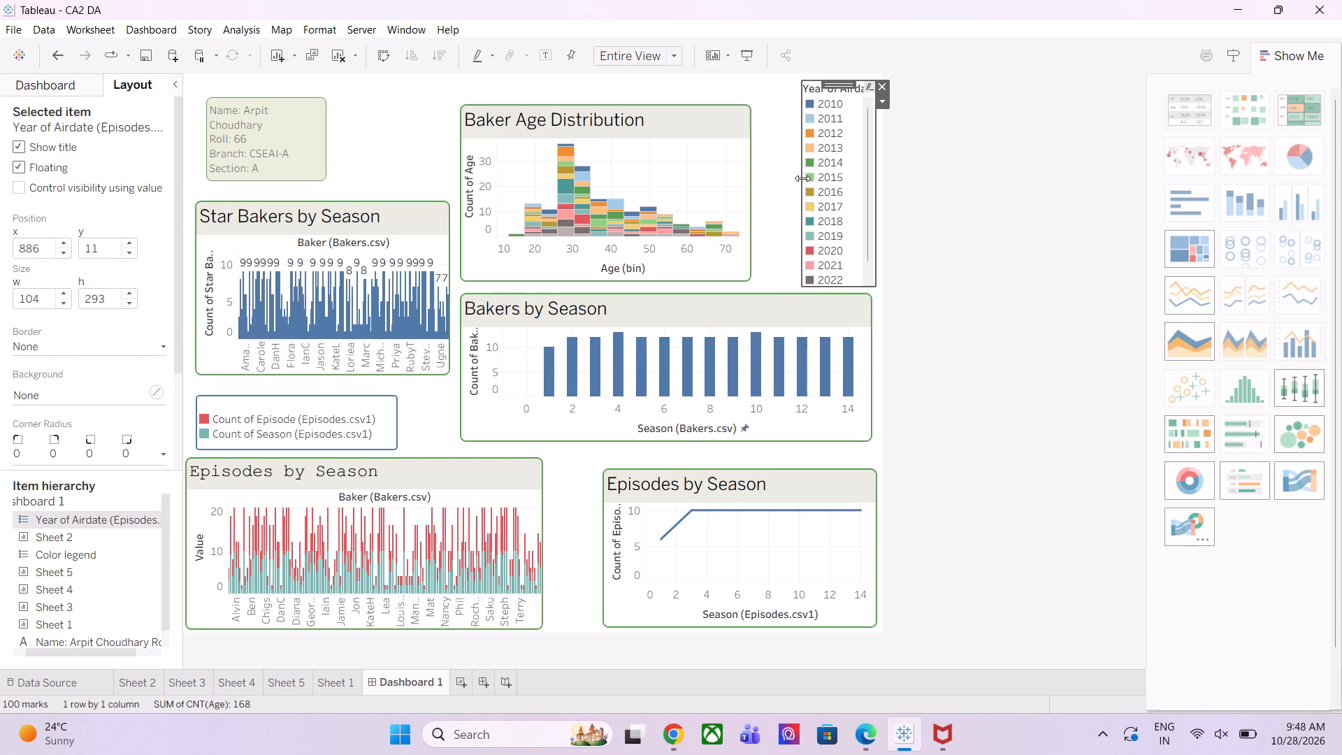
left_click(802, 178)
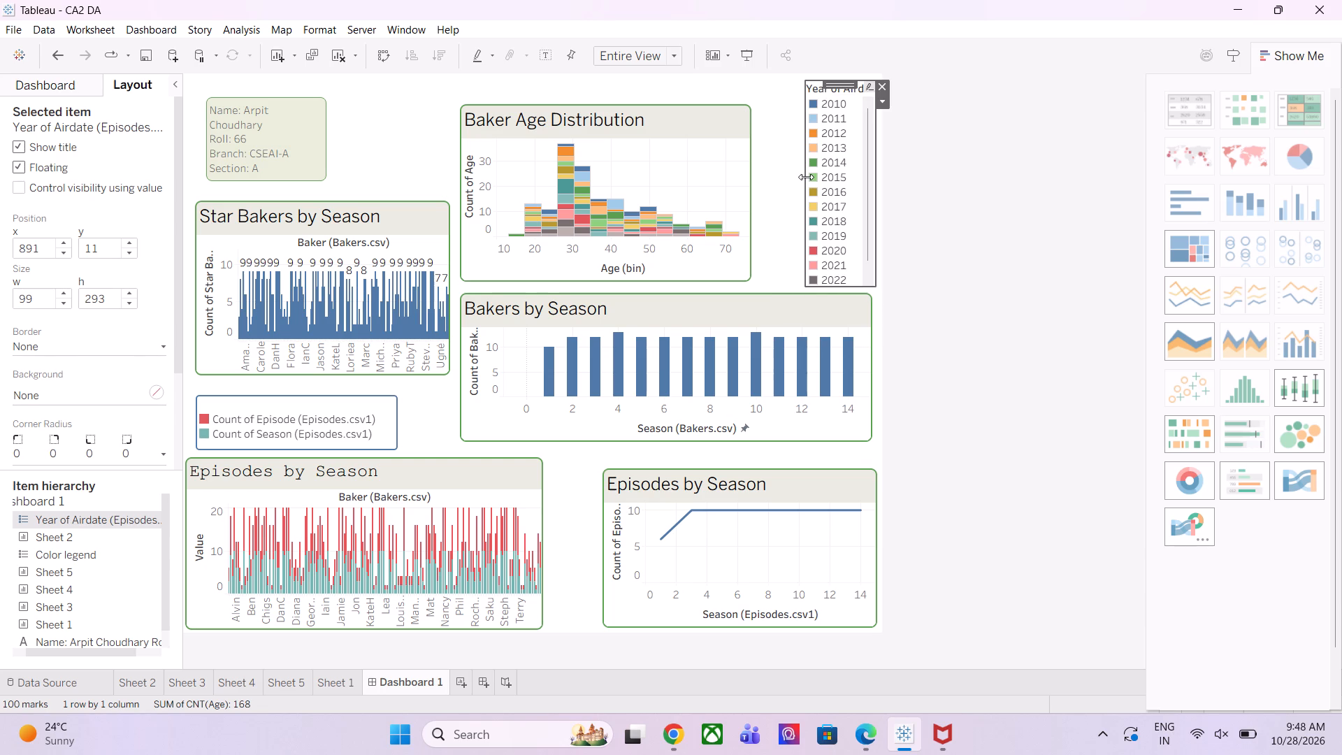
left_click_drag(806, 177, 814, 175)
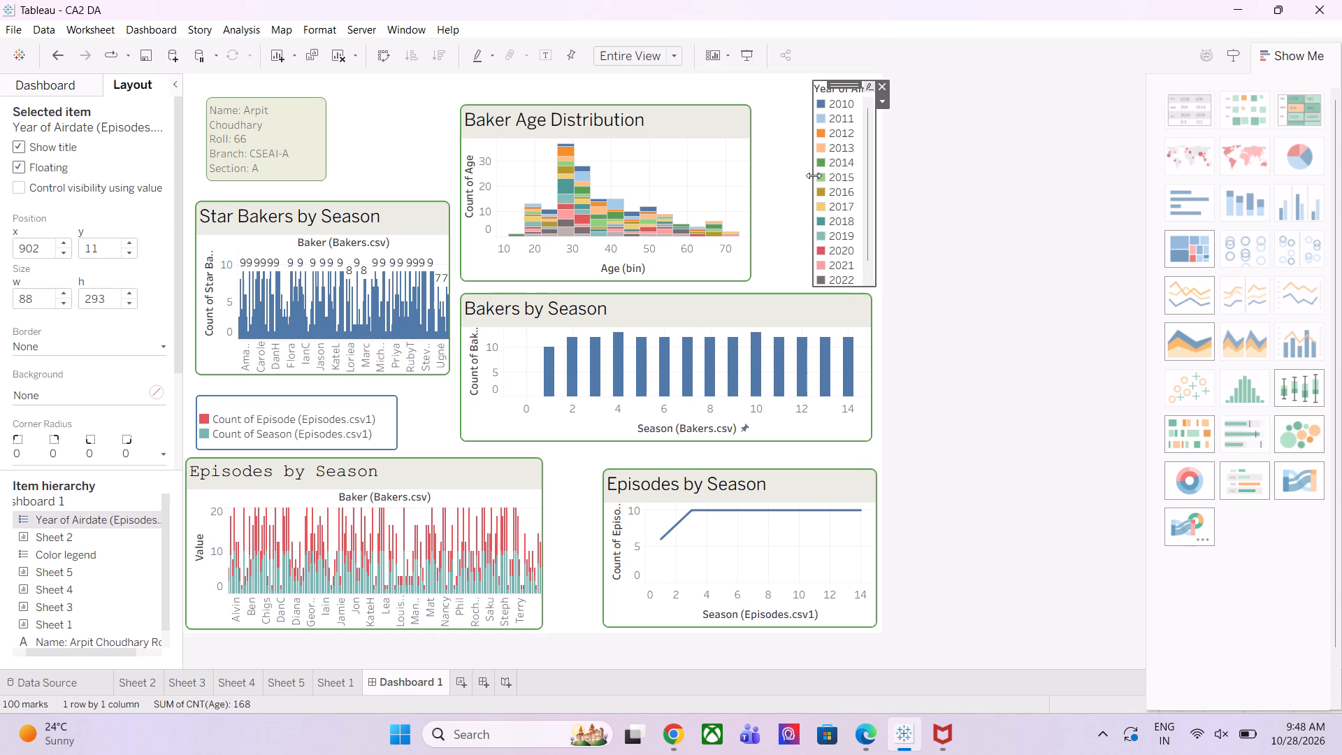
Widen the Baker Age Distribution chart until its edge sits just short of the Year of Airdate legend.
left_click(728, 179)
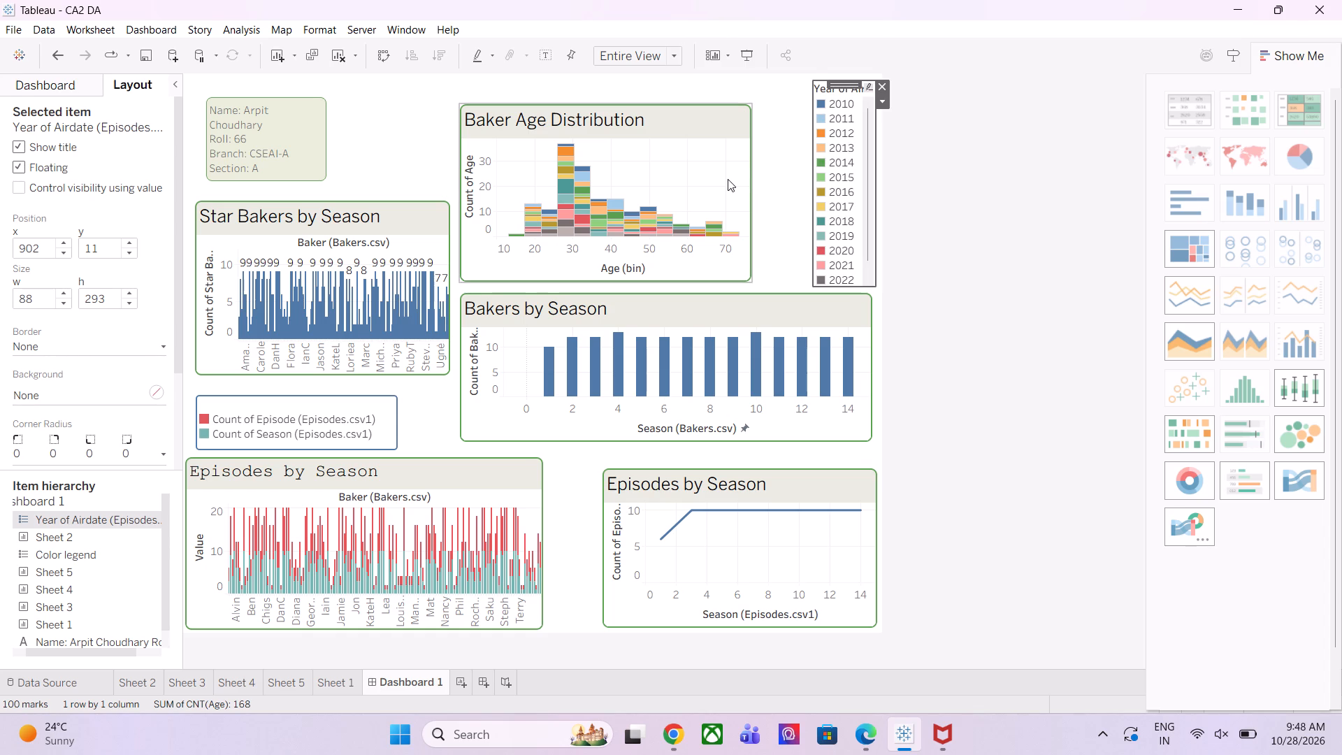
left_click_drag(751, 173, 779, 171)
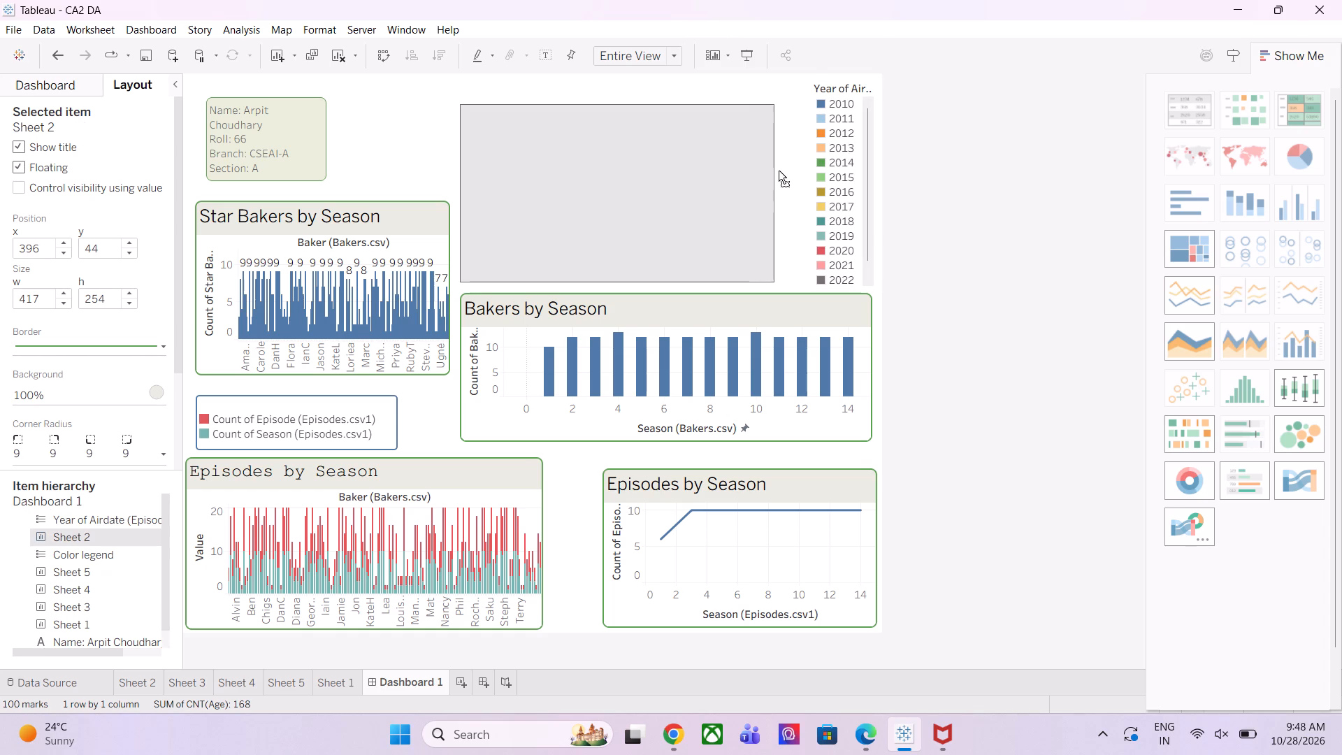
left_click_drag(779, 171, 809, 167)
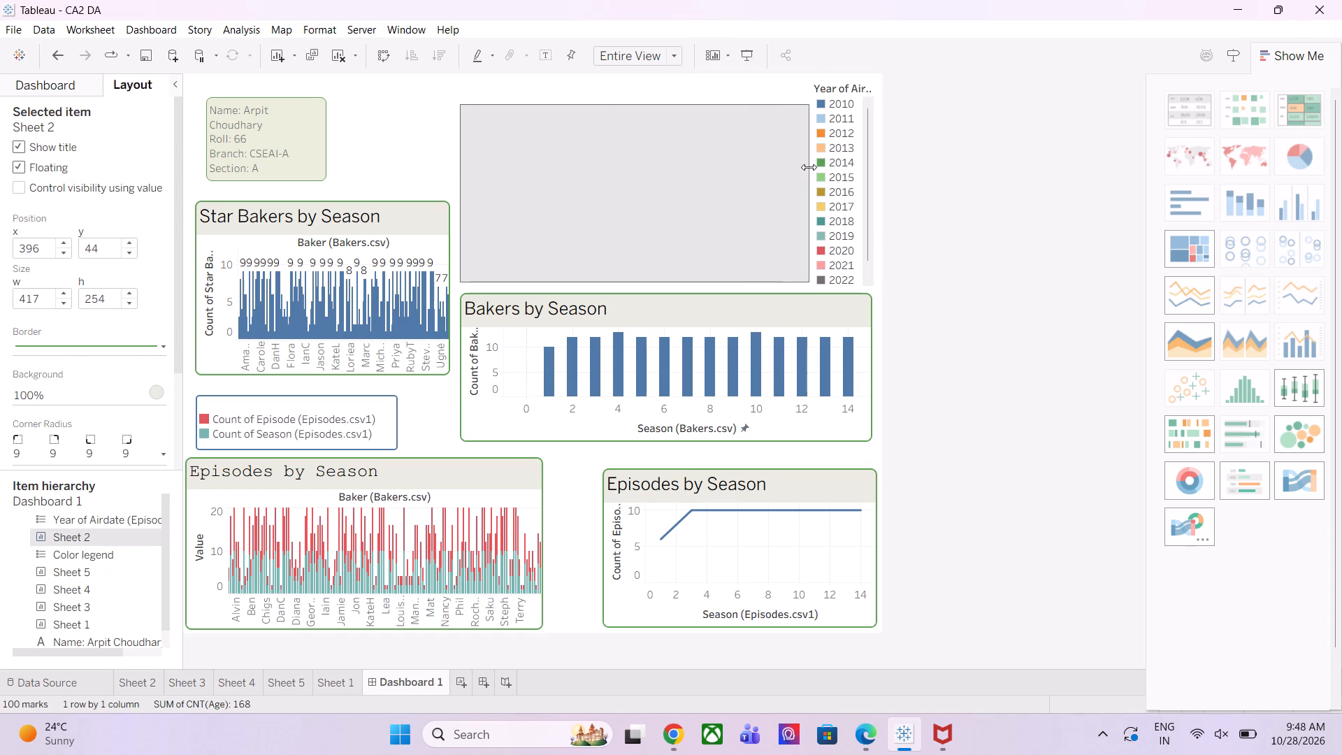
left_click(414, 123)
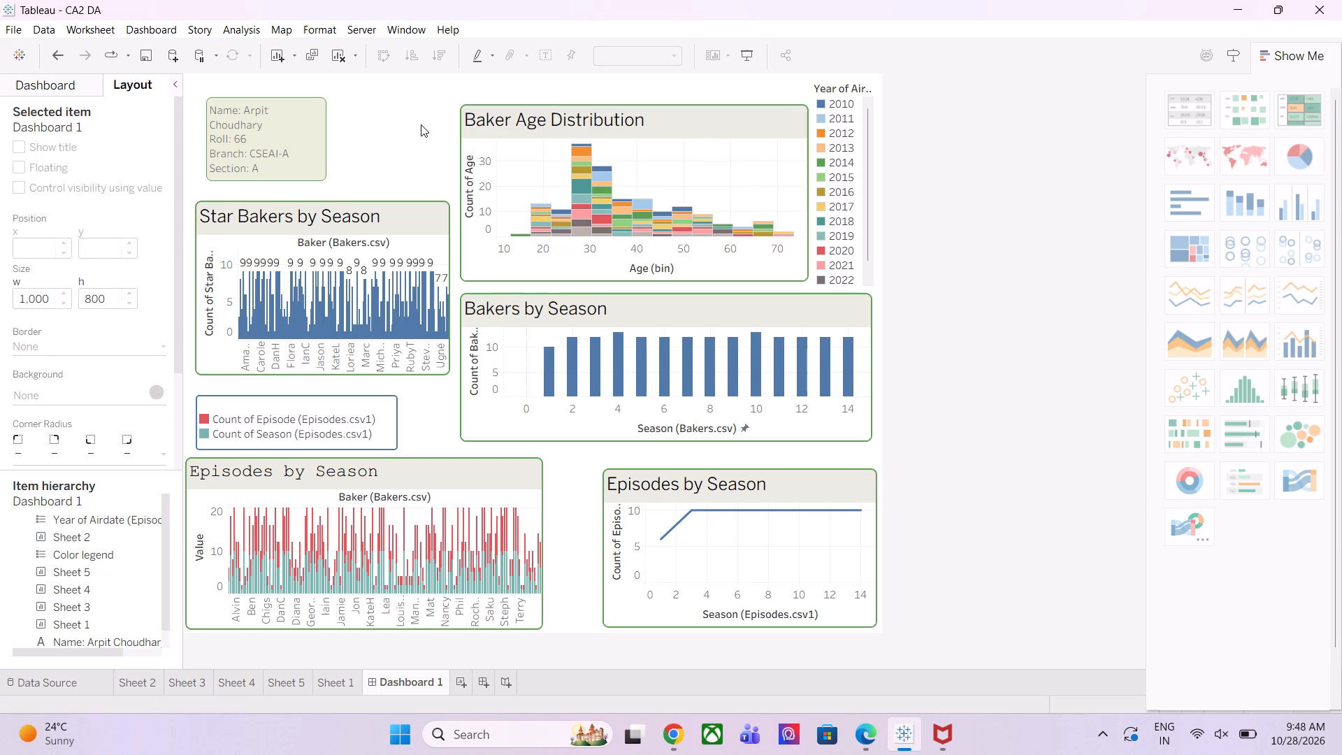
Widen the student details text box above Star Bakers by Season to about 338.
left_click(309, 141)
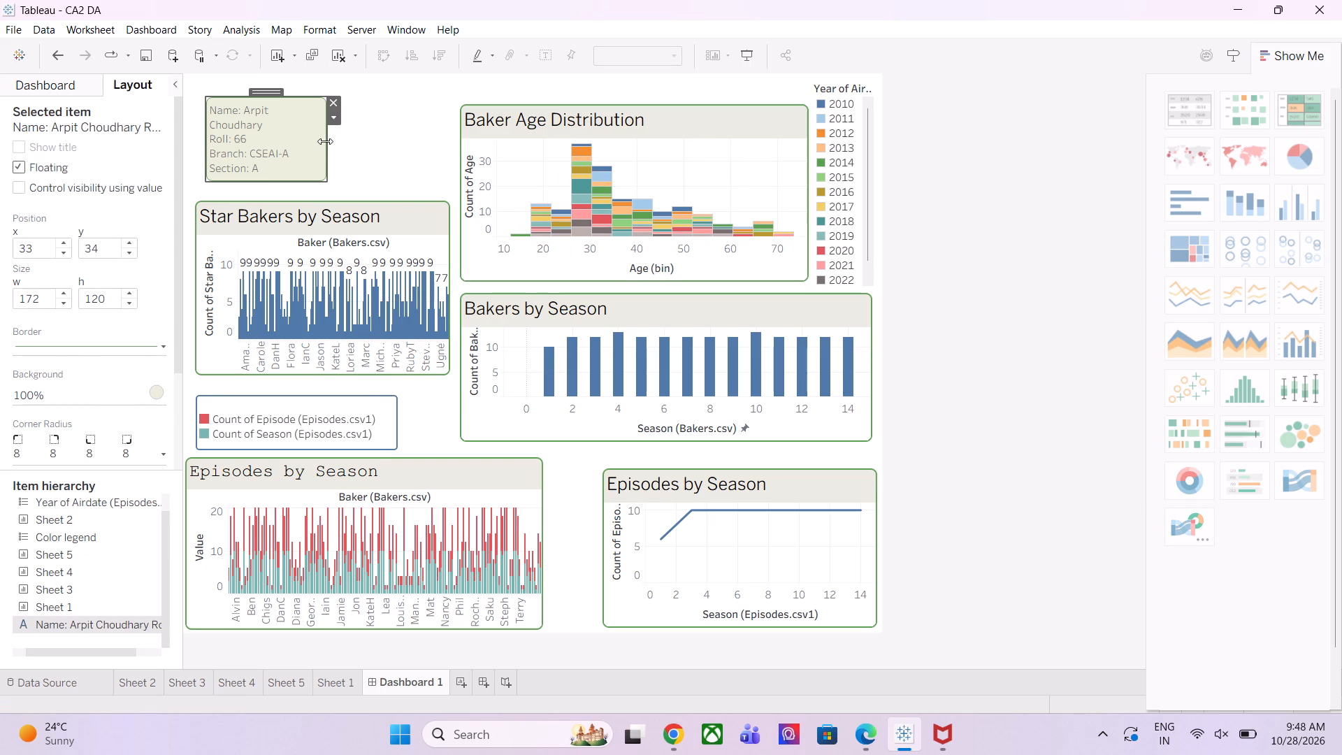
left_click_drag(325, 141, 442, 135)
left_click(395, 122)
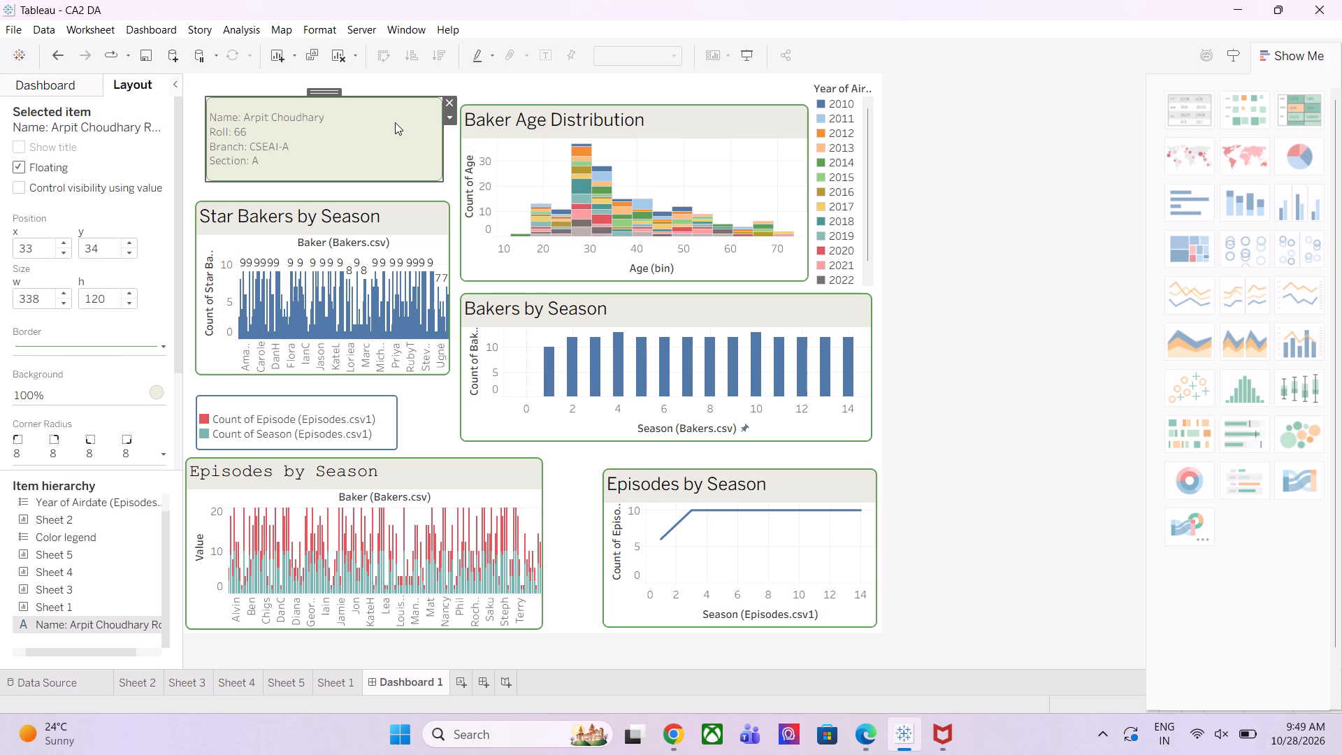
Set the student details text box's corner radius to 12 on all four corners.
left_click(166, 453)
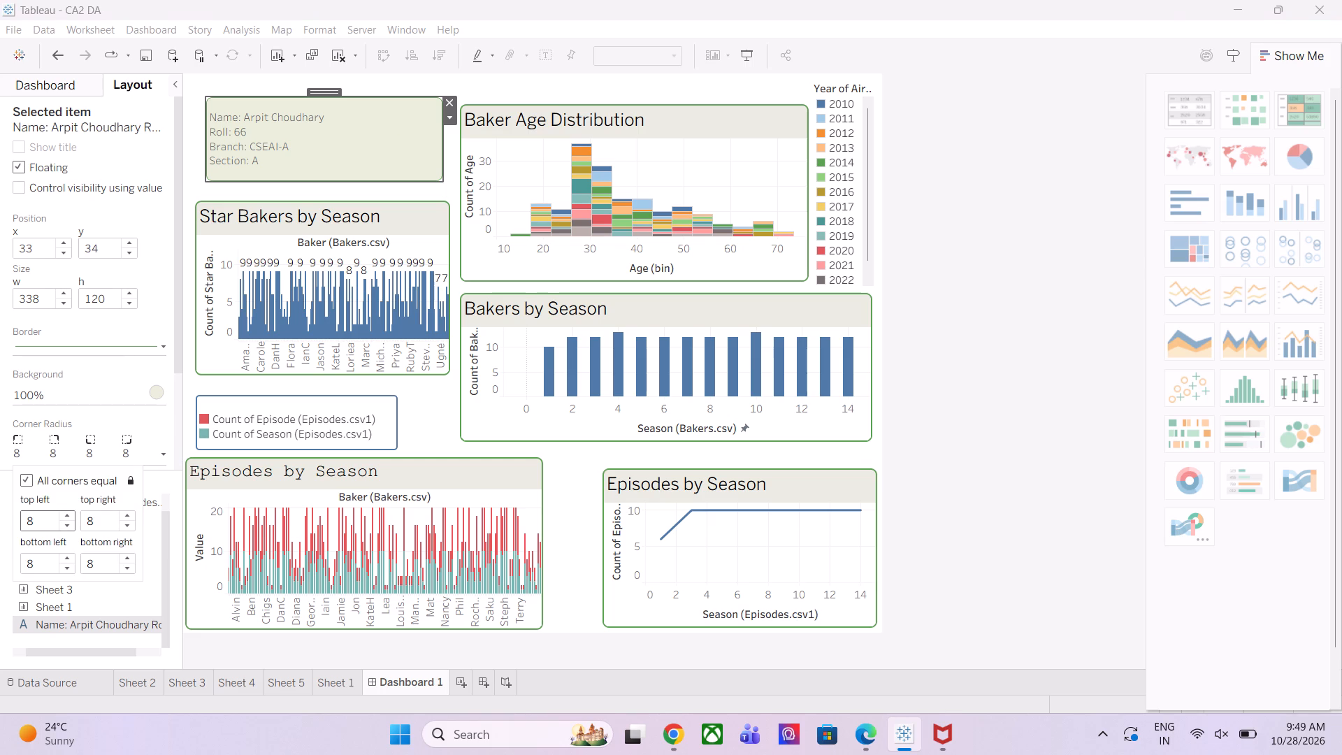
left_click(33, 516)
key("BackSpace")
type("12")
key("Return")
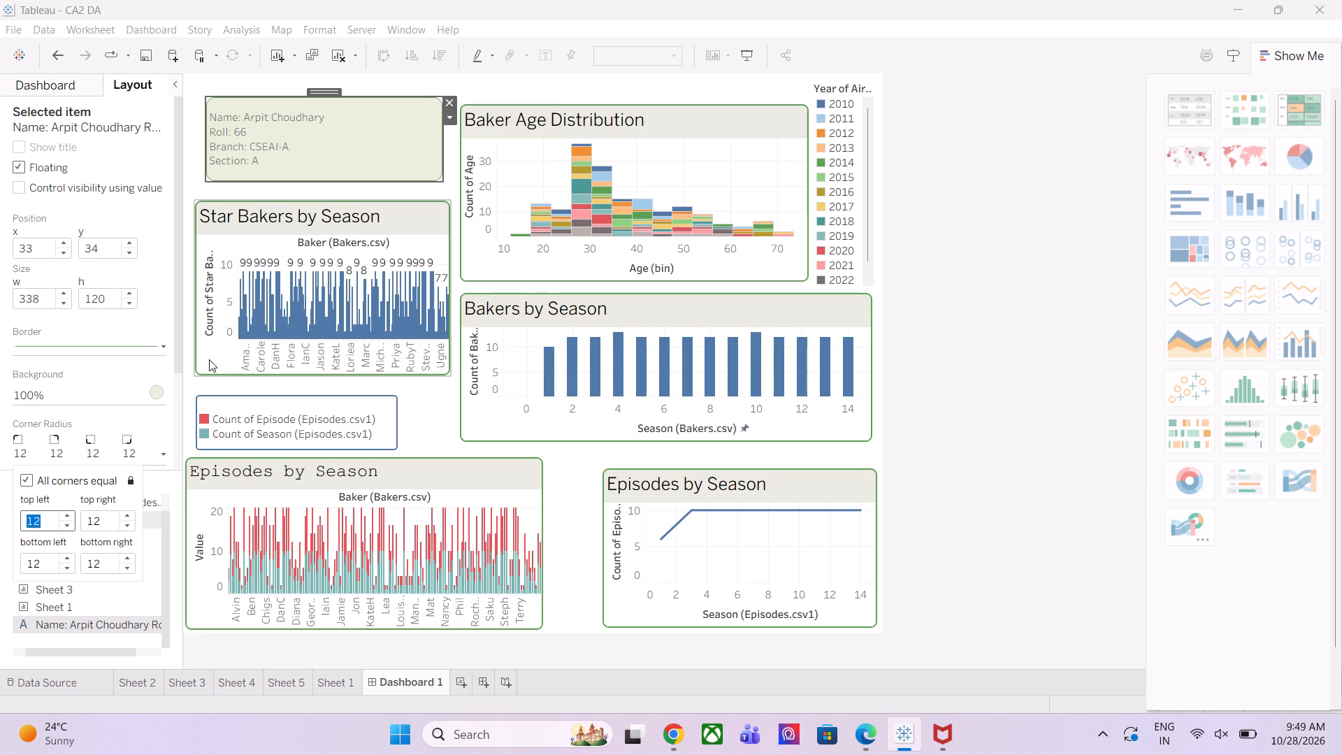
left_click(115, 337)
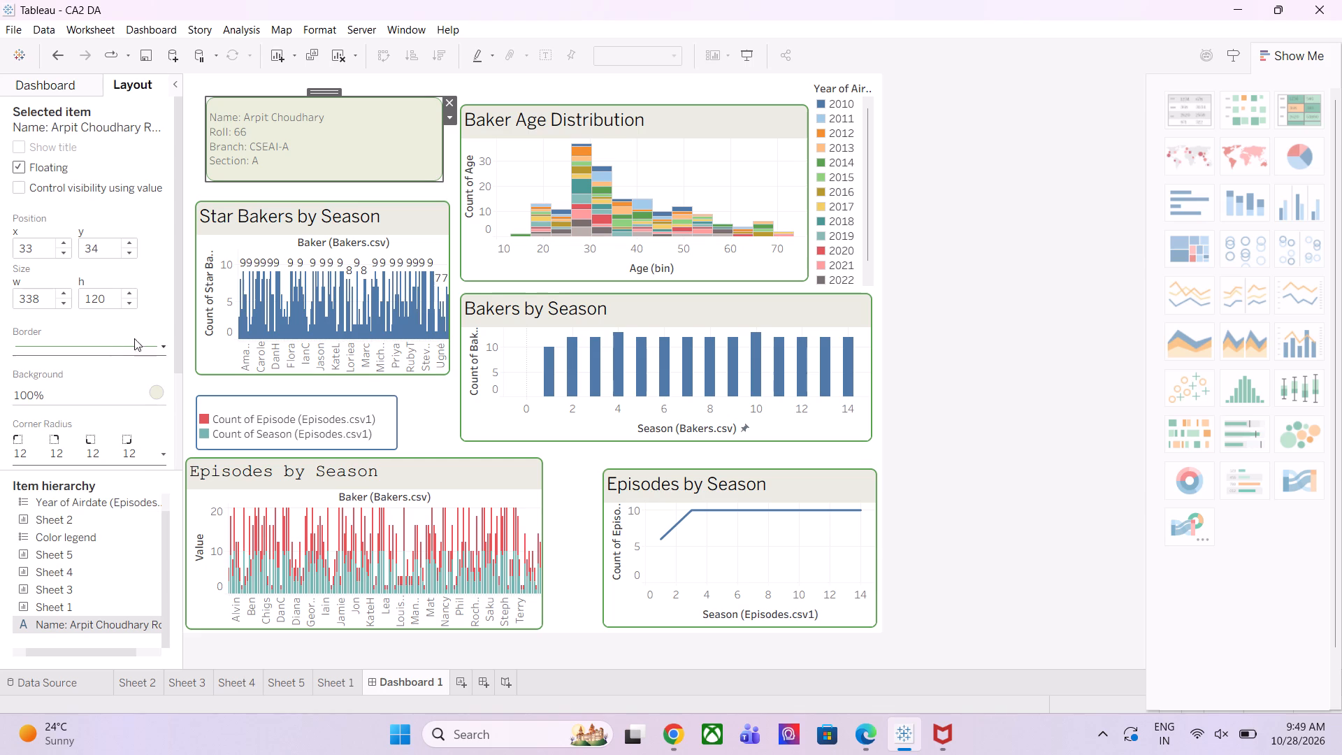
Give the student details text box a green border in the second-thinnest line weight.
left_click(164, 345)
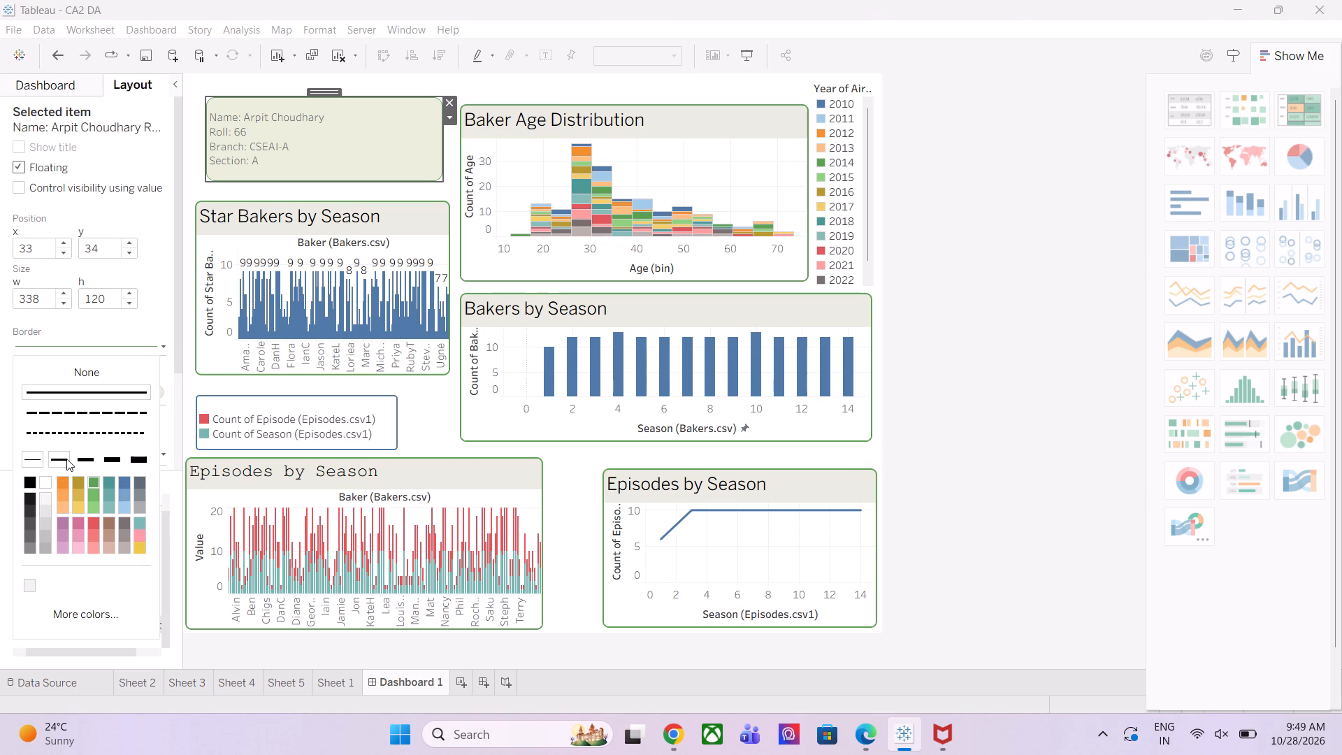
left_click(66, 459)
left_click(95, 481)
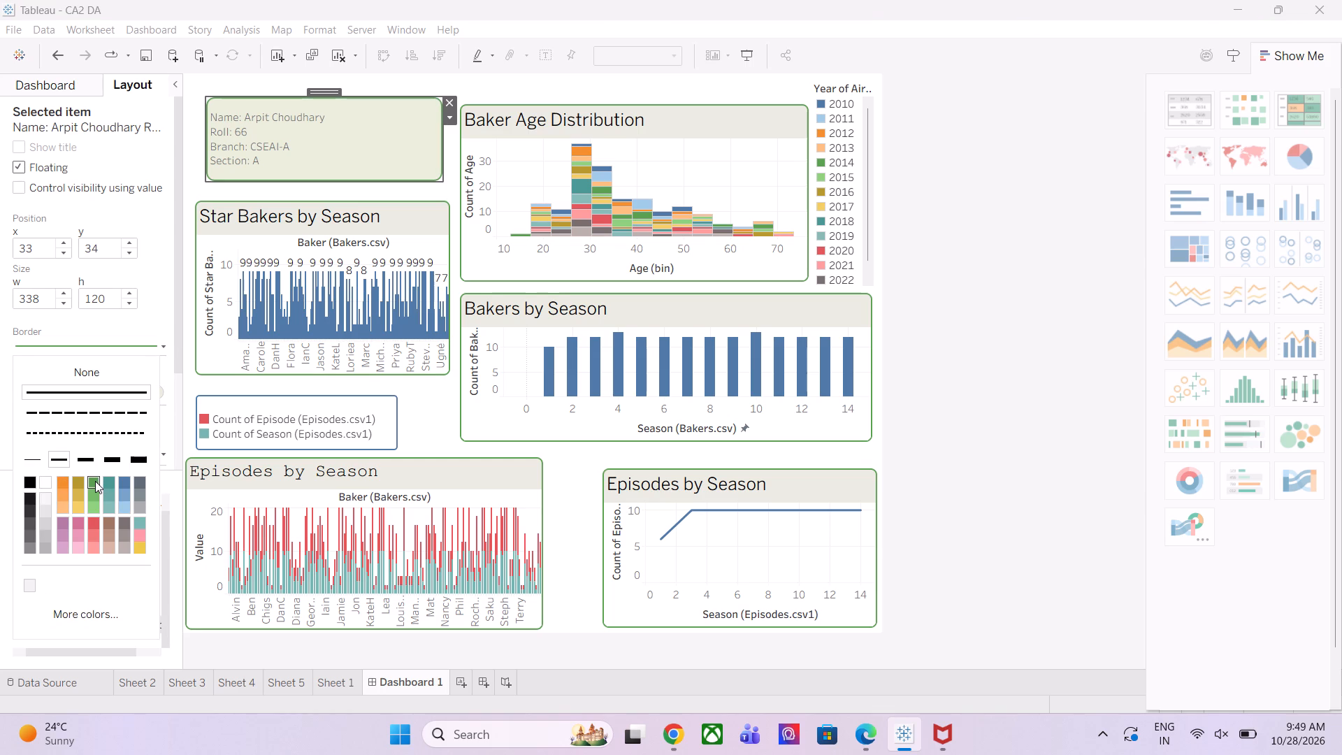
left_click(235, 190)
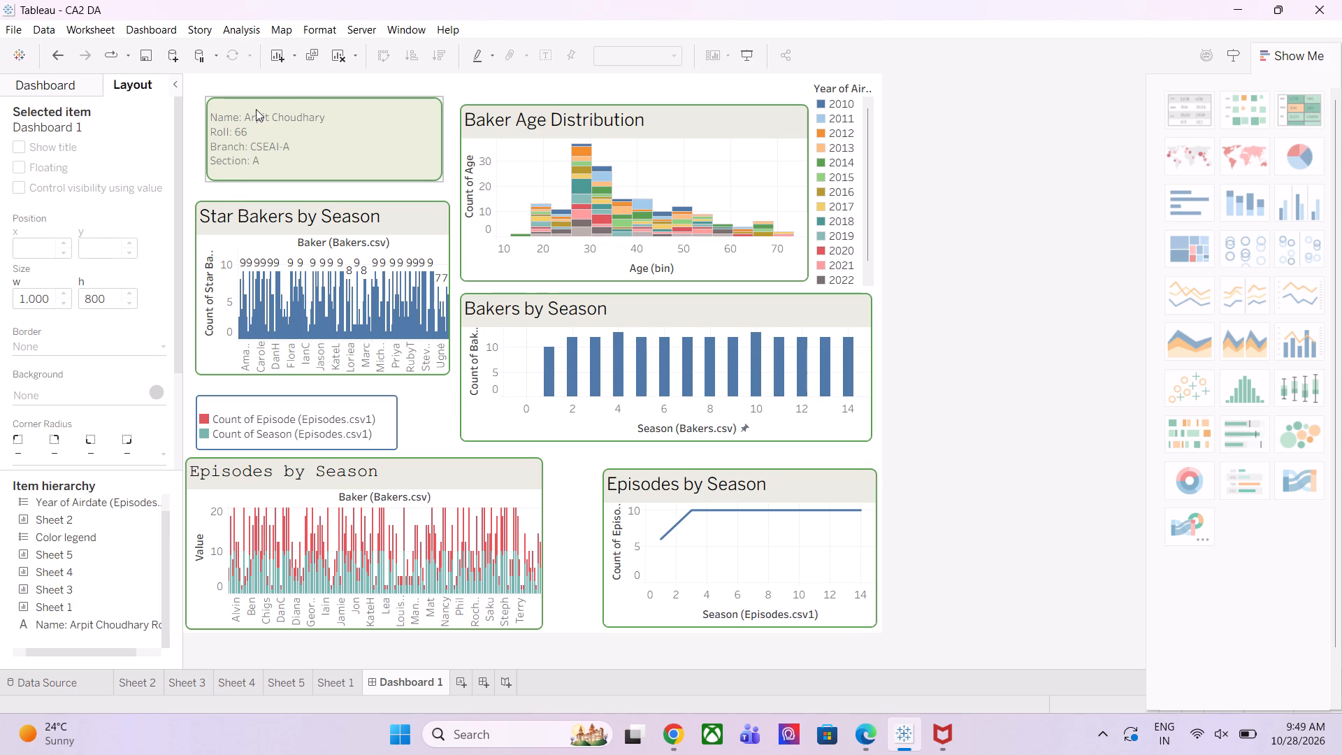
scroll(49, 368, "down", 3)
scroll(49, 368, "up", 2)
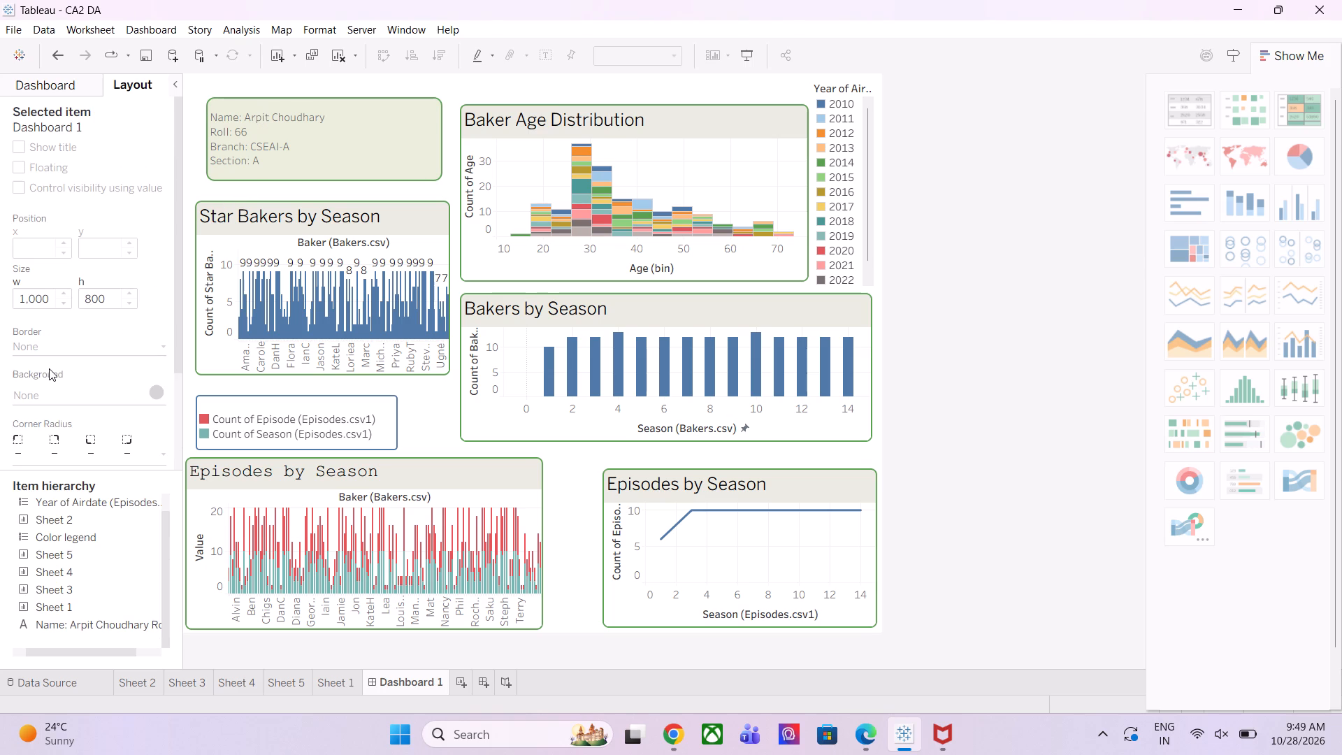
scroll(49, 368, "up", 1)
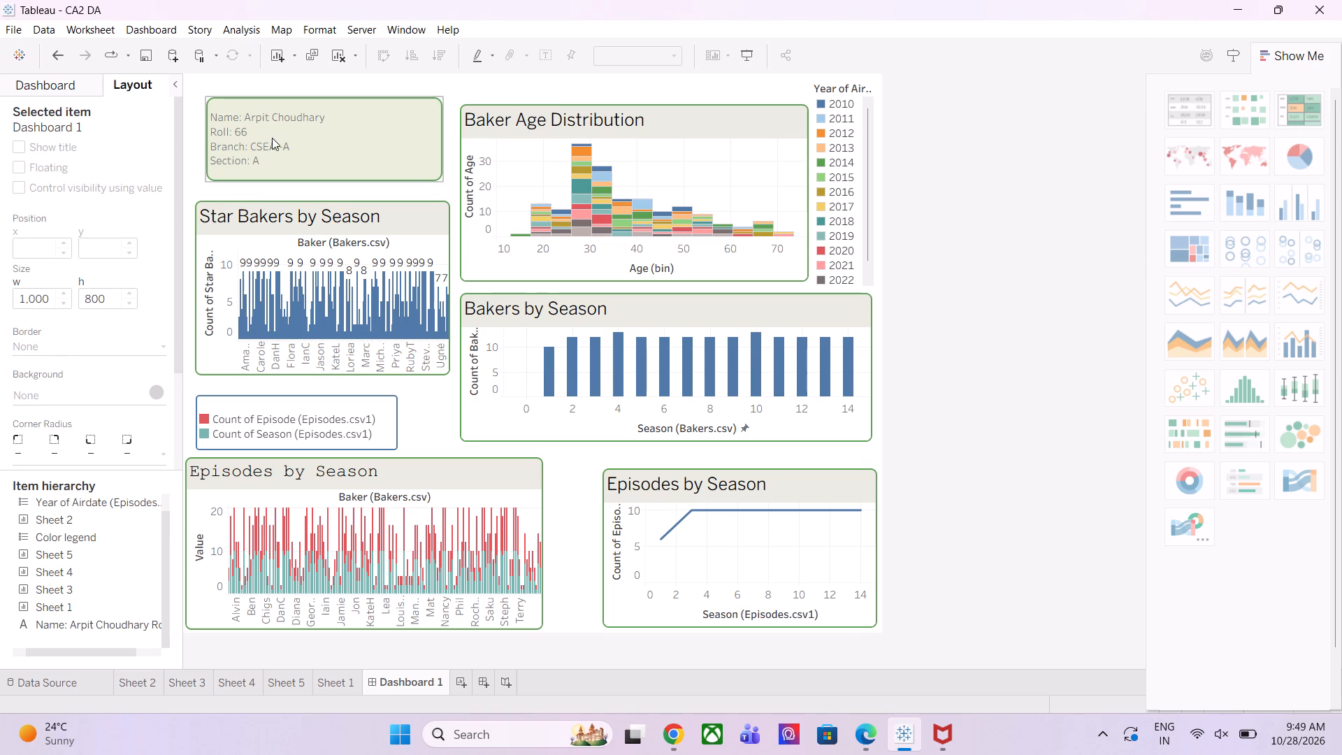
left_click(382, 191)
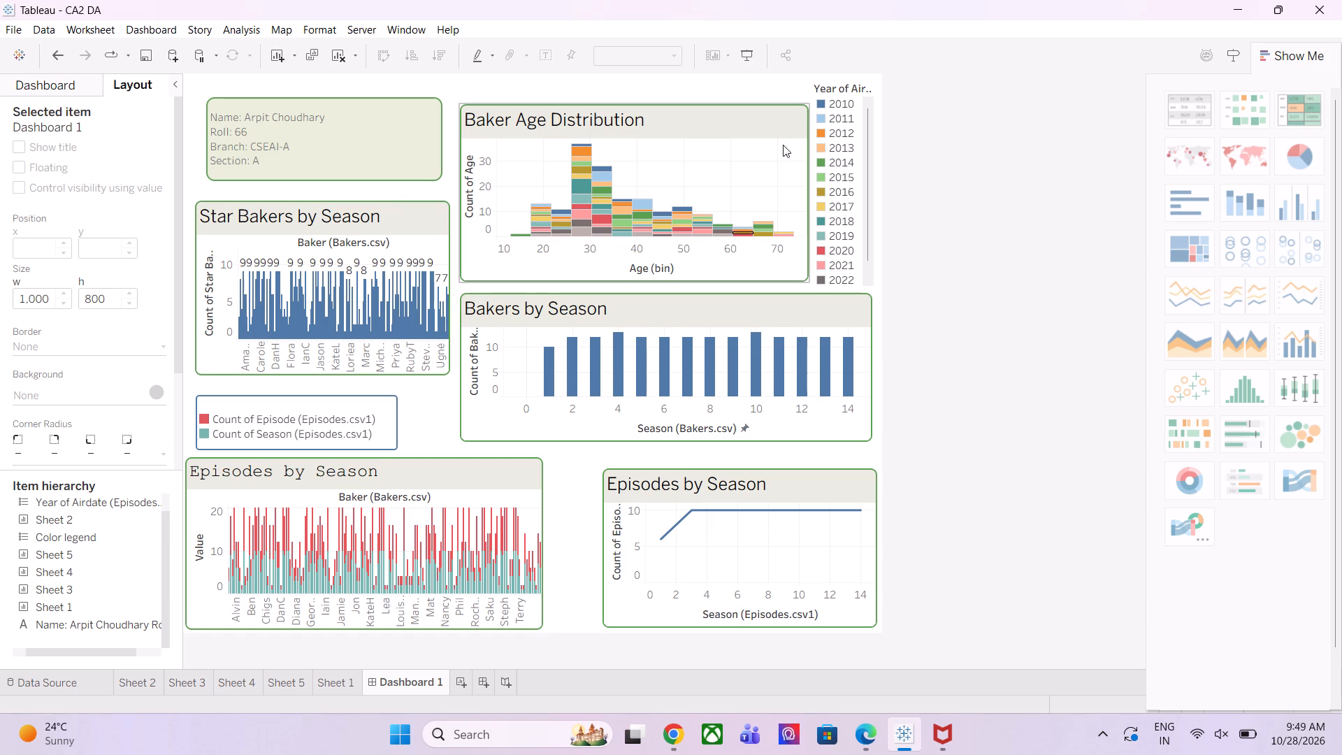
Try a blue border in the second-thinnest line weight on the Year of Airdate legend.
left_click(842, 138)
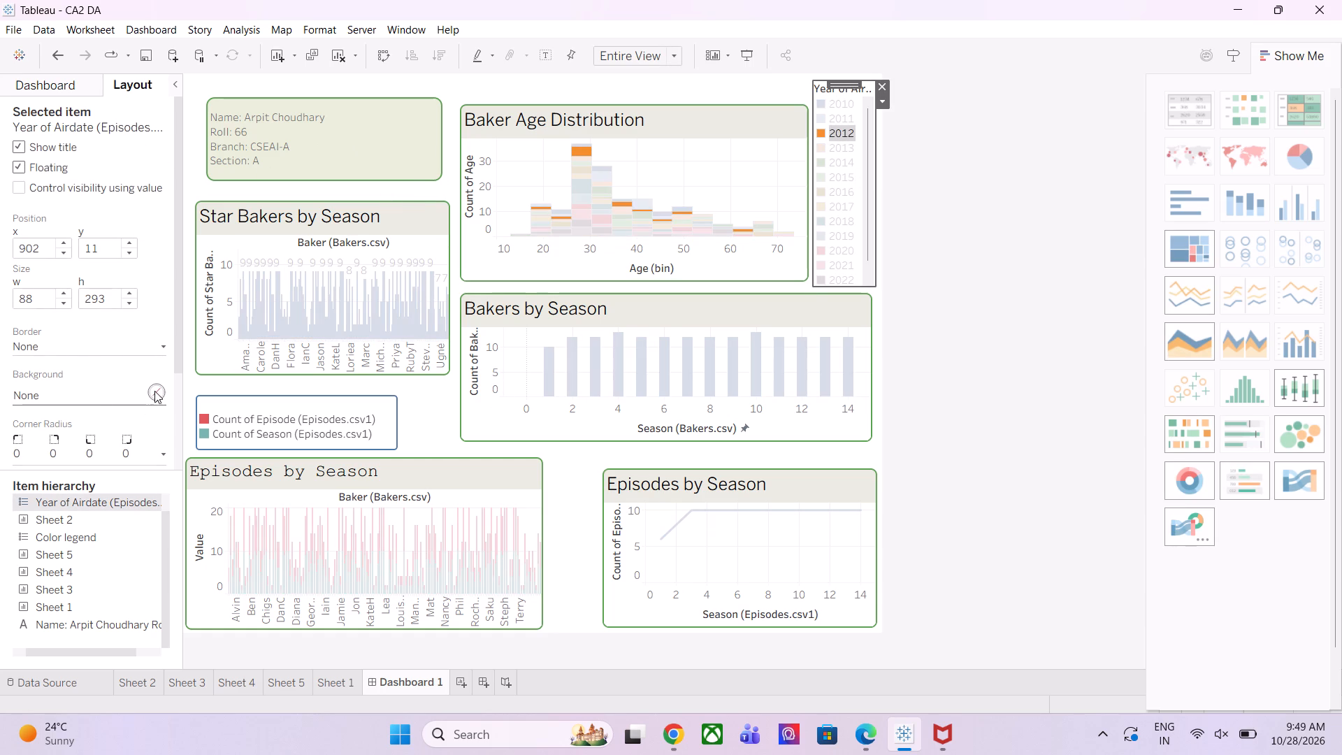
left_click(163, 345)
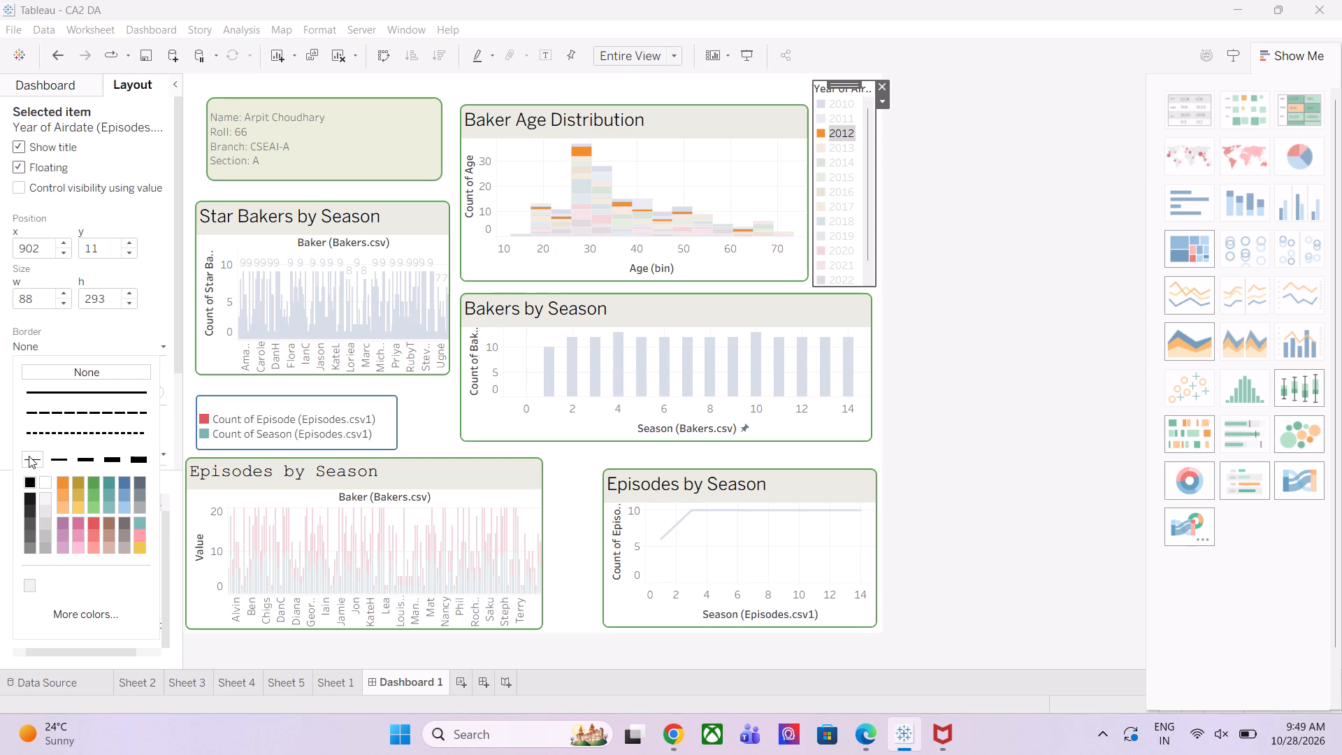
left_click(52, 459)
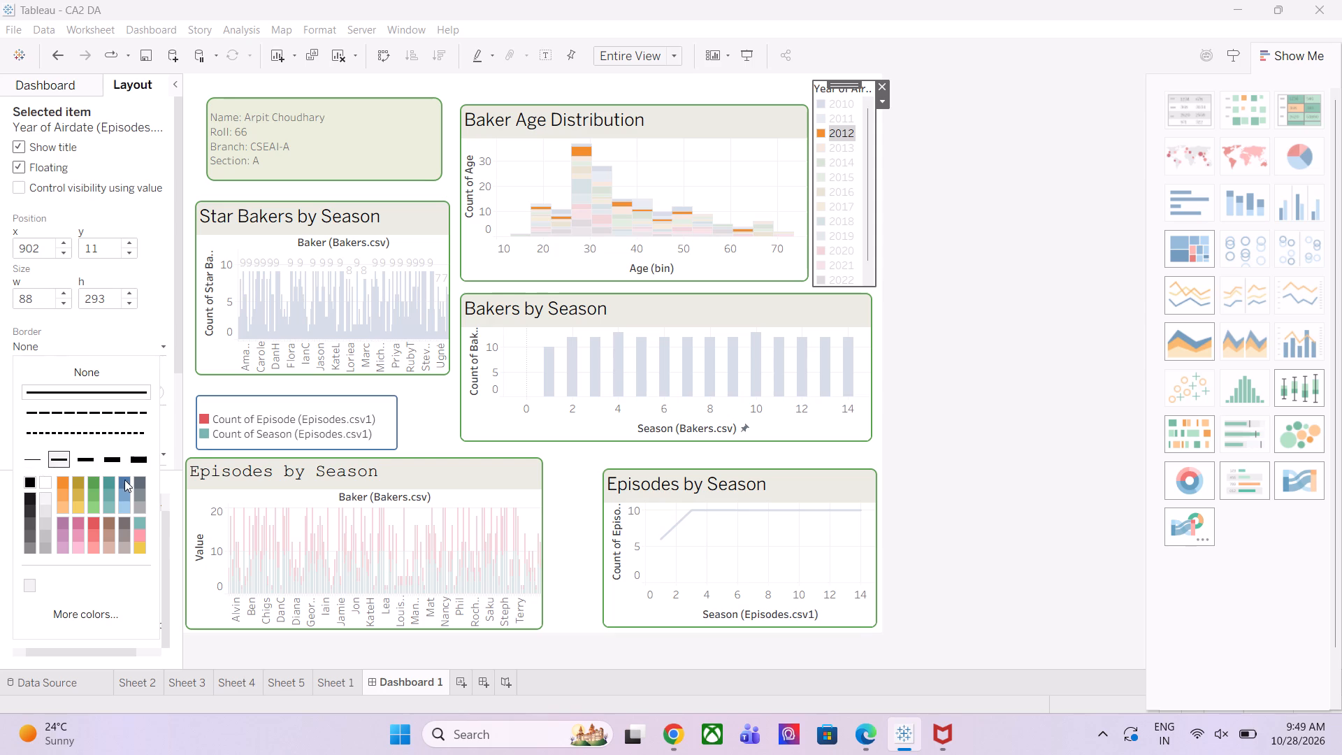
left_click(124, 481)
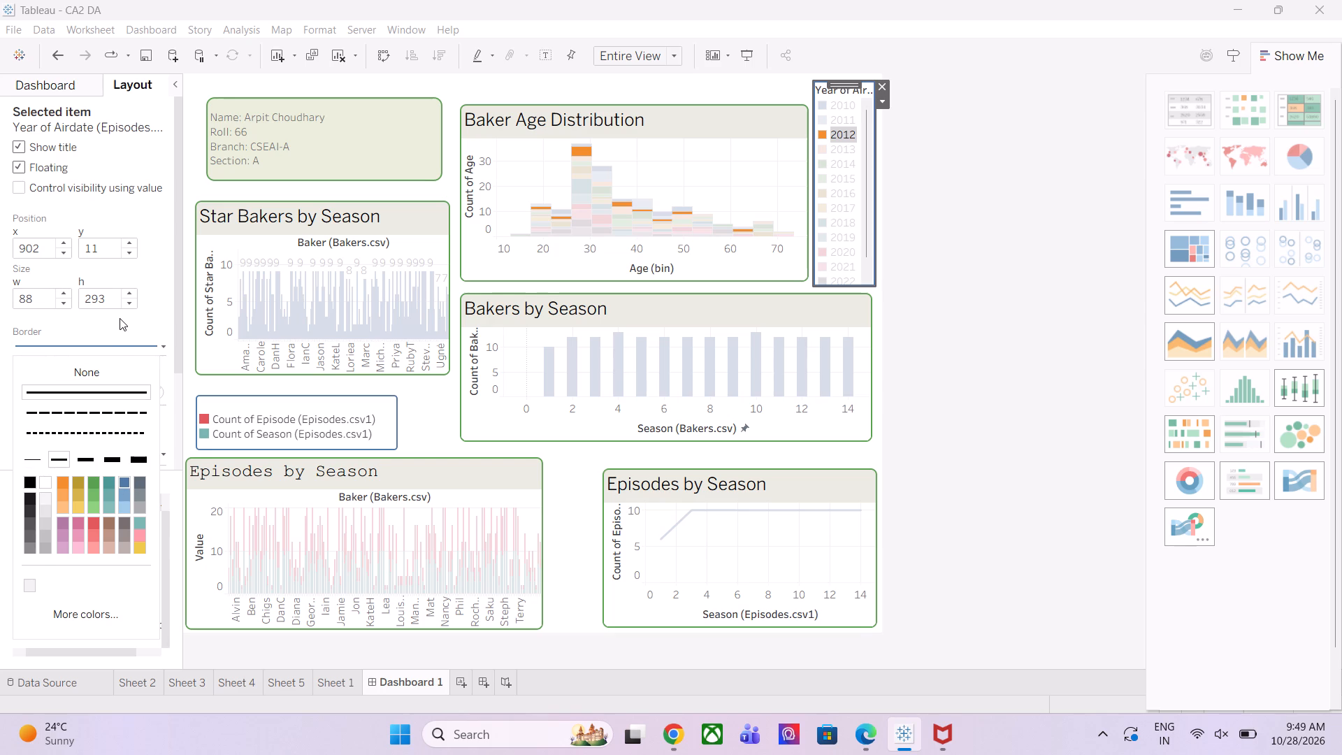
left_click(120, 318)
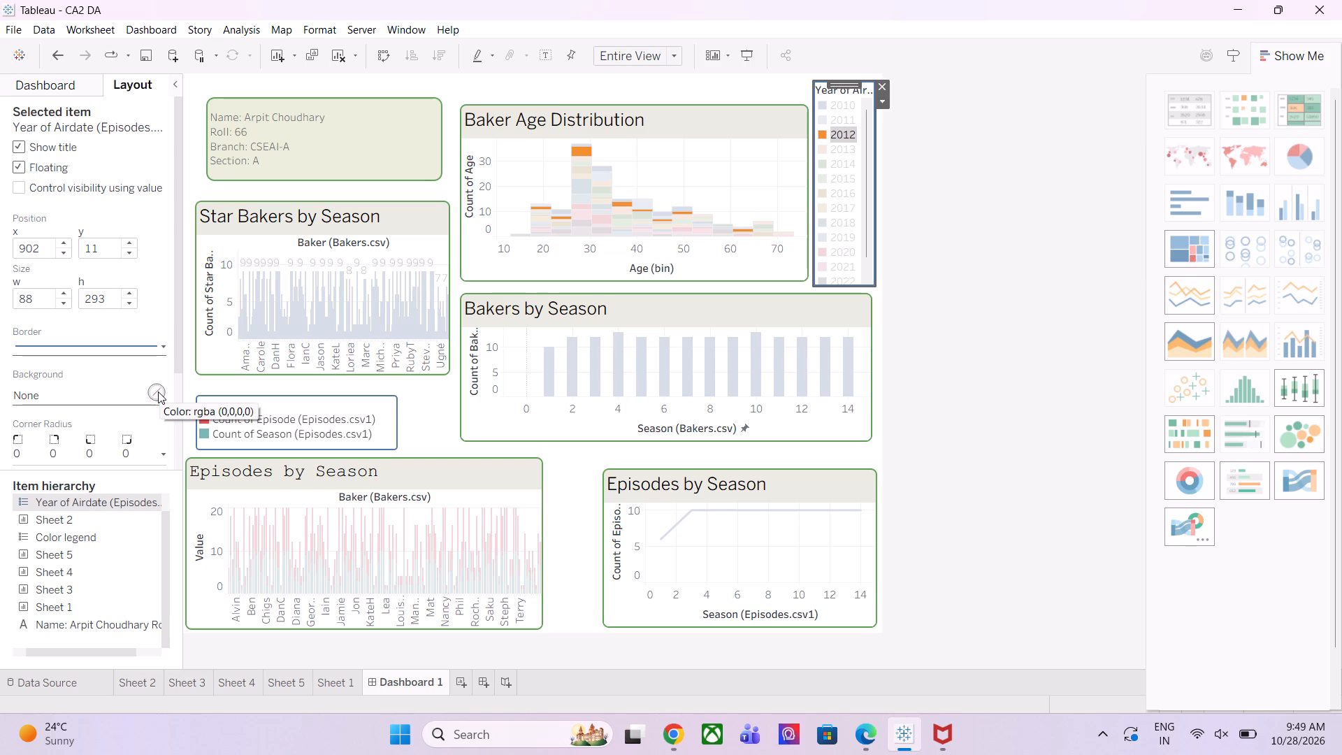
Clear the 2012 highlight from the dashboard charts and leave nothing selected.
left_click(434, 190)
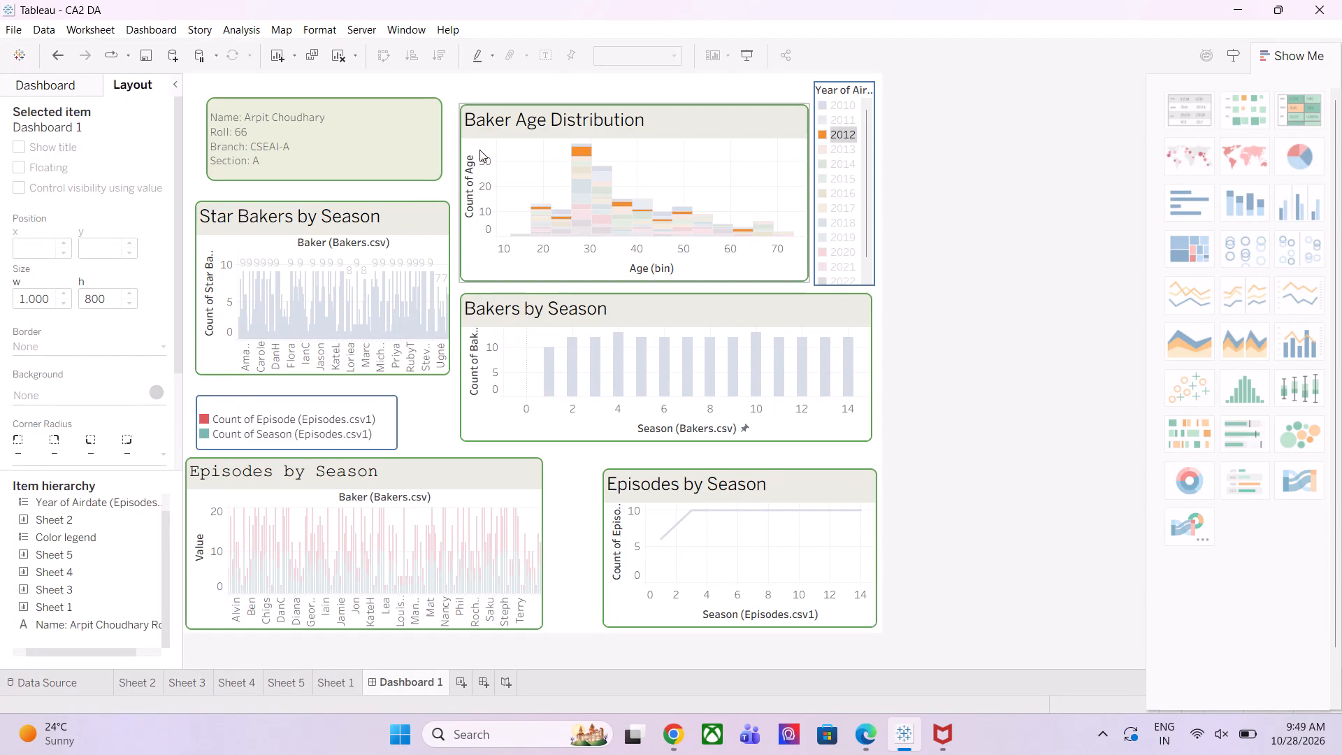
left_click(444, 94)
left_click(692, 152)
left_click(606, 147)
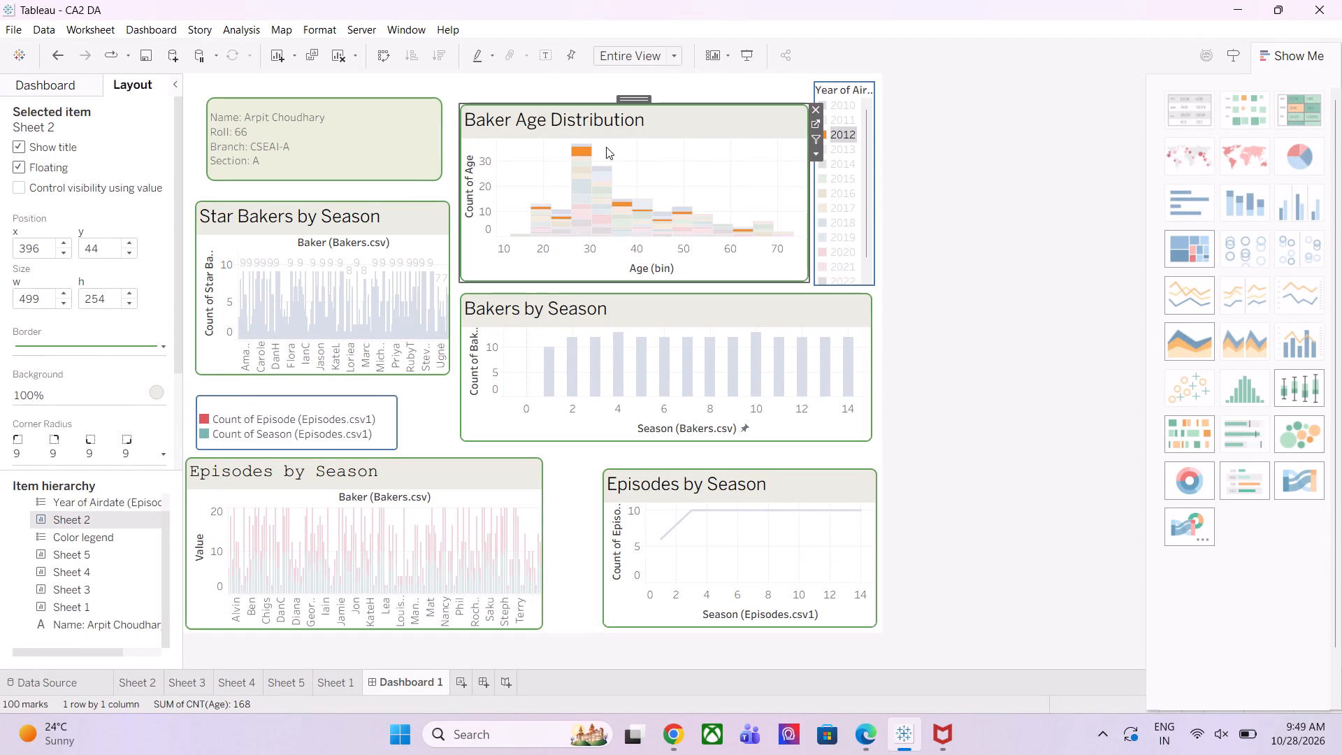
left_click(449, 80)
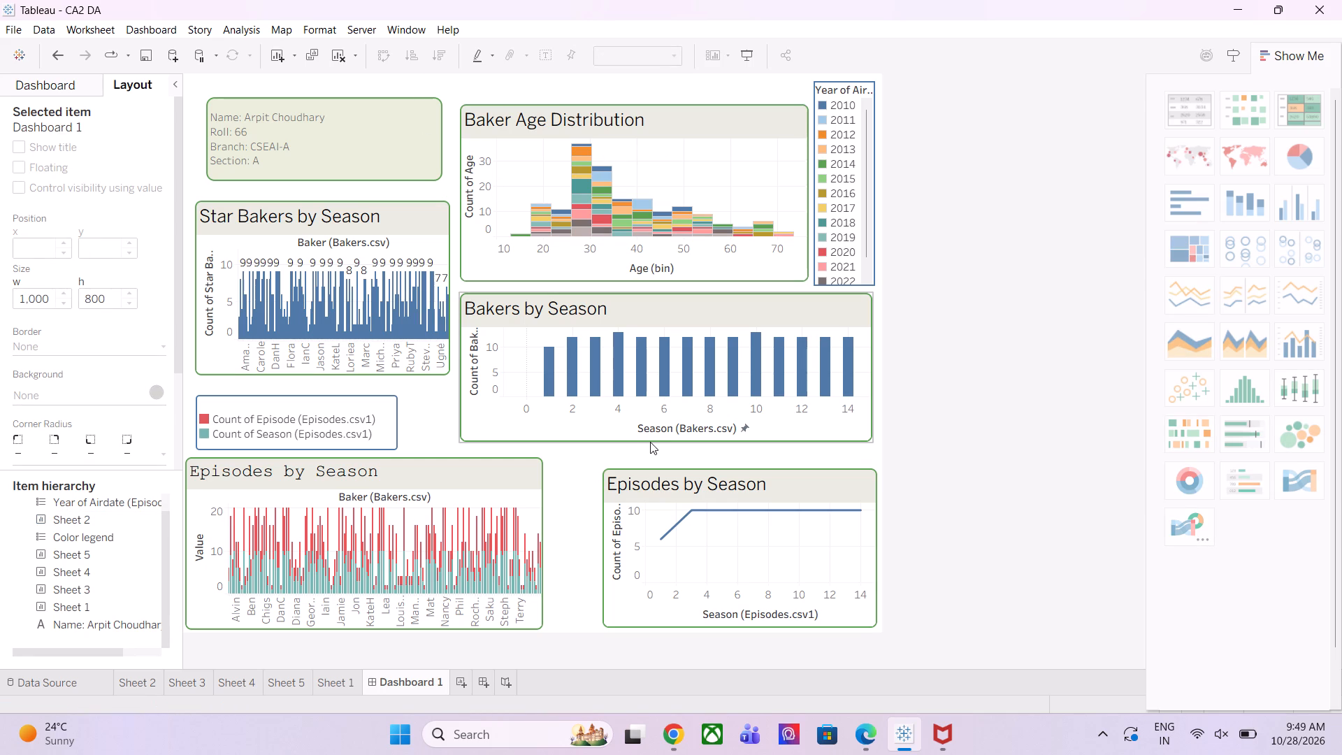
Undo the Year of Airdate legend's border colour and weight, plus the student details text box's last border change.
left_click(642, 437)
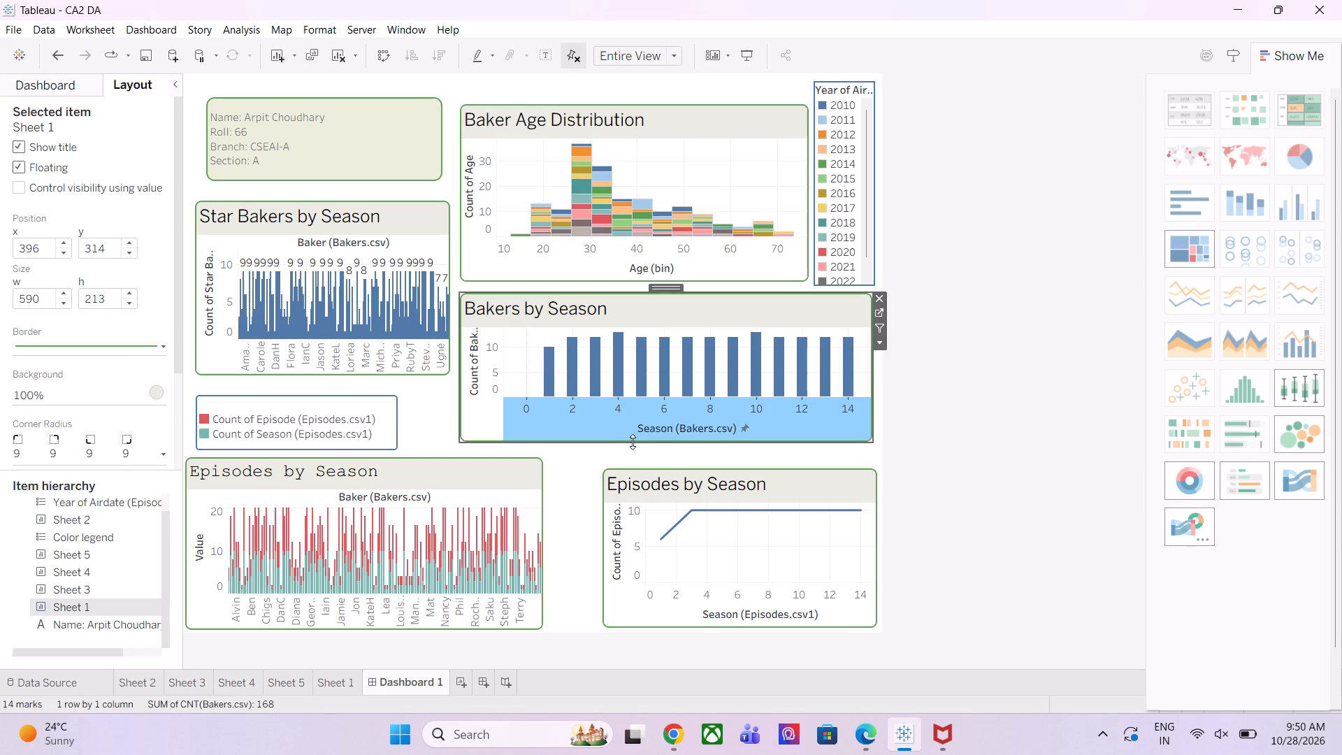
key("ctrl+z")
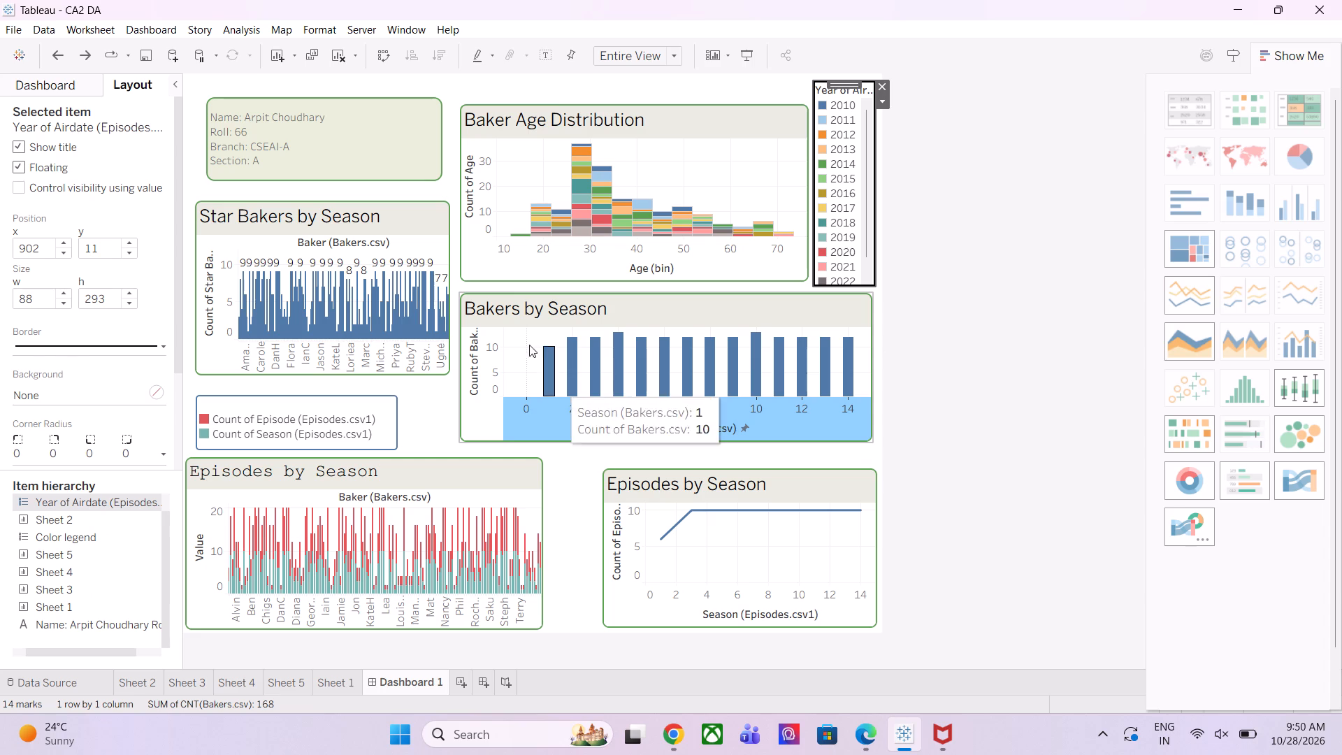
left_click(545, 334)
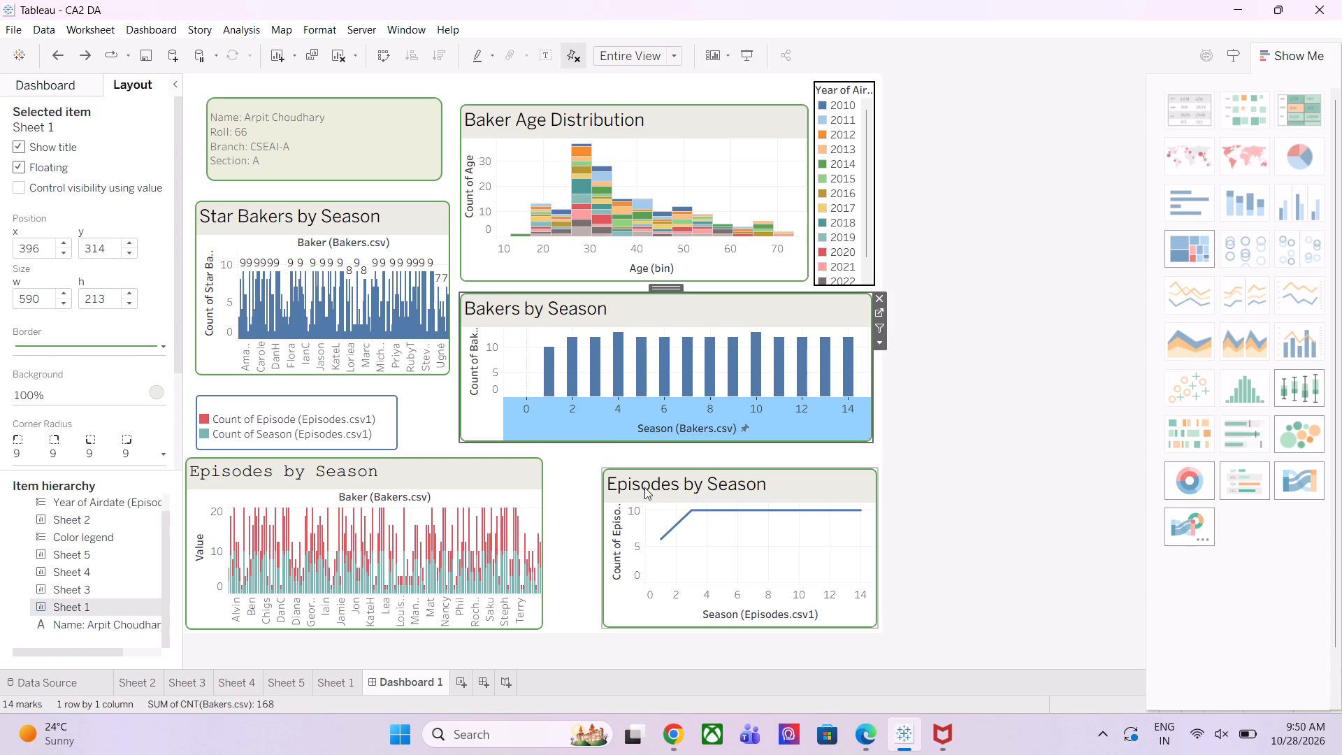
key("ctrl+z")
key("ctrl+z")
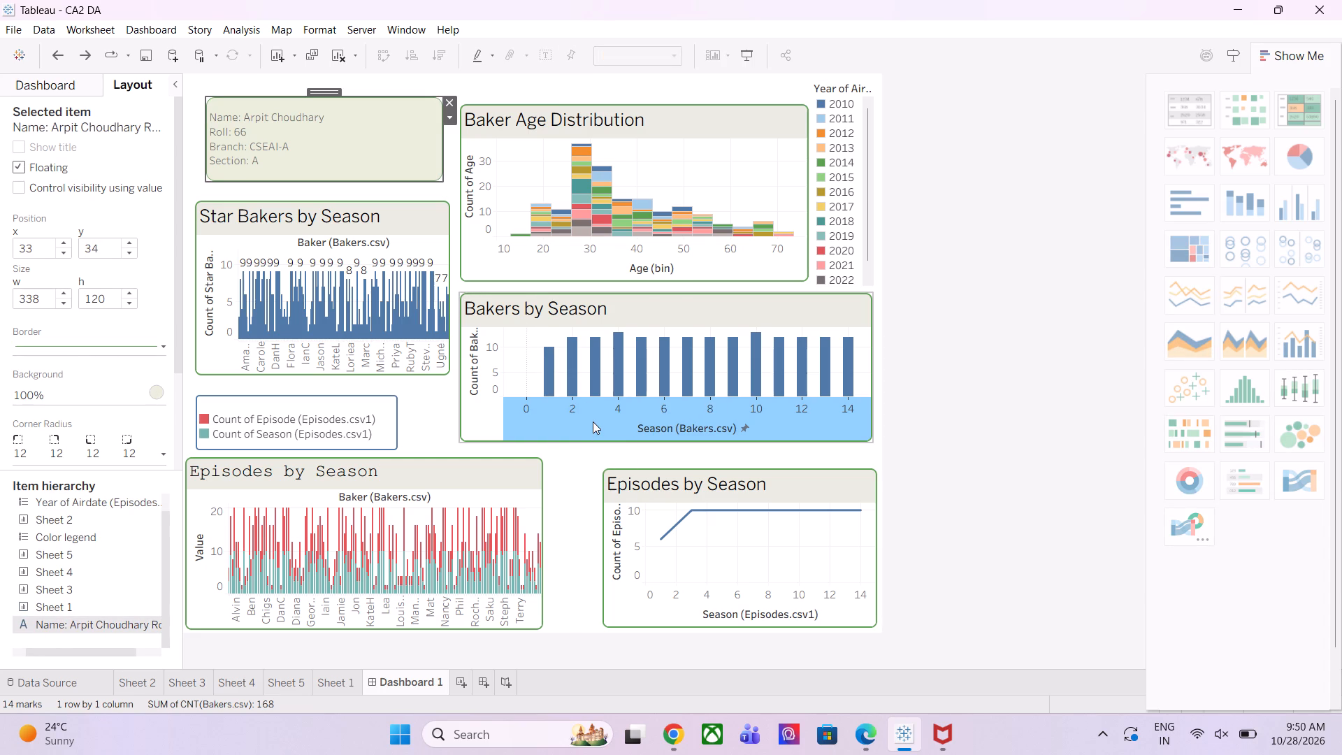
Extend the Bakers by Season chart's bottom edge down to a height of about 227, just above the Episodes by Season line chart.
left_click(593, 422)
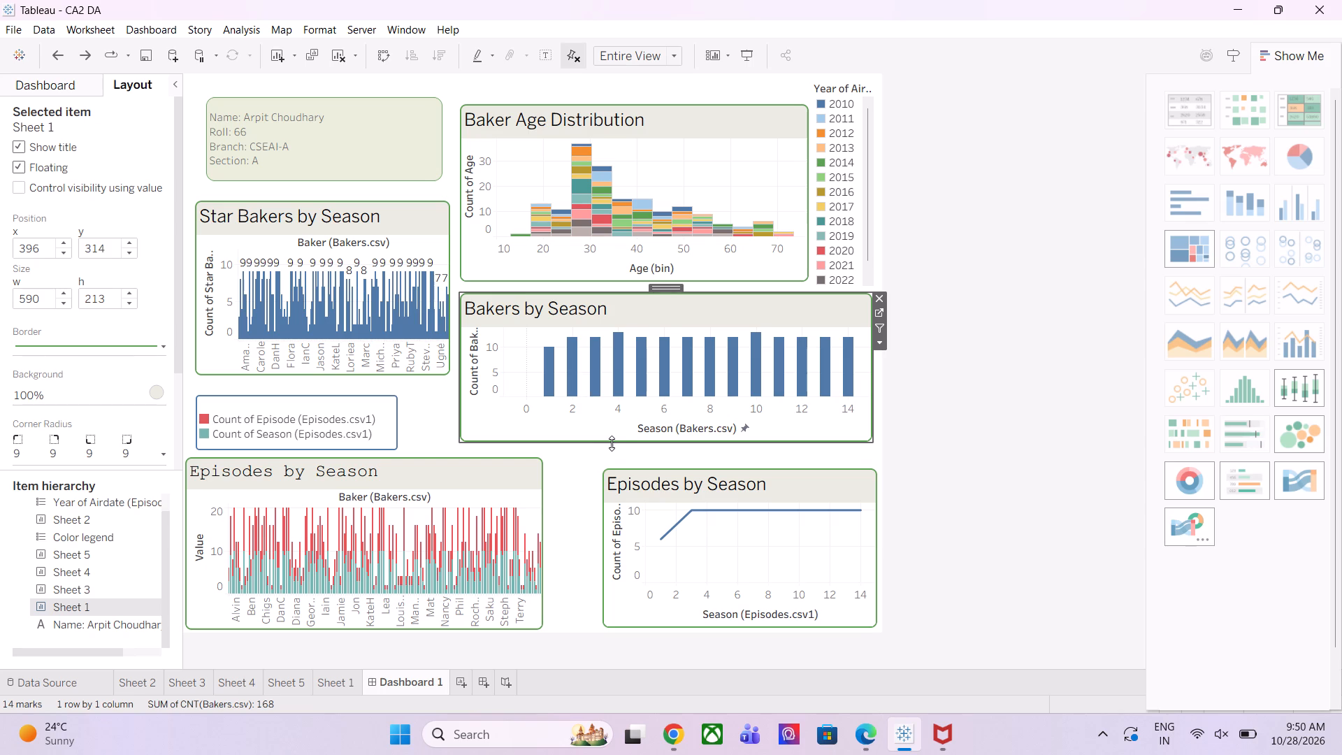
left_click_drag(612, 443, 611, 452)
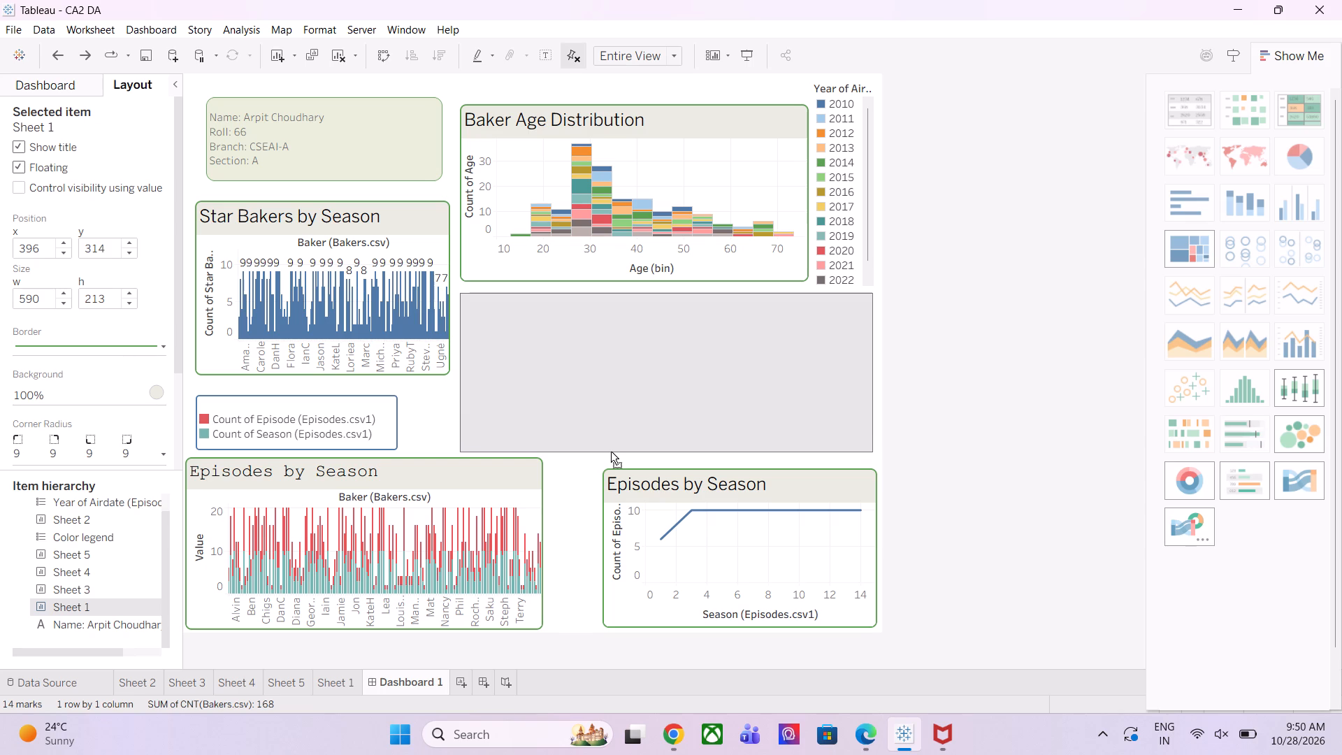
left_click_drag(611, 452, 612, 452)
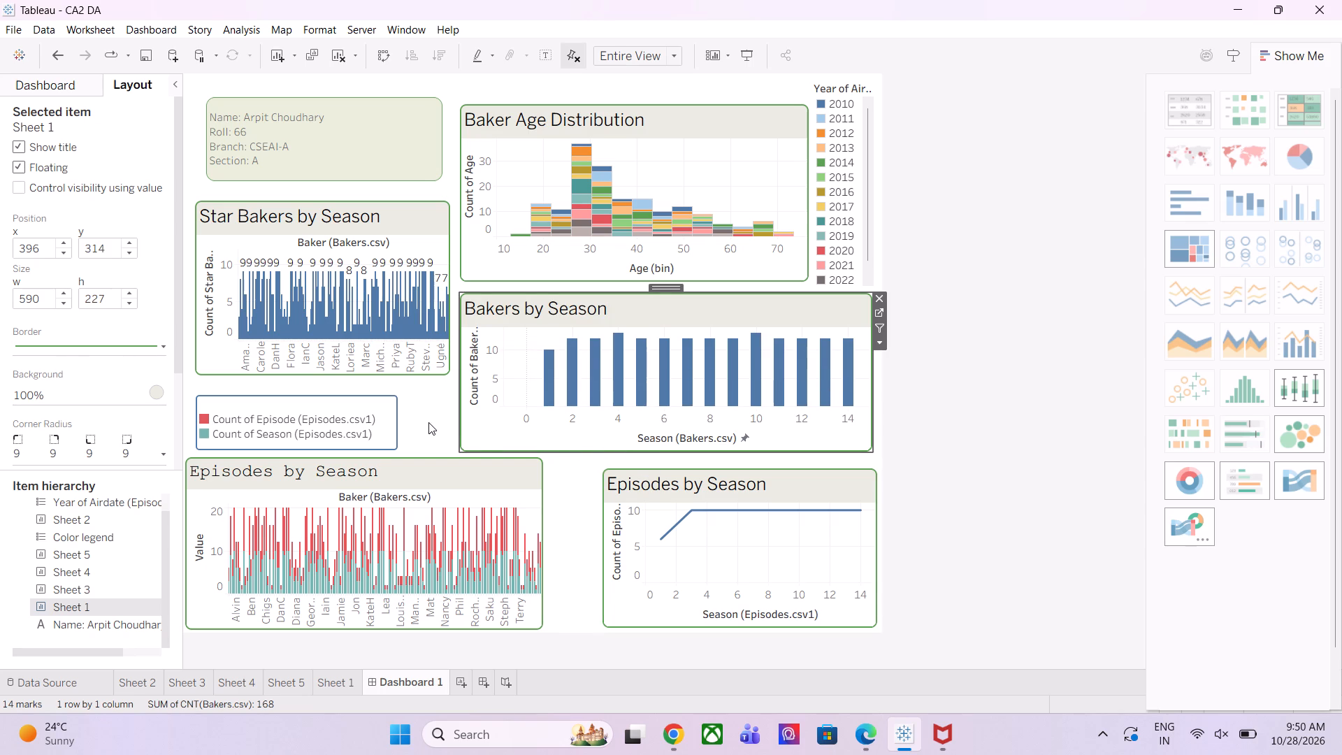
left_click(424, 429)
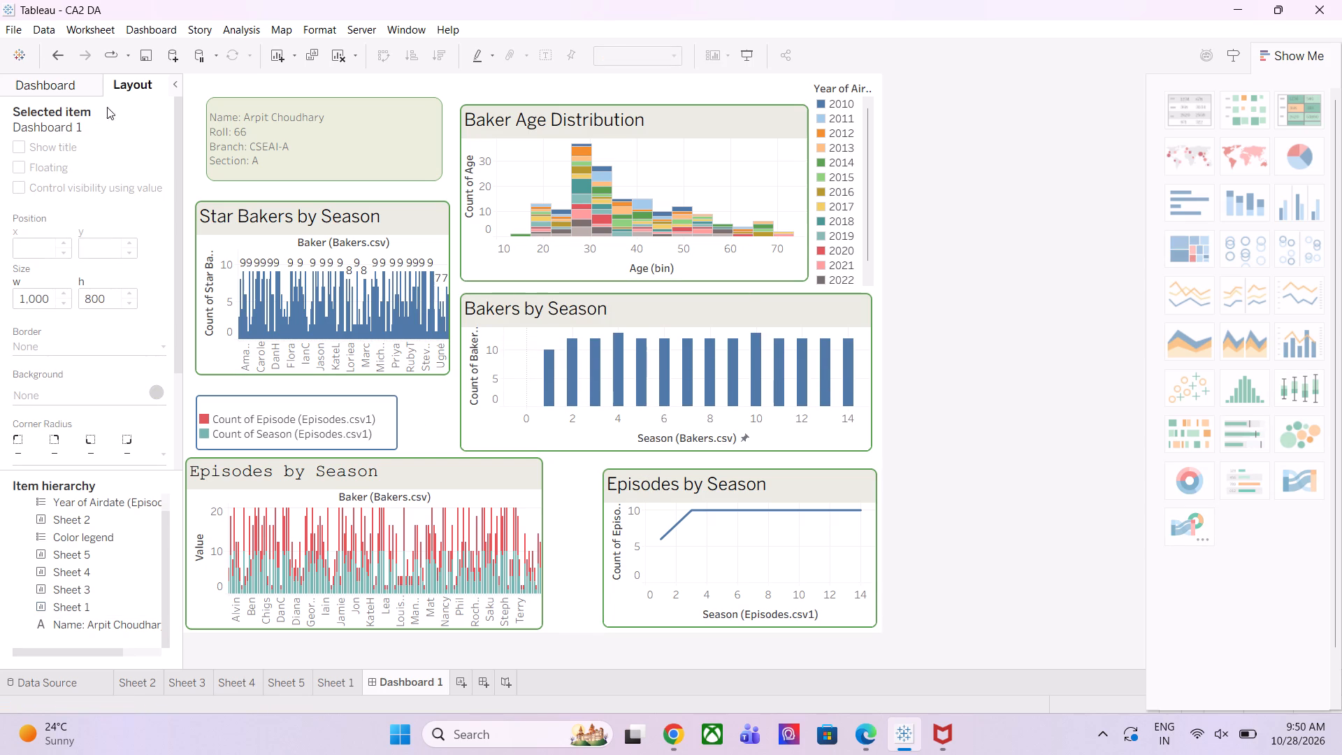
Save a copy of the workbook in Downloads under the name CA2 DA_part2.twb.
left_click(16, 33)
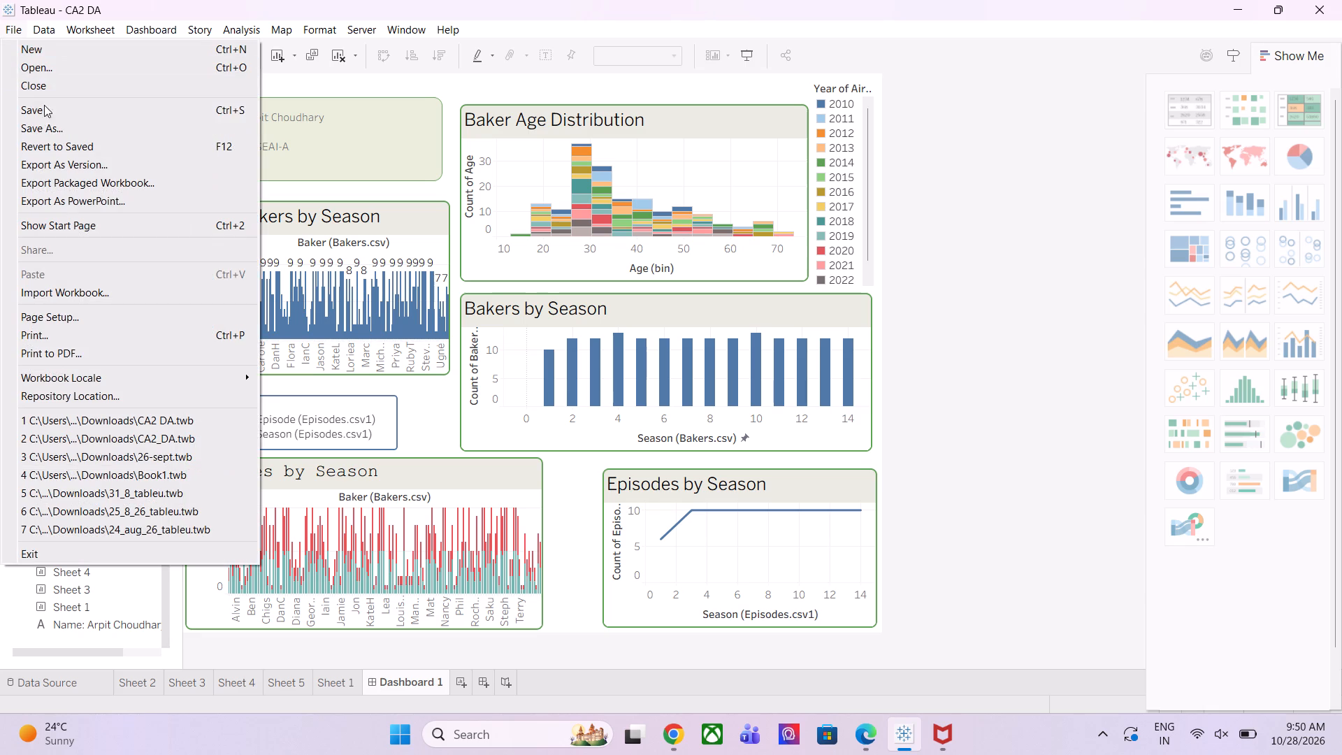
left_click(48, 129)
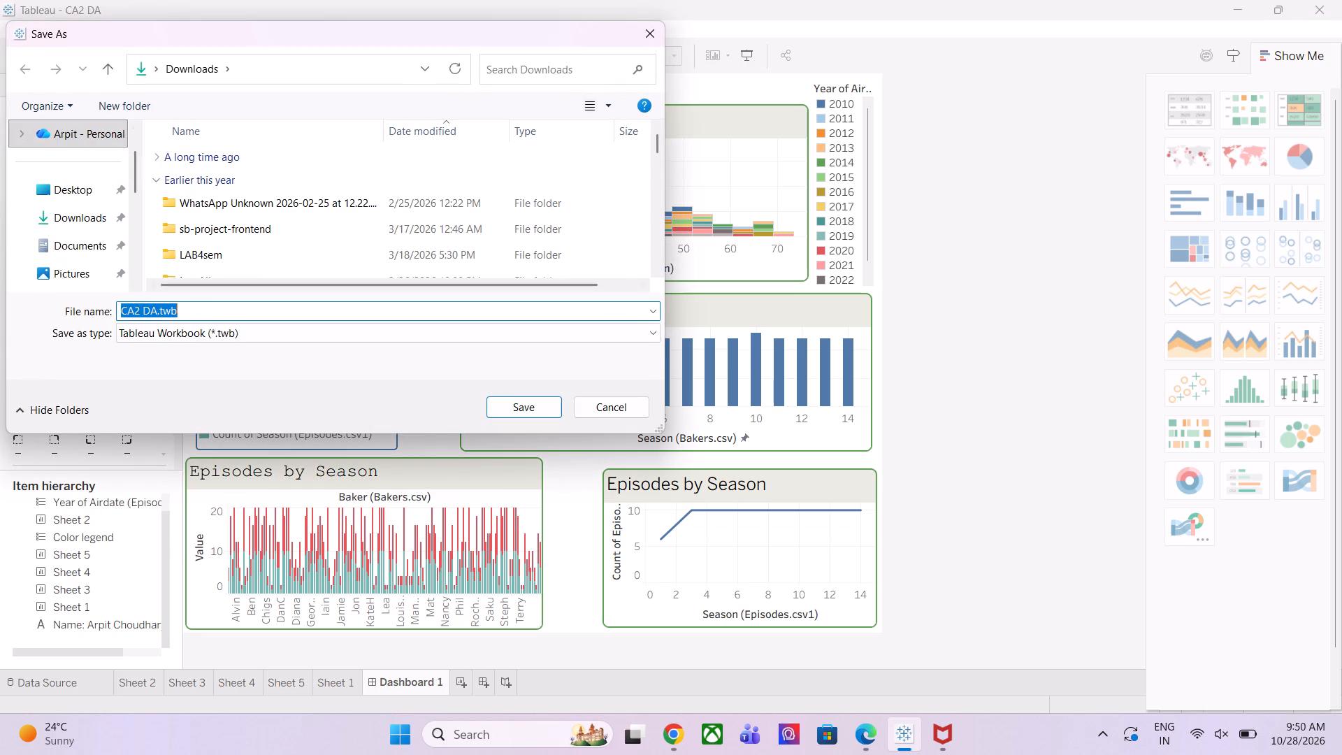
left_click(140, 312)
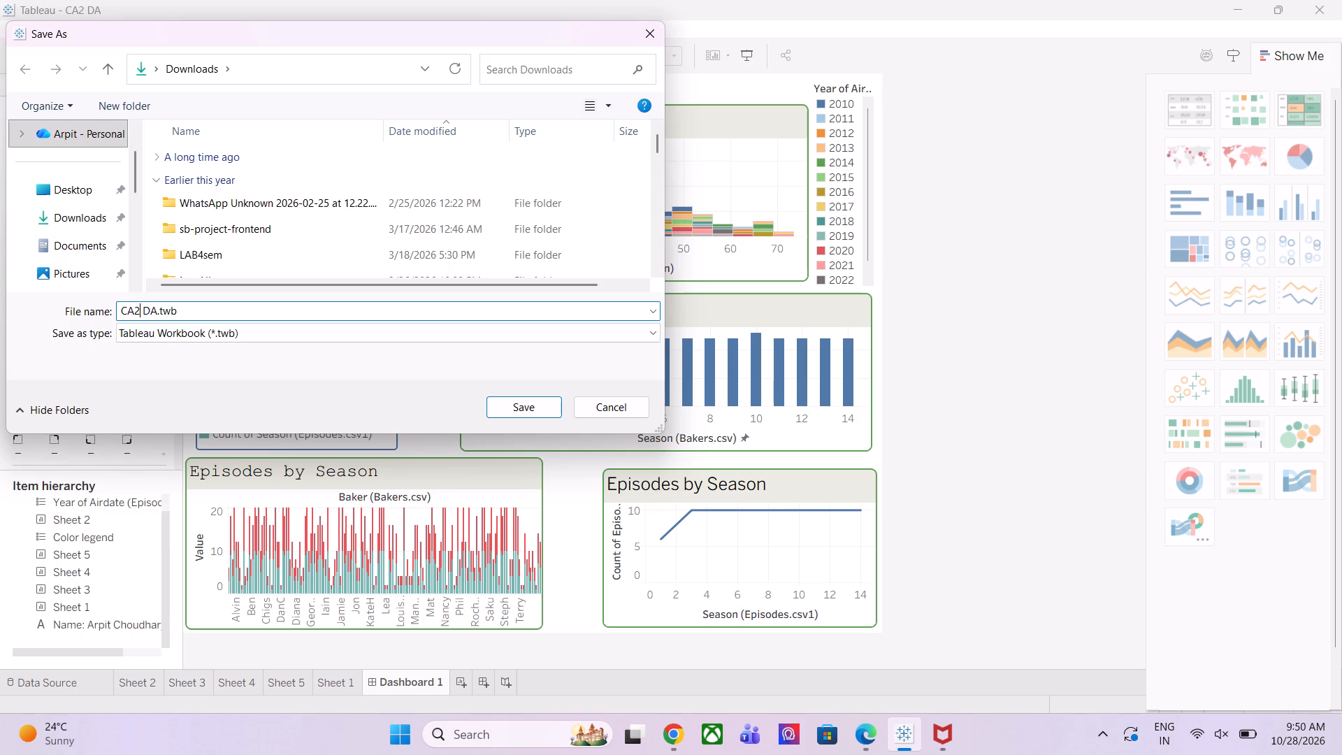
key("Right")
key("Right")
key("Right")
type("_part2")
Save the workbook copy in Downloads as a Tableau Workbook named CA2 DA_part2.
left_click(515, 408)
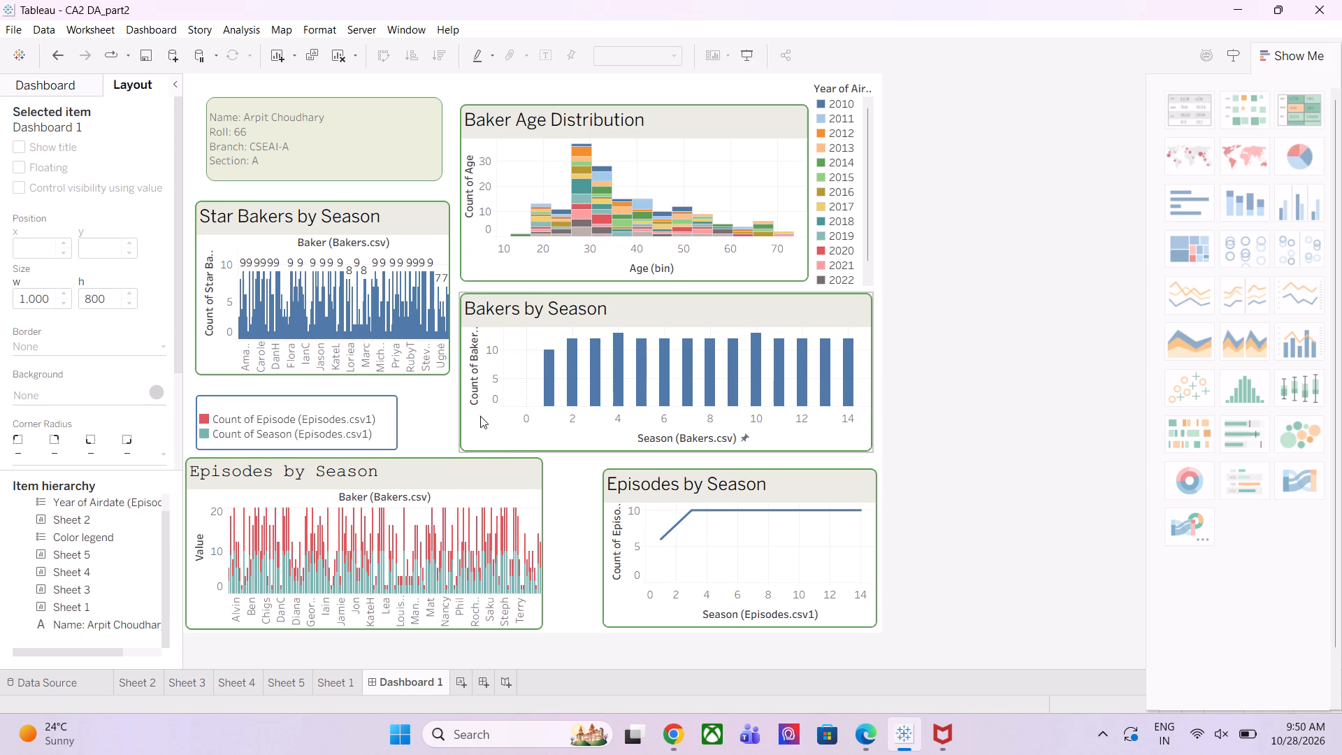
Switch to Google Chrome and open a new browser tab.
left_click(679, 735)
left_click(257, 13)
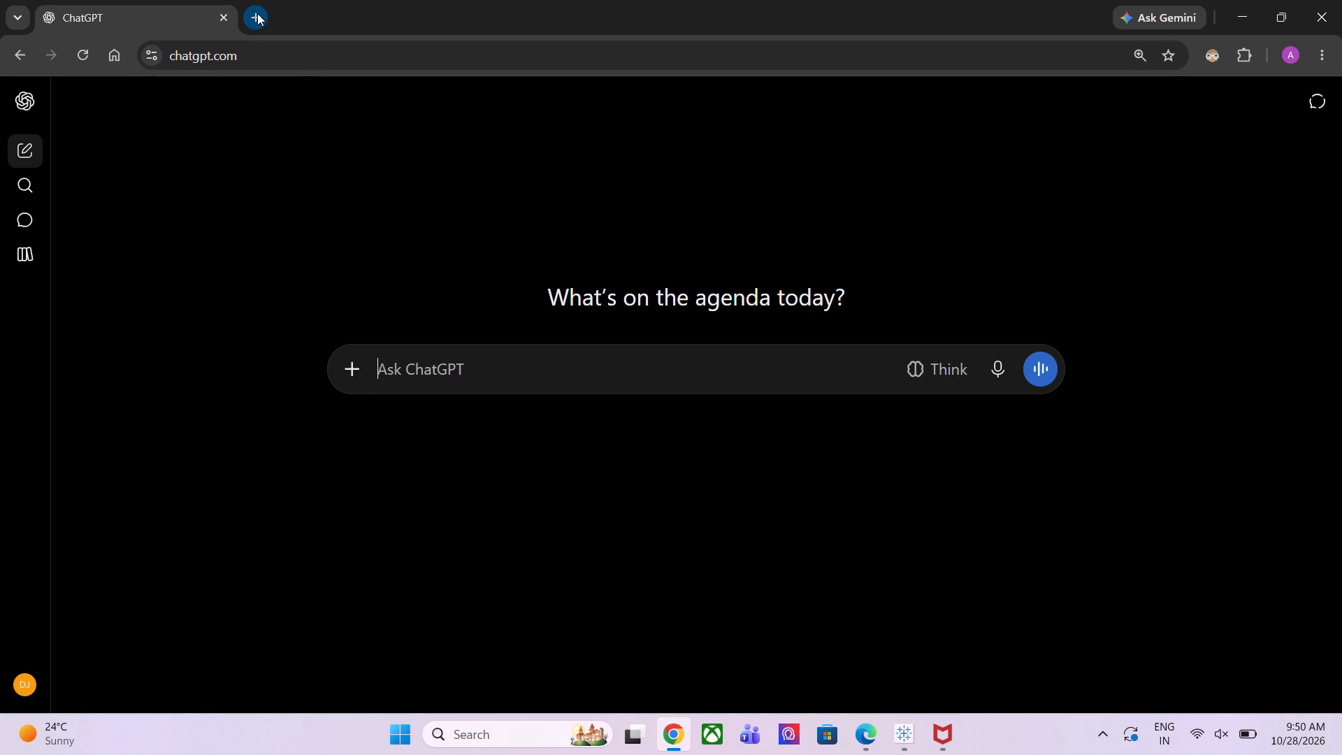
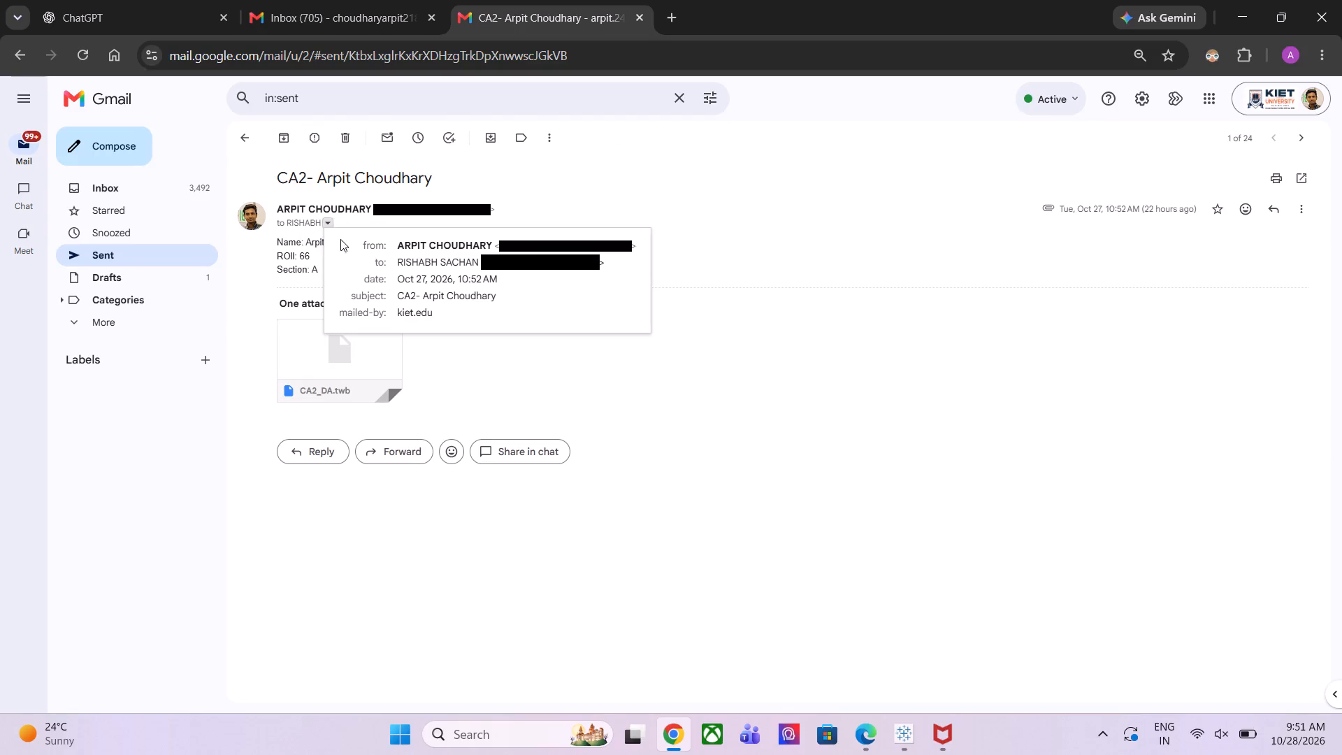
Copy the recipient's address from the sent CA2 email's details and start a new message to that recipient.
left_click_drag(485, 261, 601, 261)
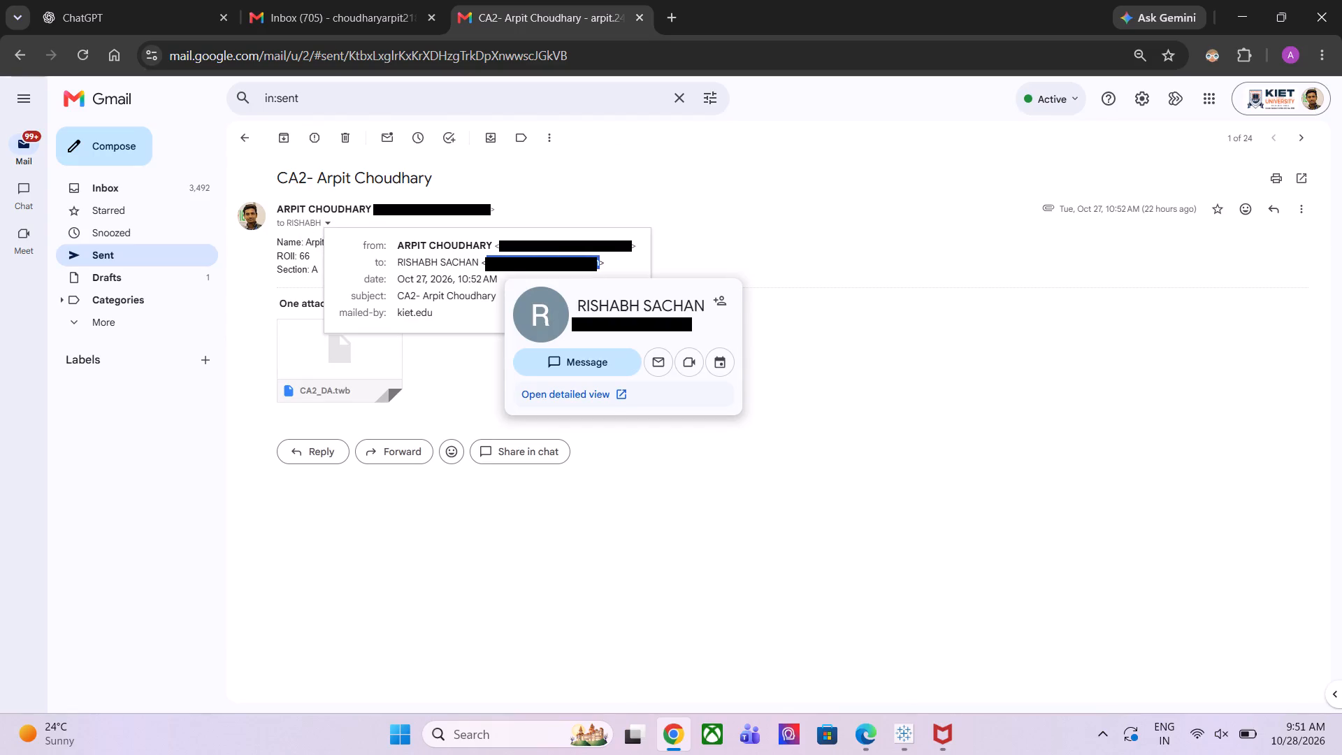
left_click_drag(601, 261, 601, 262)
key("ctrl+c")
left_click(649, 362)
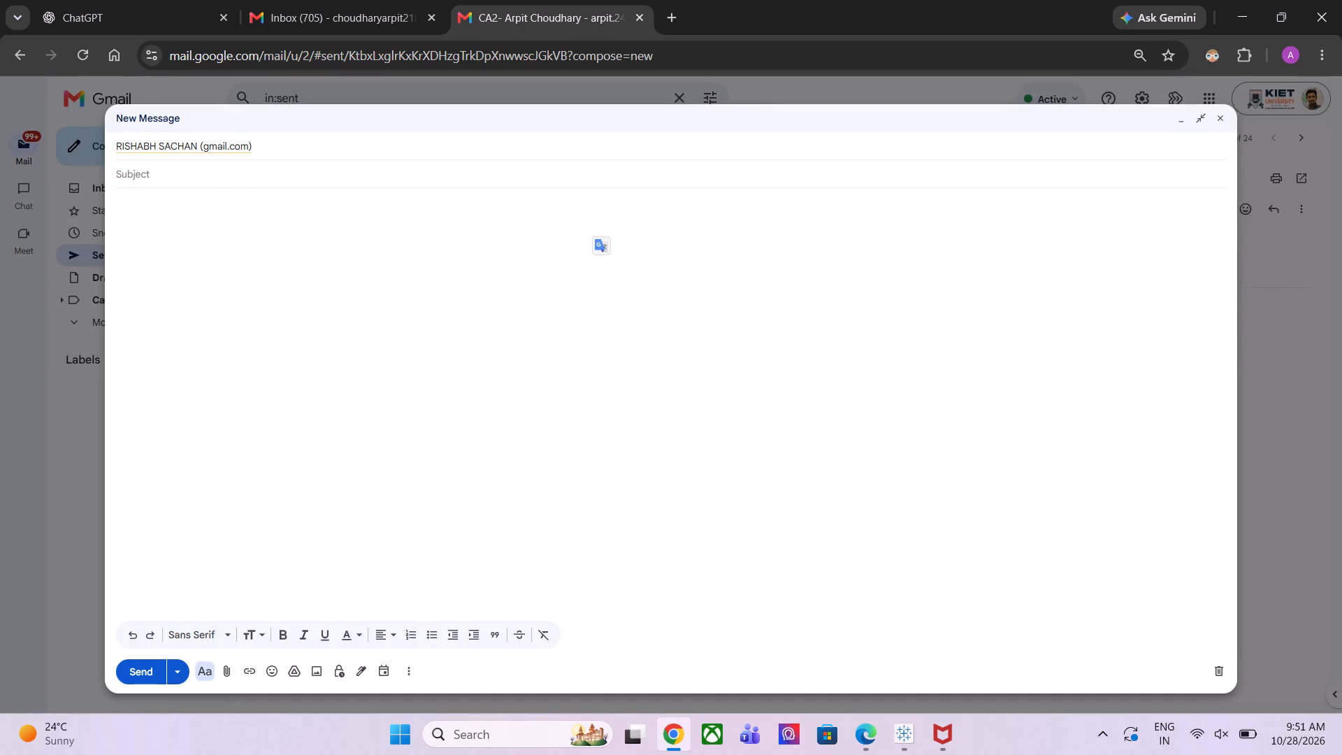
Begin the subject of the new Gmail message with "CA2 - ".
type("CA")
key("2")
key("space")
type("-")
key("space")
Enter the email subject as "CA2 - " followed by the student's name and short roll number in parentheses.
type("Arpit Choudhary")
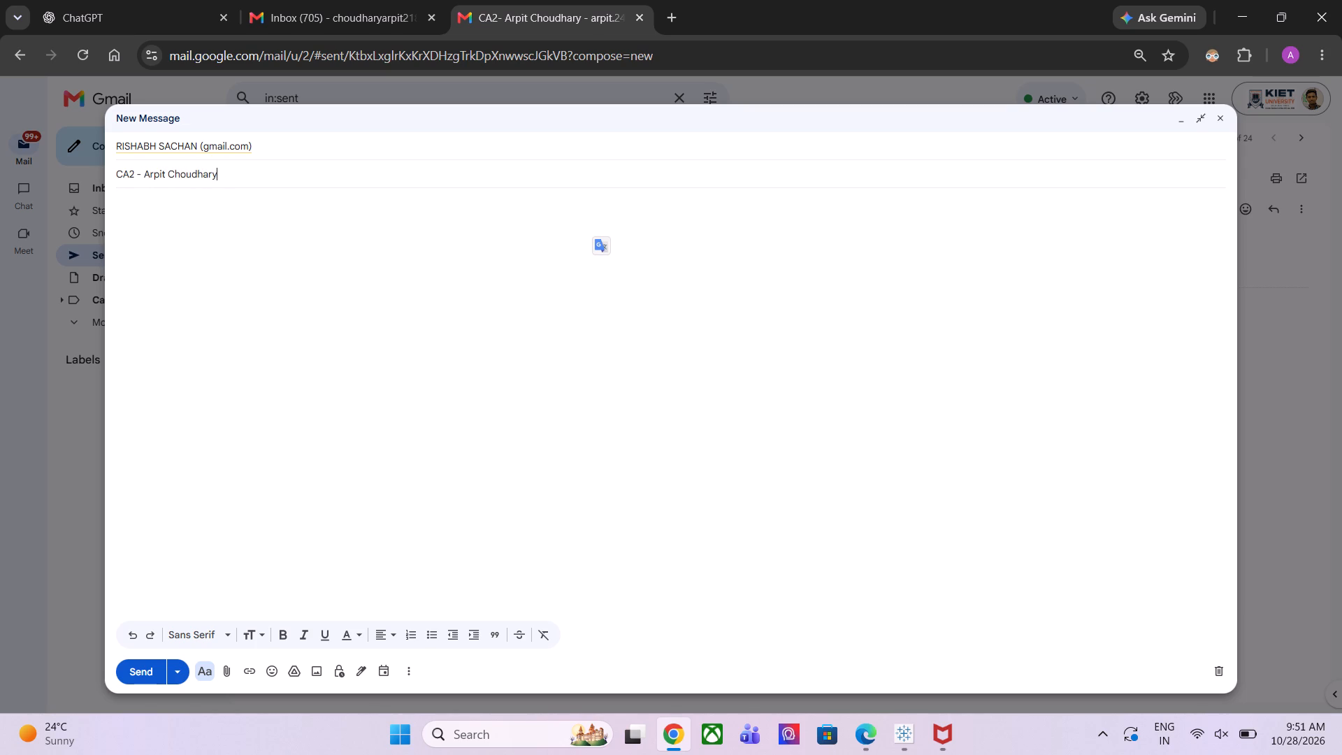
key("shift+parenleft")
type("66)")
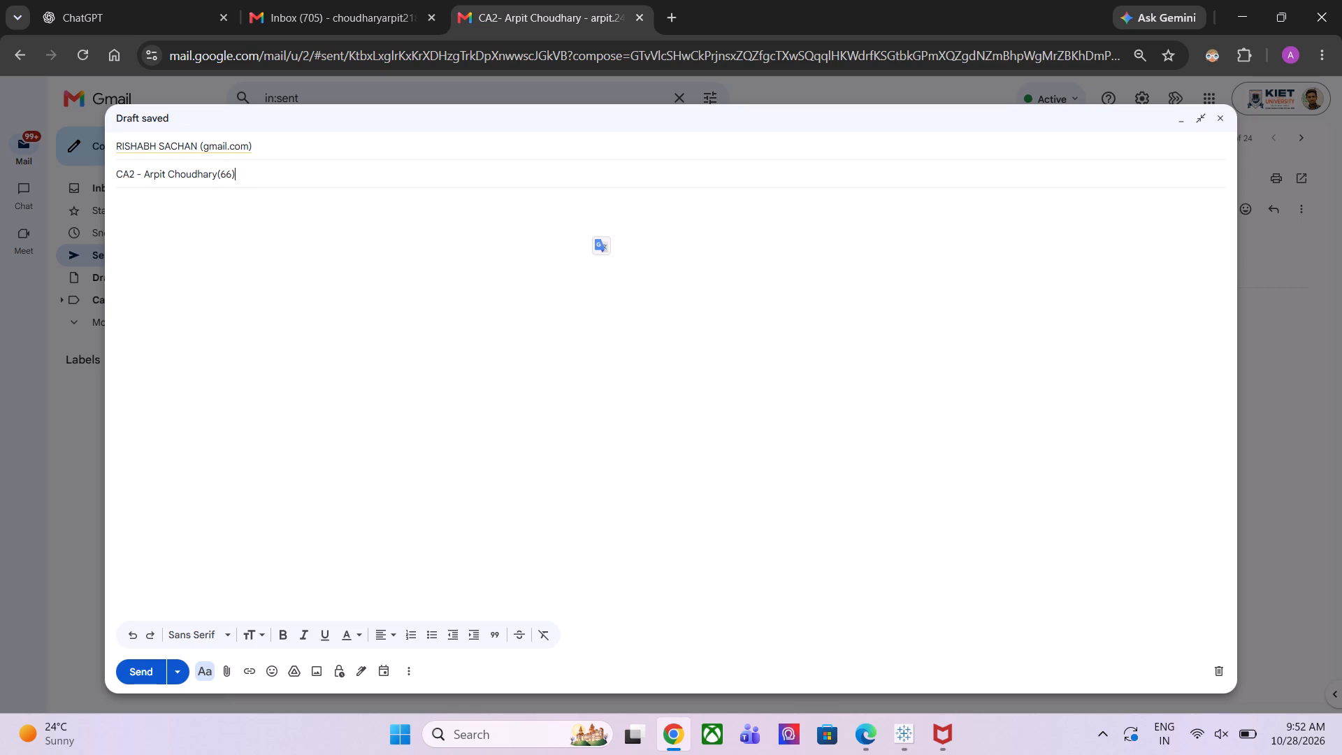
left_click(154, 225)
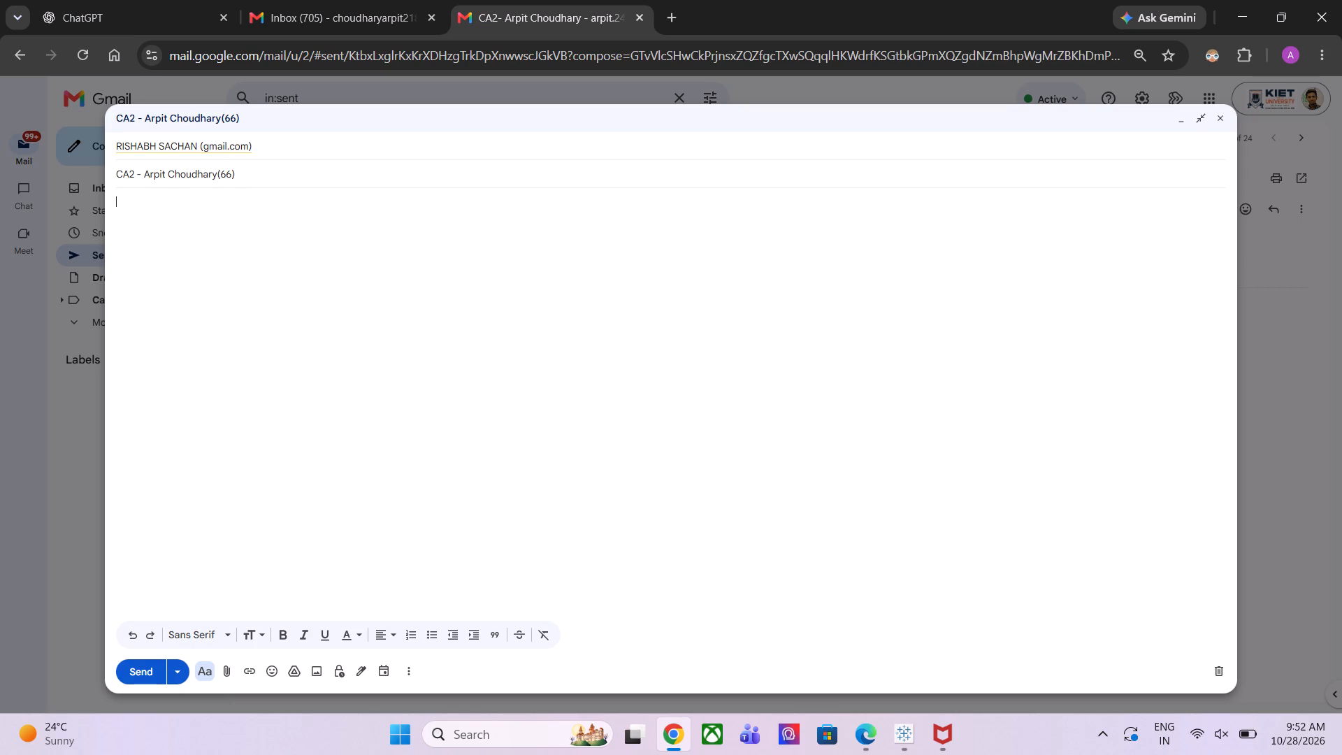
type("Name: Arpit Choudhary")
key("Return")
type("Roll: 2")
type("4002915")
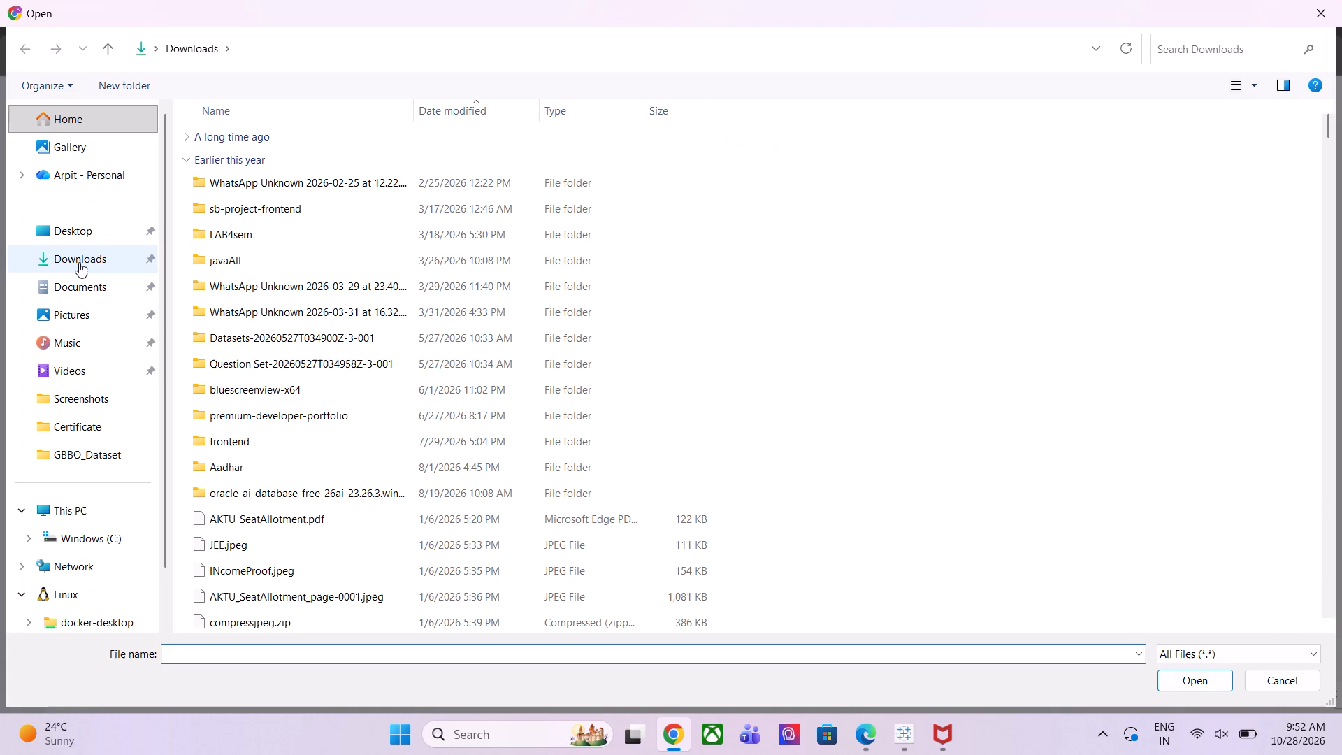
left_click(76, 262)
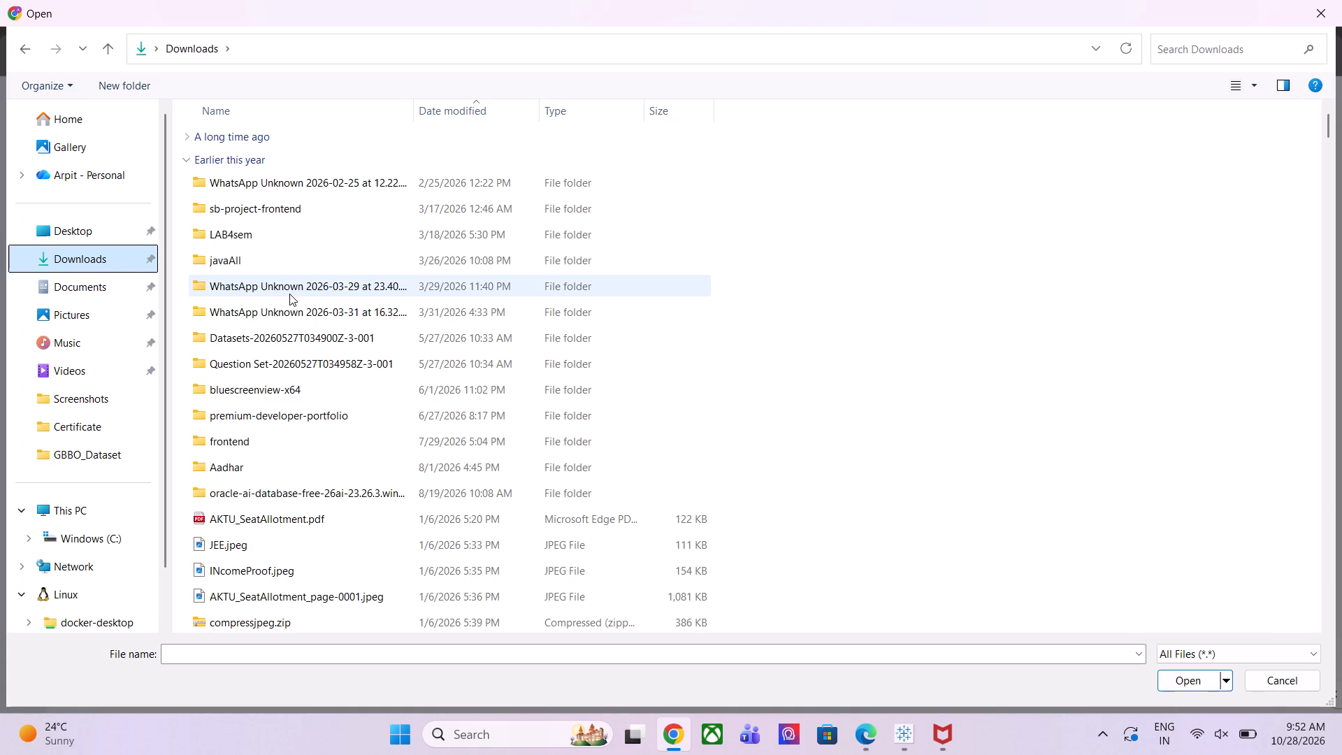
scroll(289, 294, "down", 20)
scroll(289, 294, "down", 20)
scroll(289, 294, "down", 20)
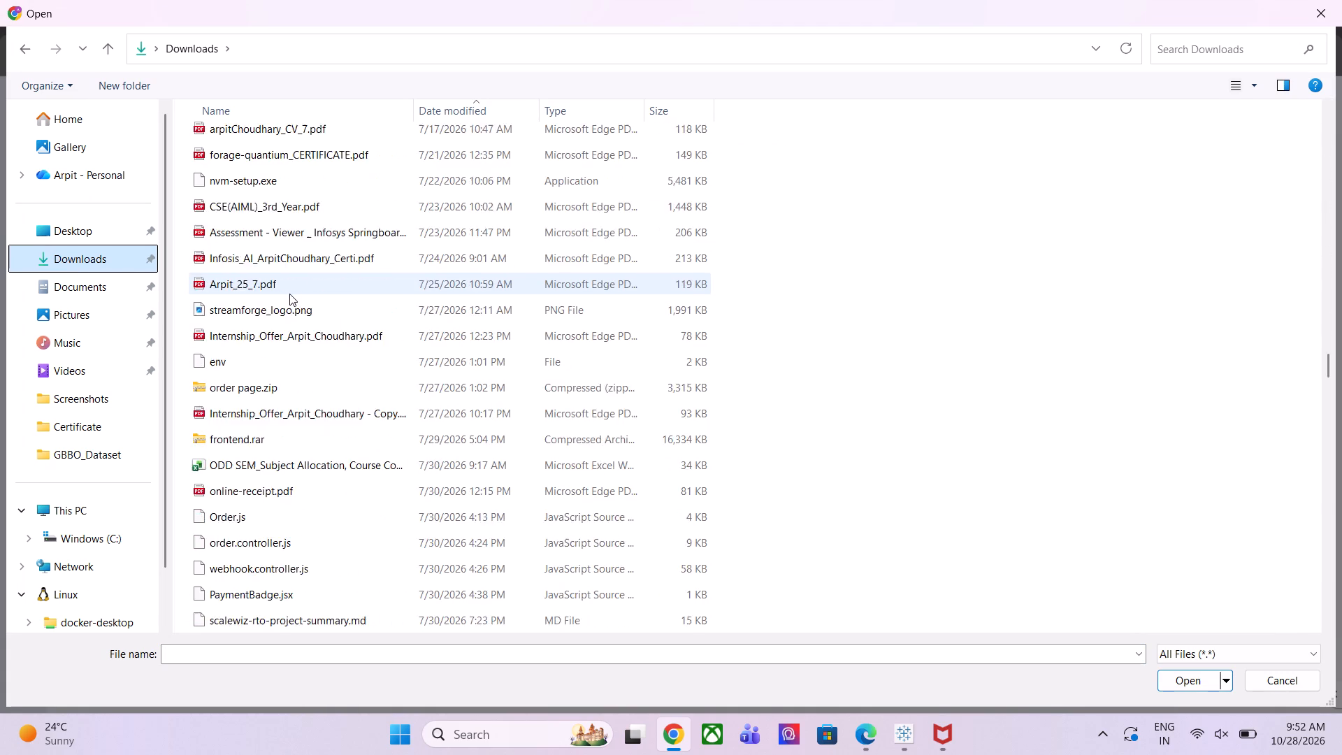
scroll(289, 294, "down", 20)
scroll(289, 294, "down", 20)
scroll(289, 294, "down", 20)
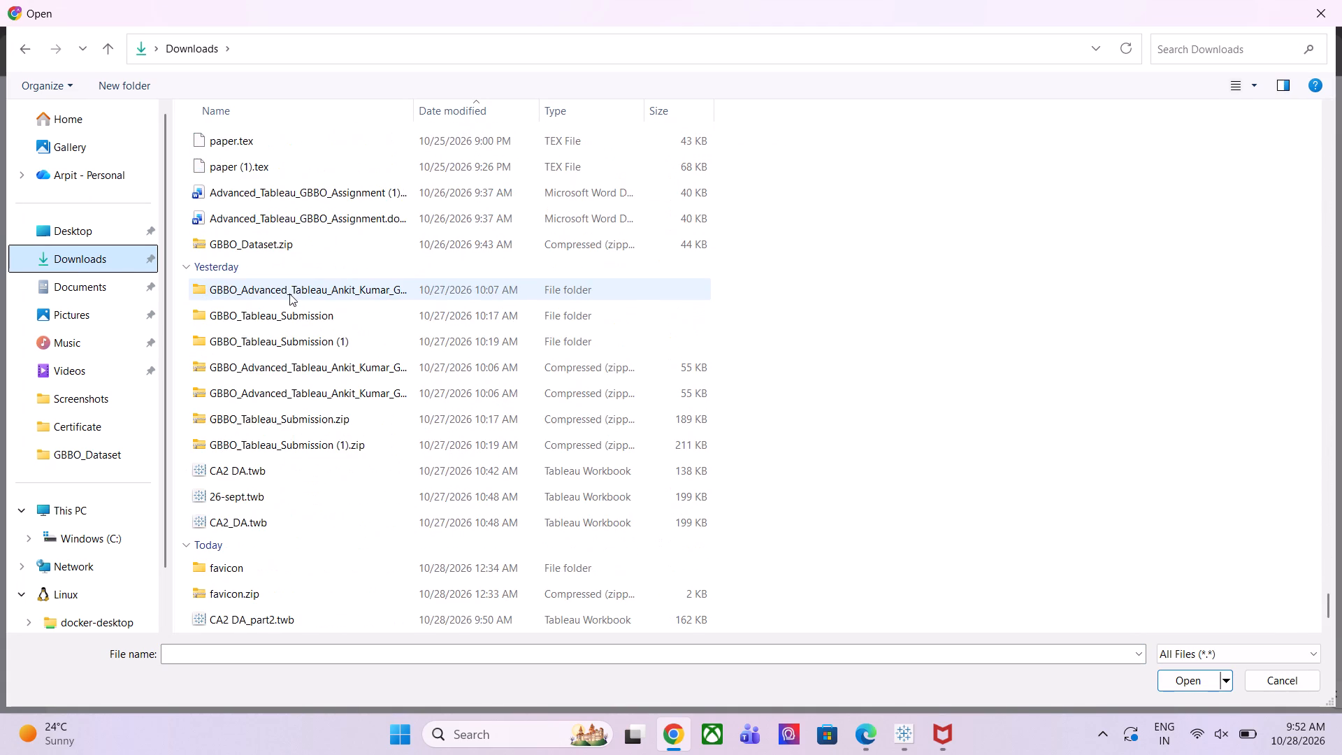
scroll(289, 294, "down", 20)
scroll(289, 294, "down", 20)
scroll(289, 294, "down", 6)
left_click(278, 619)
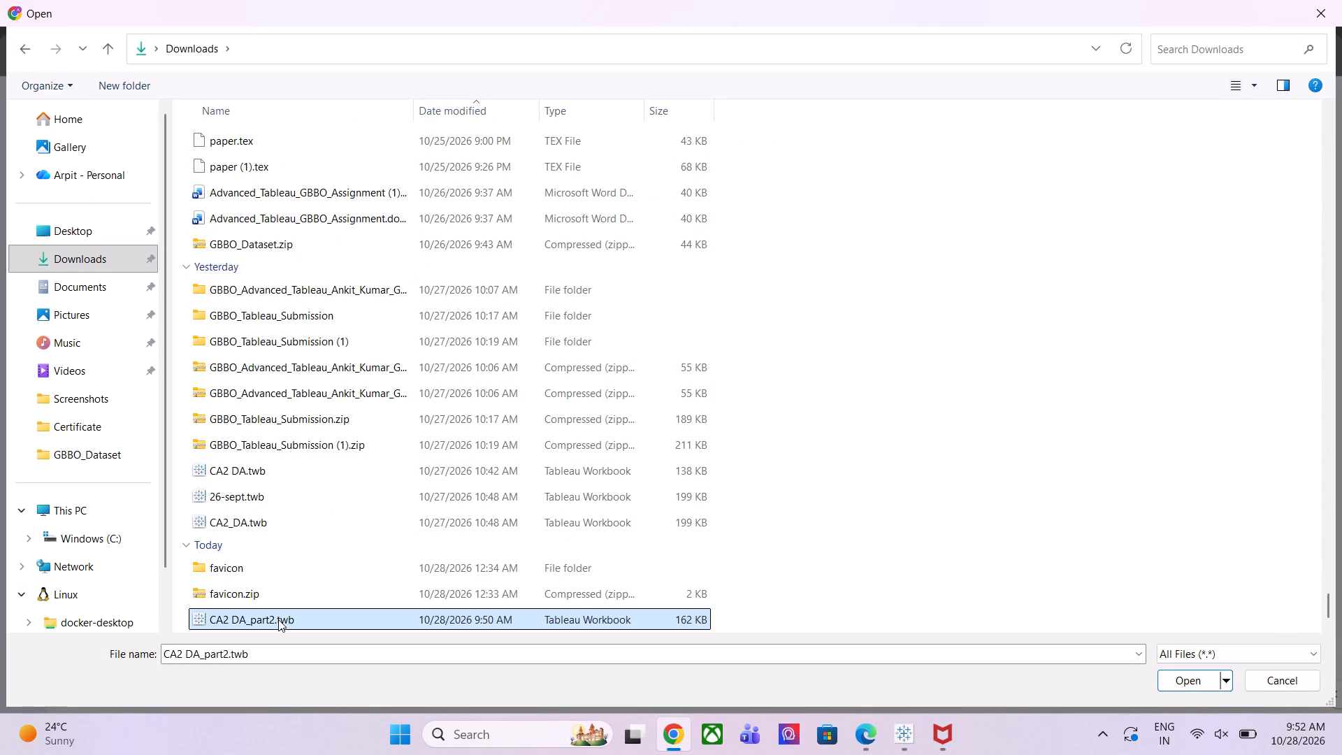
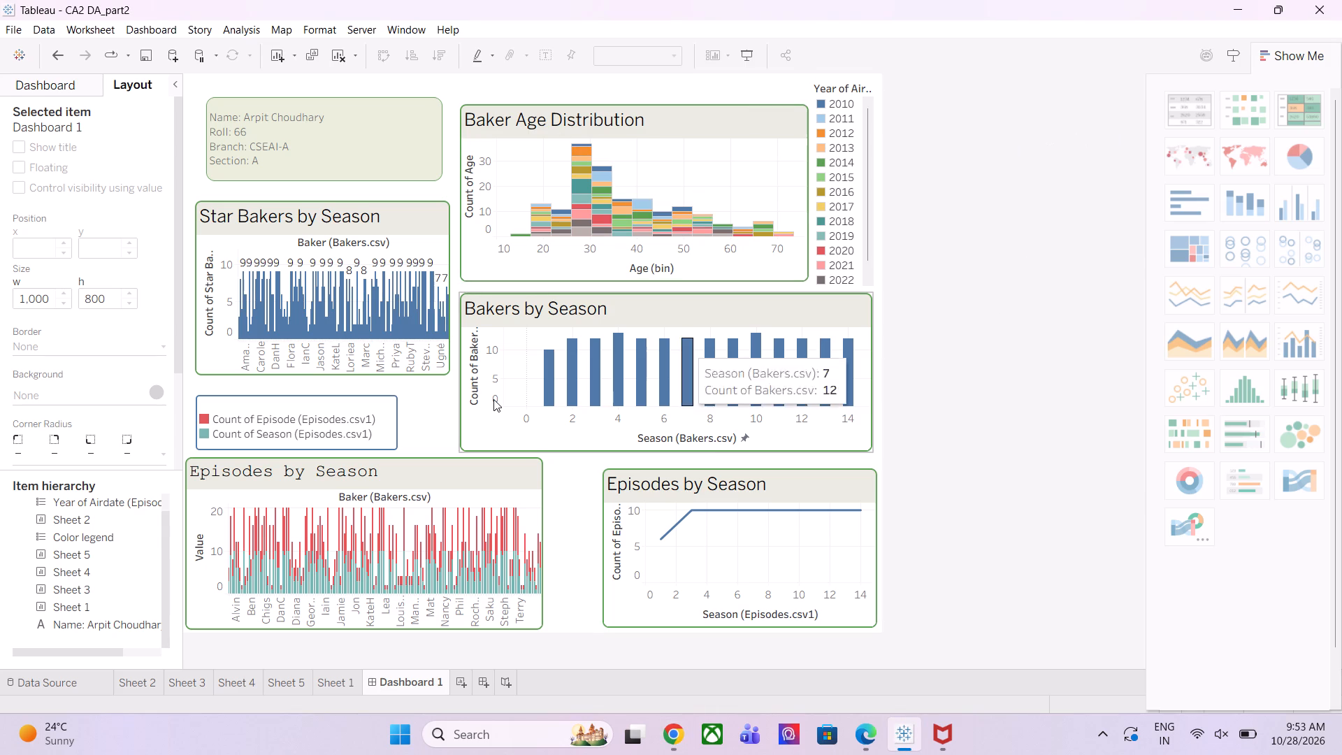
Examine the relationship between Seasons.csv and Episodes.csv1 in the workbook's data source.
left_click(26, 686)
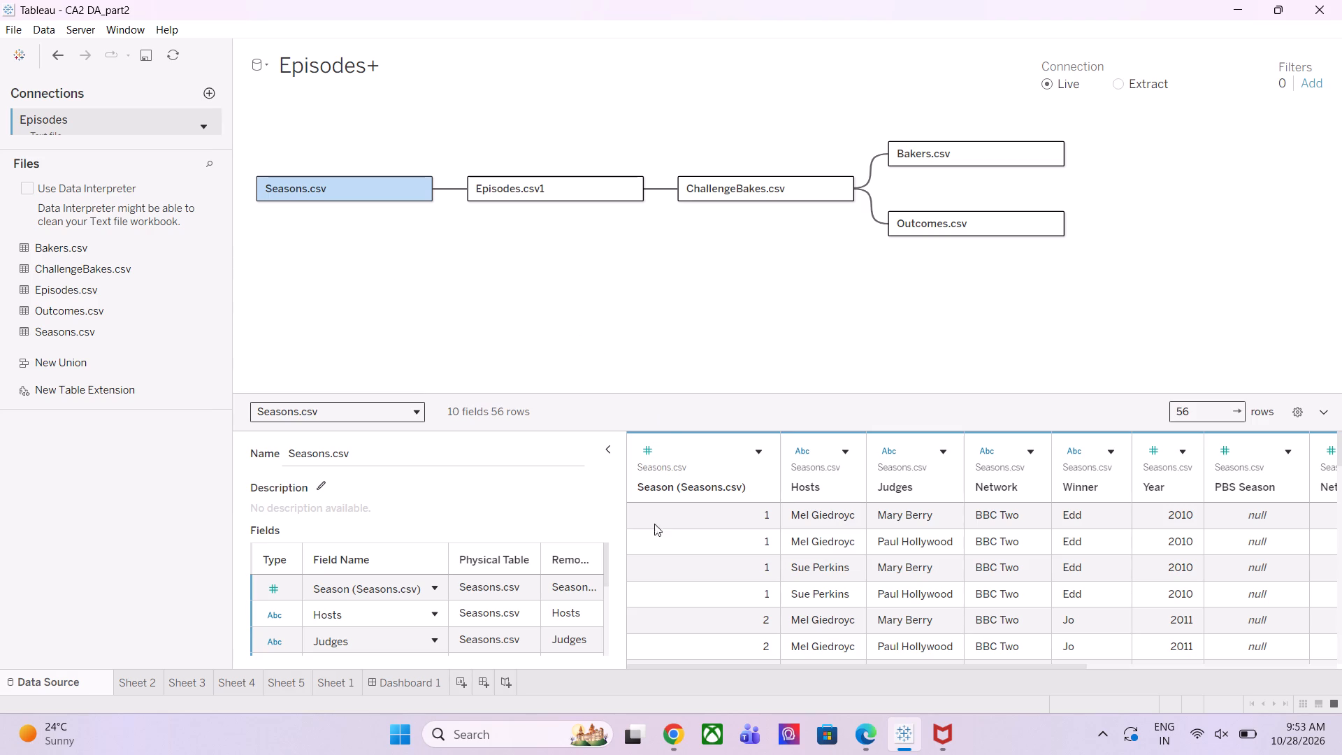
left_click(454, 190)
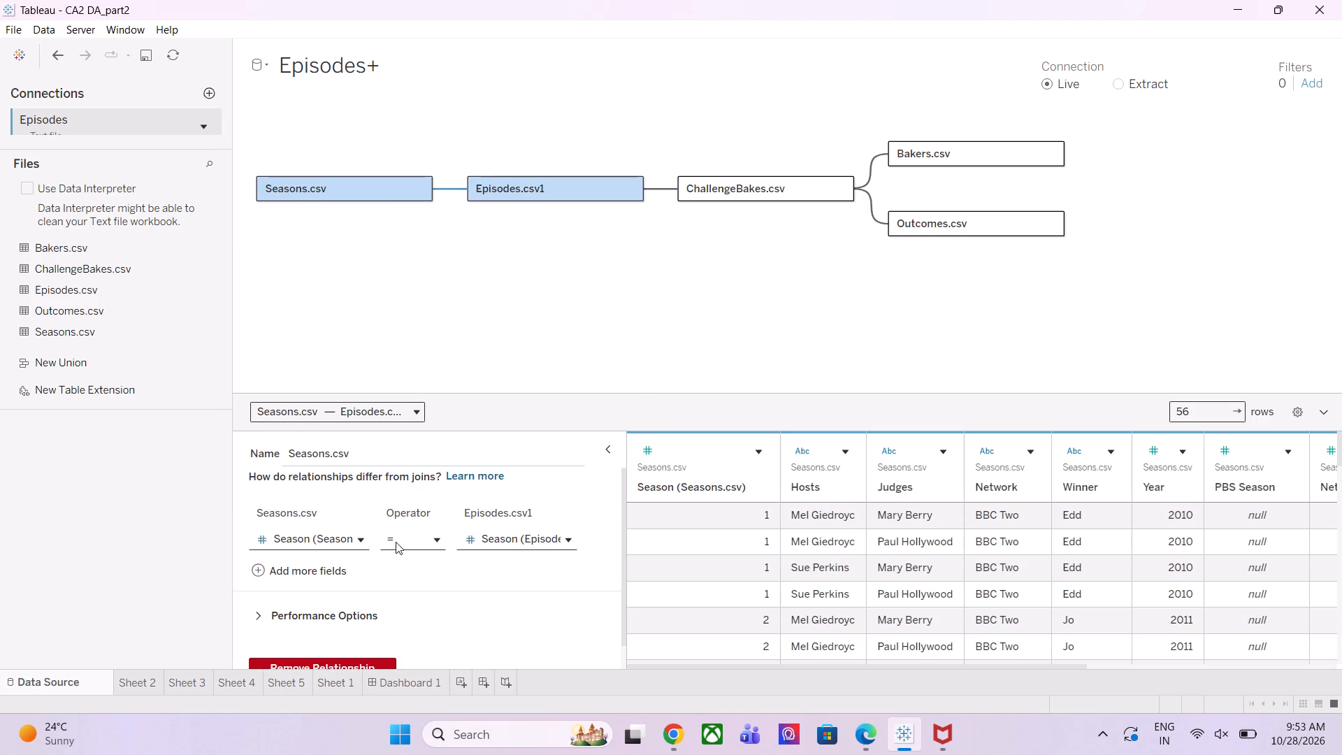
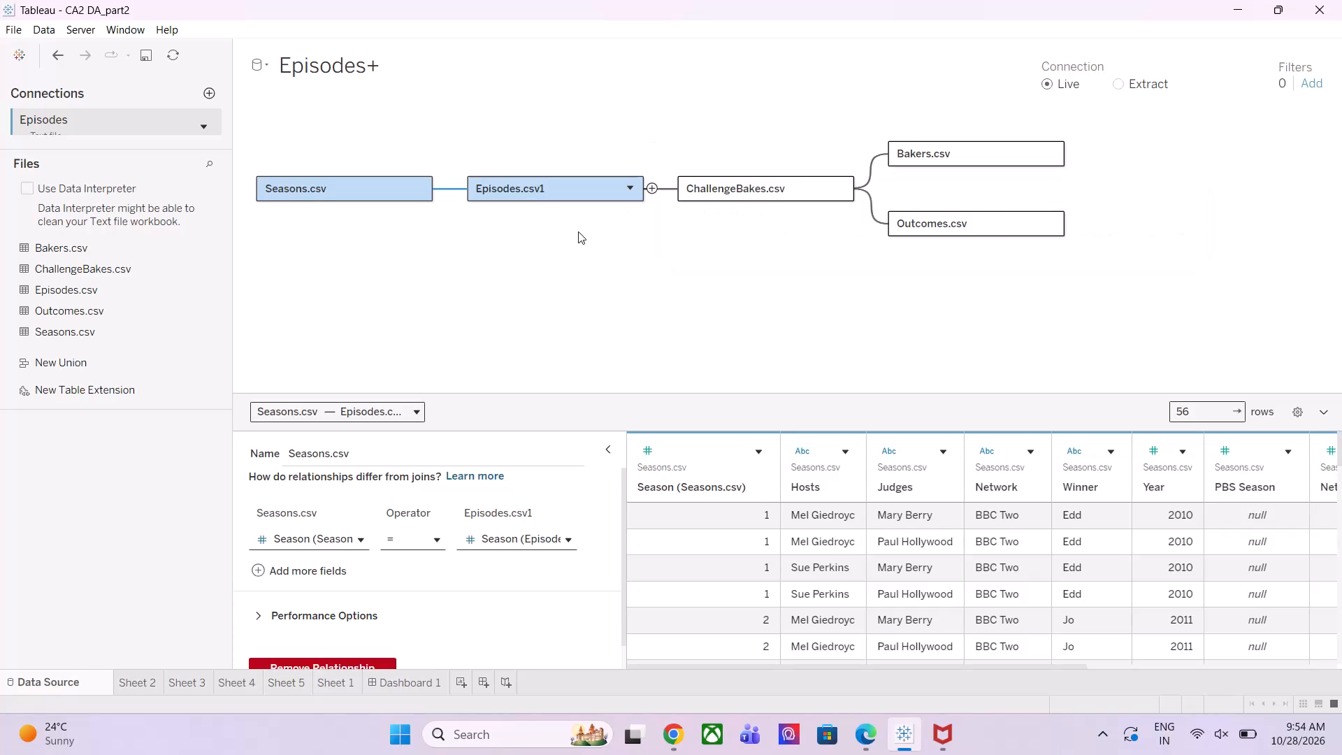
Examine the Episodes+ data model's relationships from Episodes.csv1 to ChallengeBakes.csv and from ChallengeBakes.csv to Outcomes.csv, plus the Seasons.csv rows.
left_click(541, 303)
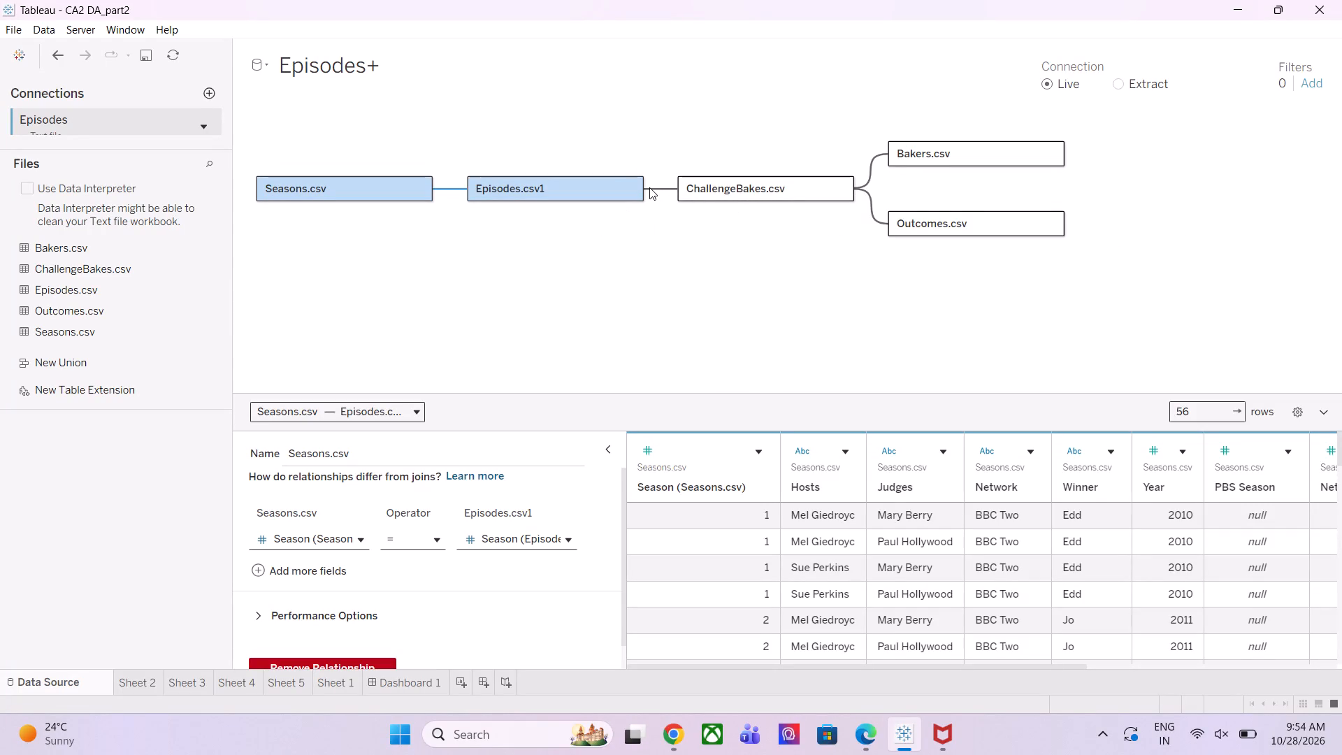
left_click(649, 187)
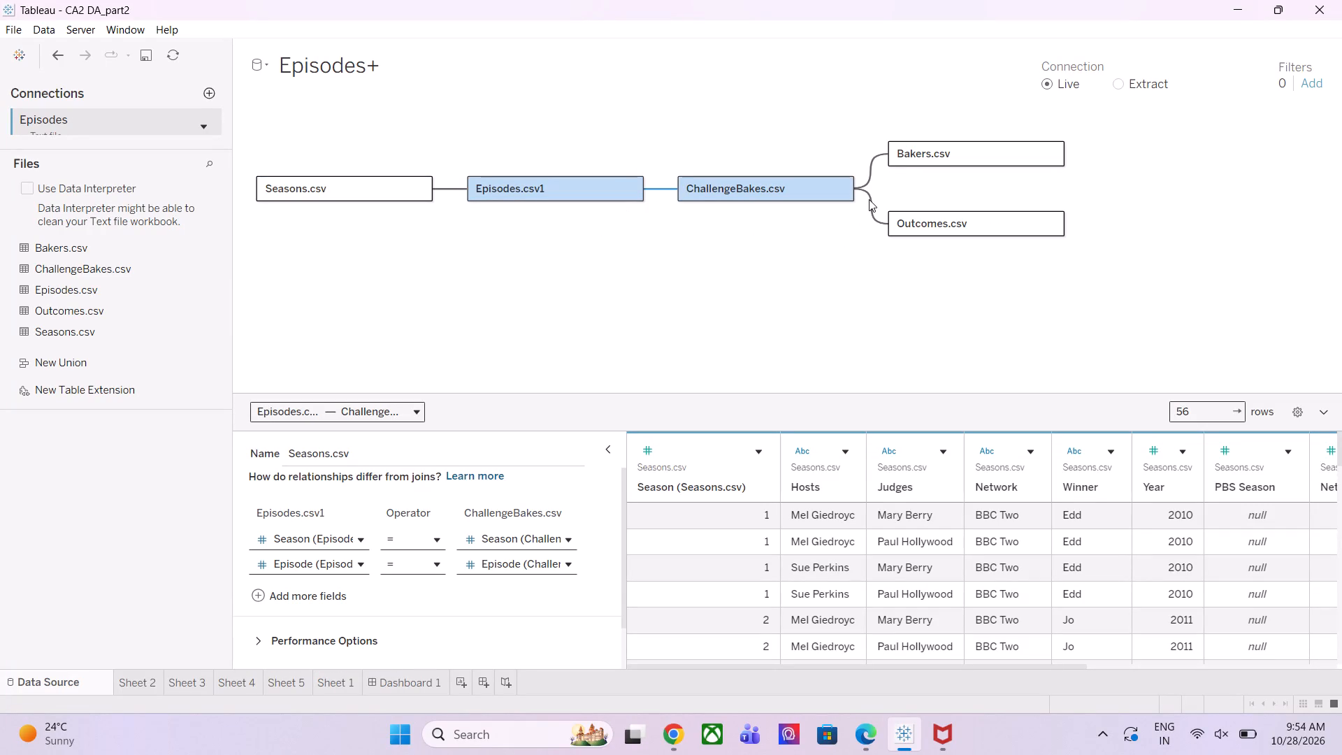
left_click(869, 199)
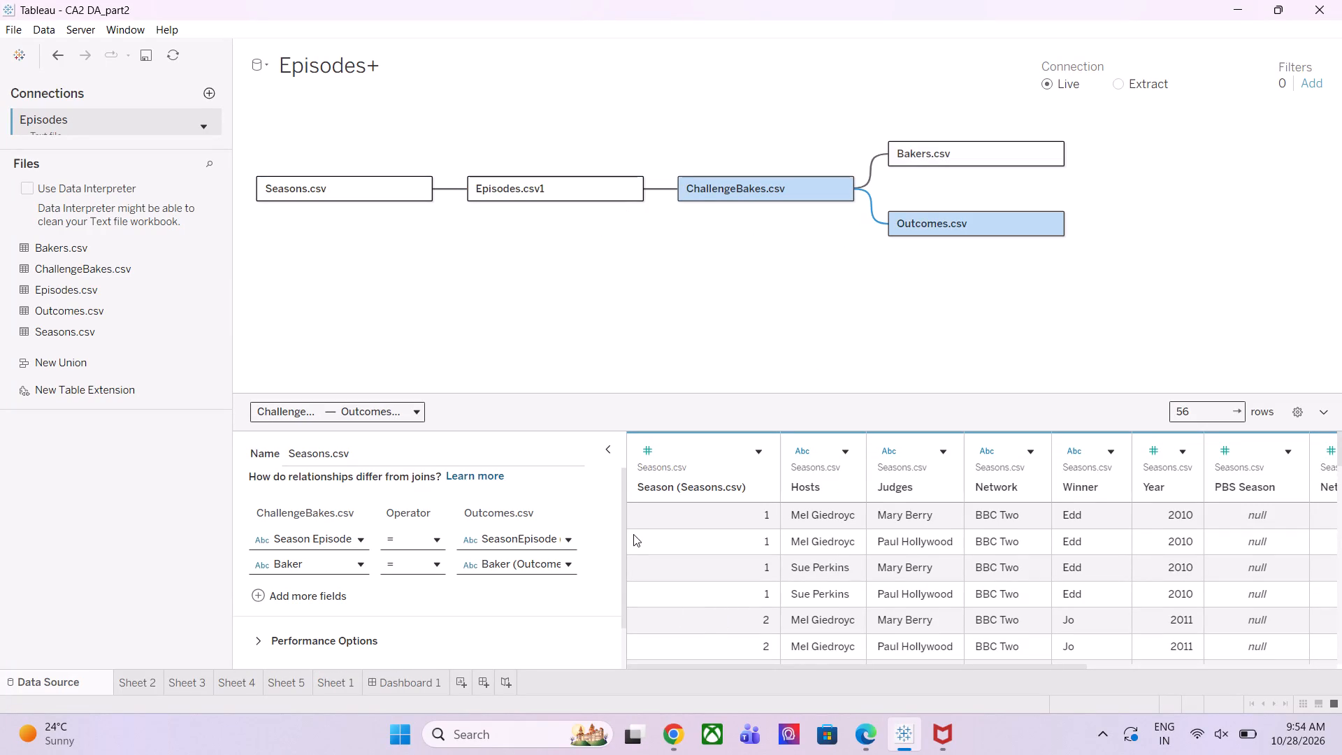
scroll(633, 531, "down", 9)
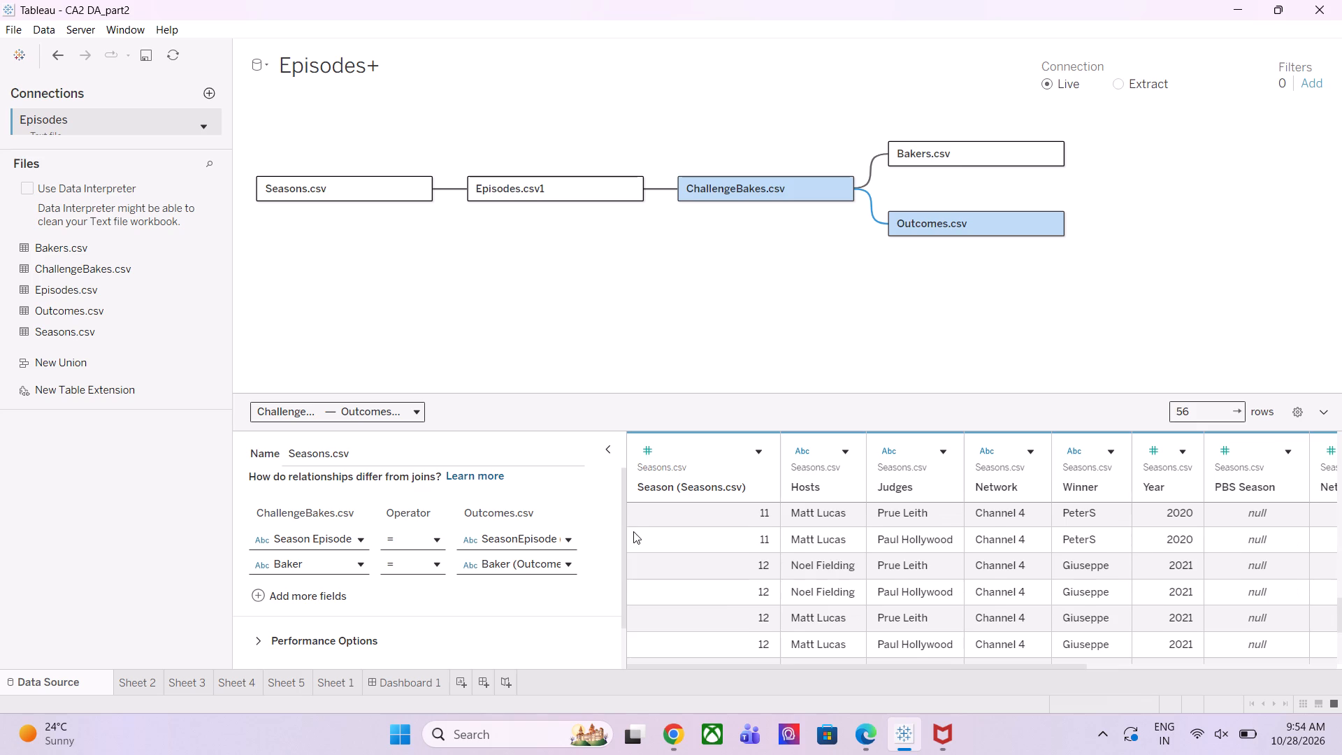
Switch to Chrome, go to Overleaf in a new tab, dismiss the discount offer, and open the NLP RDH Group 10 project.
left_click(674, 737)
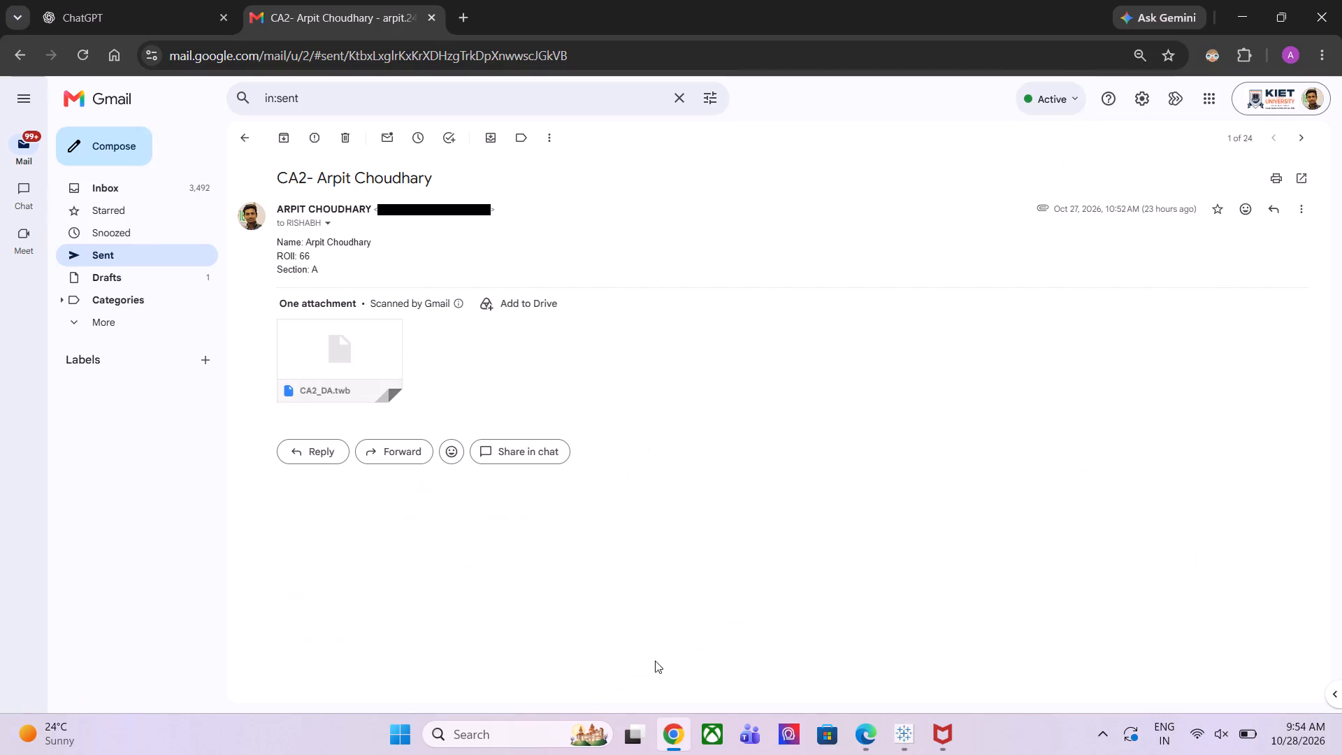
left_click(460, 14)
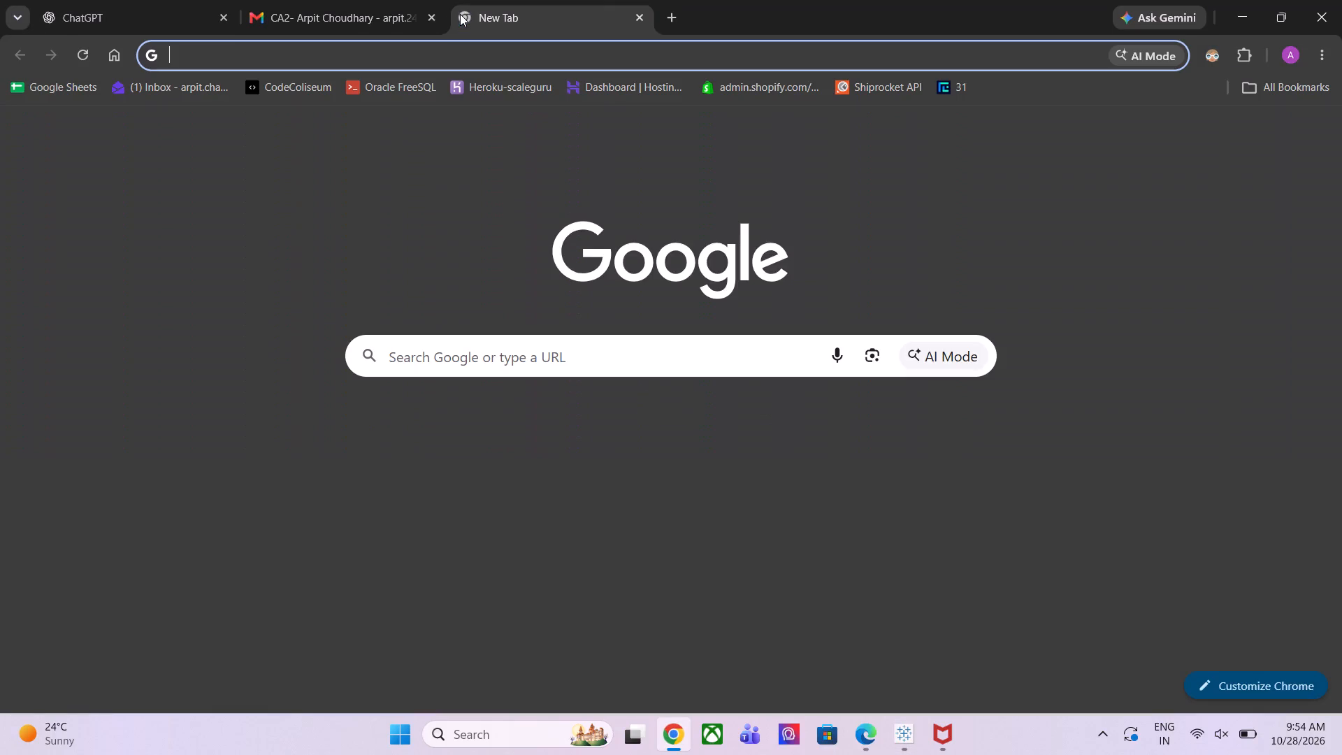
type("overleaf")
key("Return")
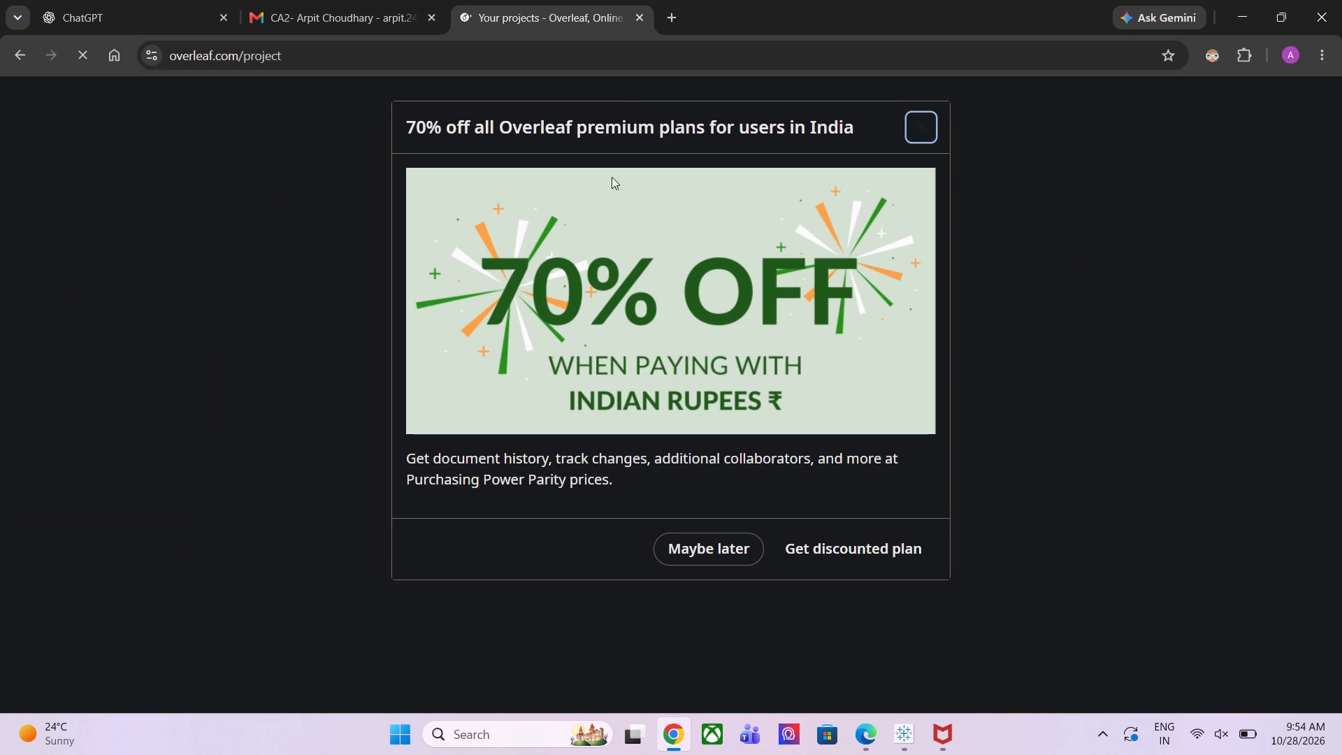
left_click(704, 548)
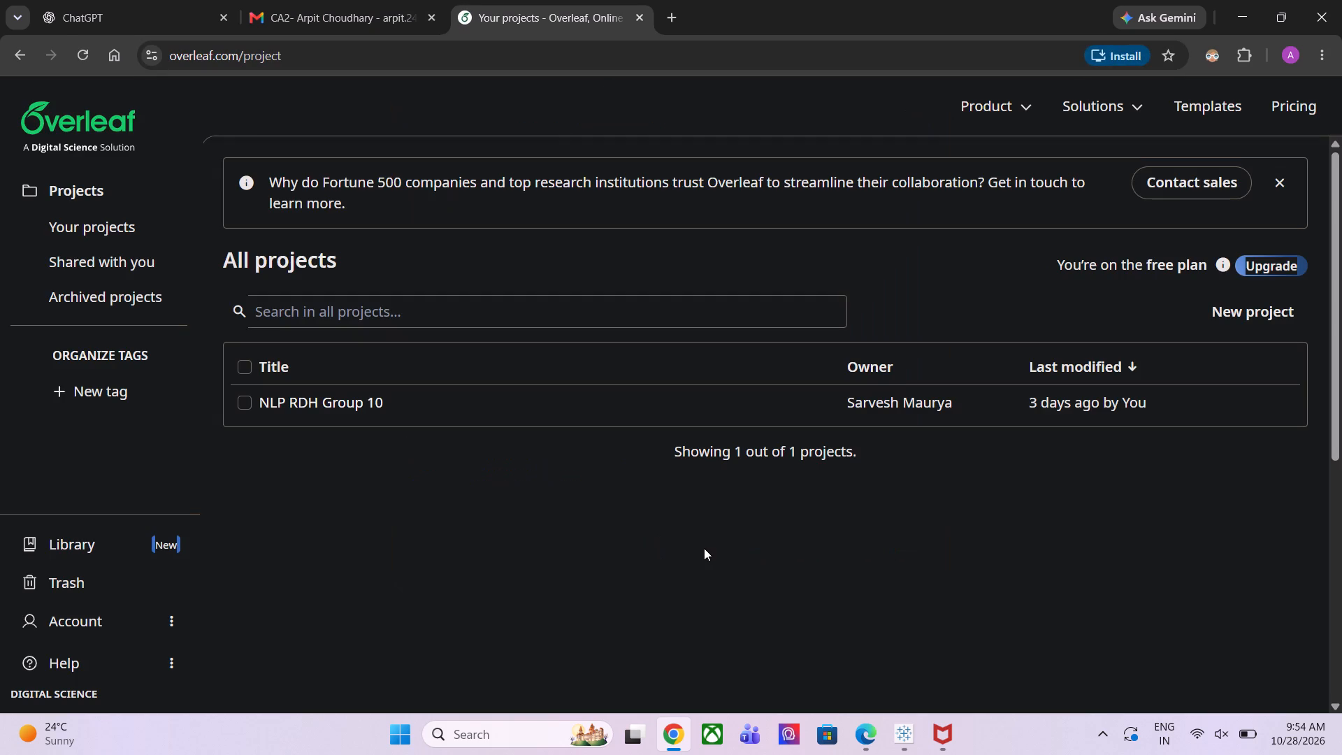
left_click(347, 403)
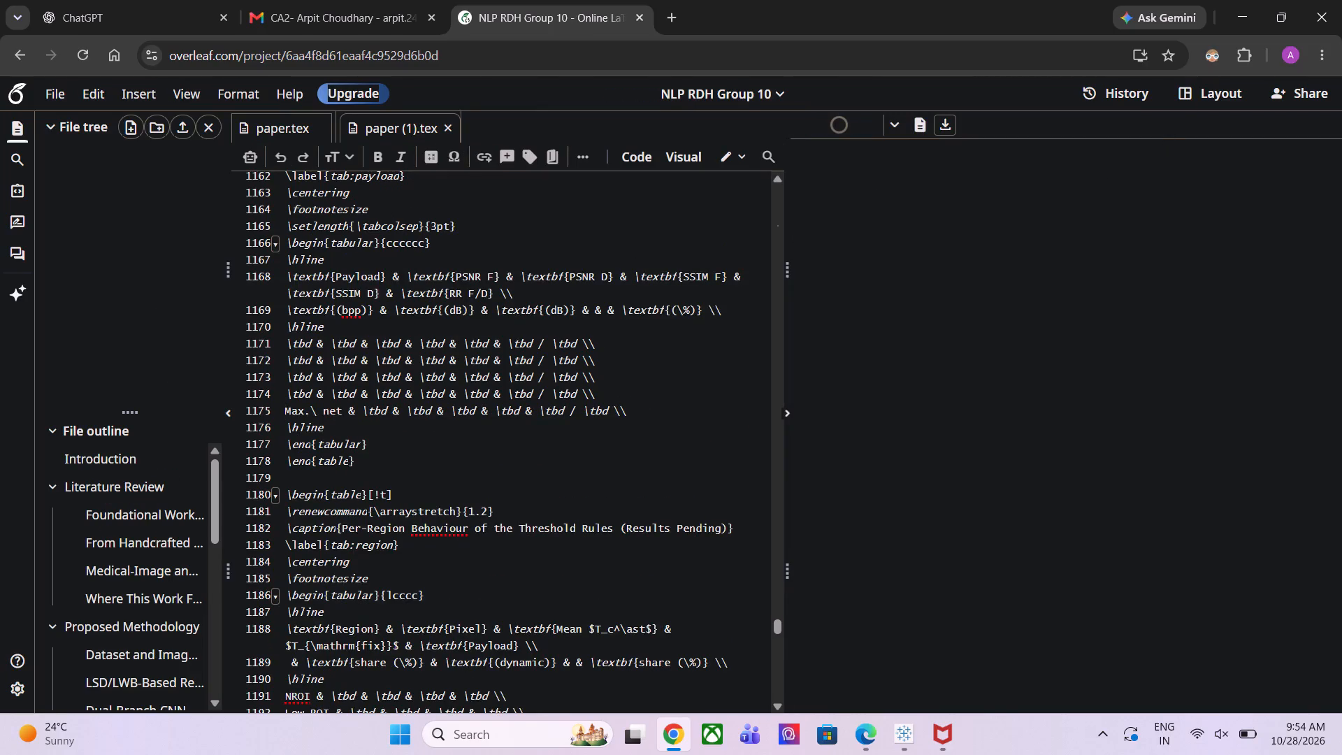
Recompile the project with paper (1).tex open in the editor to produce its PDF preview.
scroll(381, 409, "up", 1)
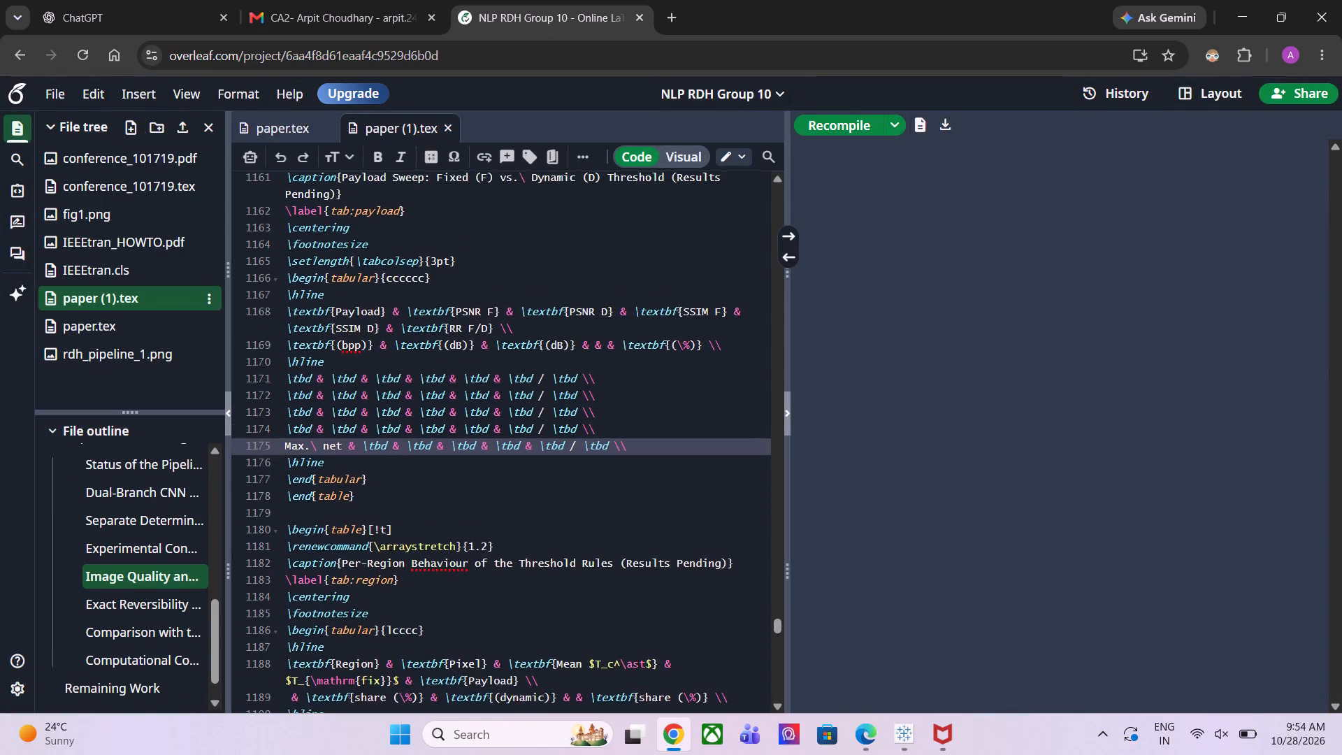
scroll(416, 540, "up", 4)
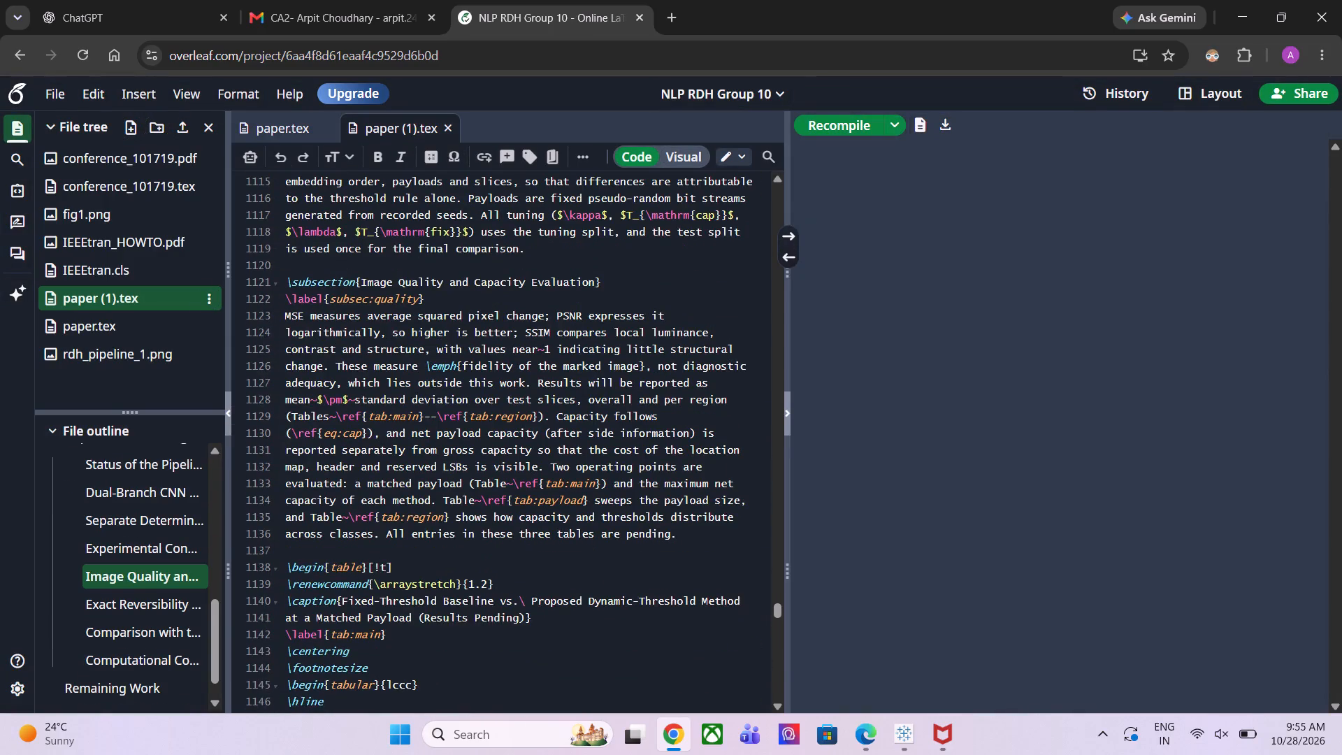
left_click(848, 125)
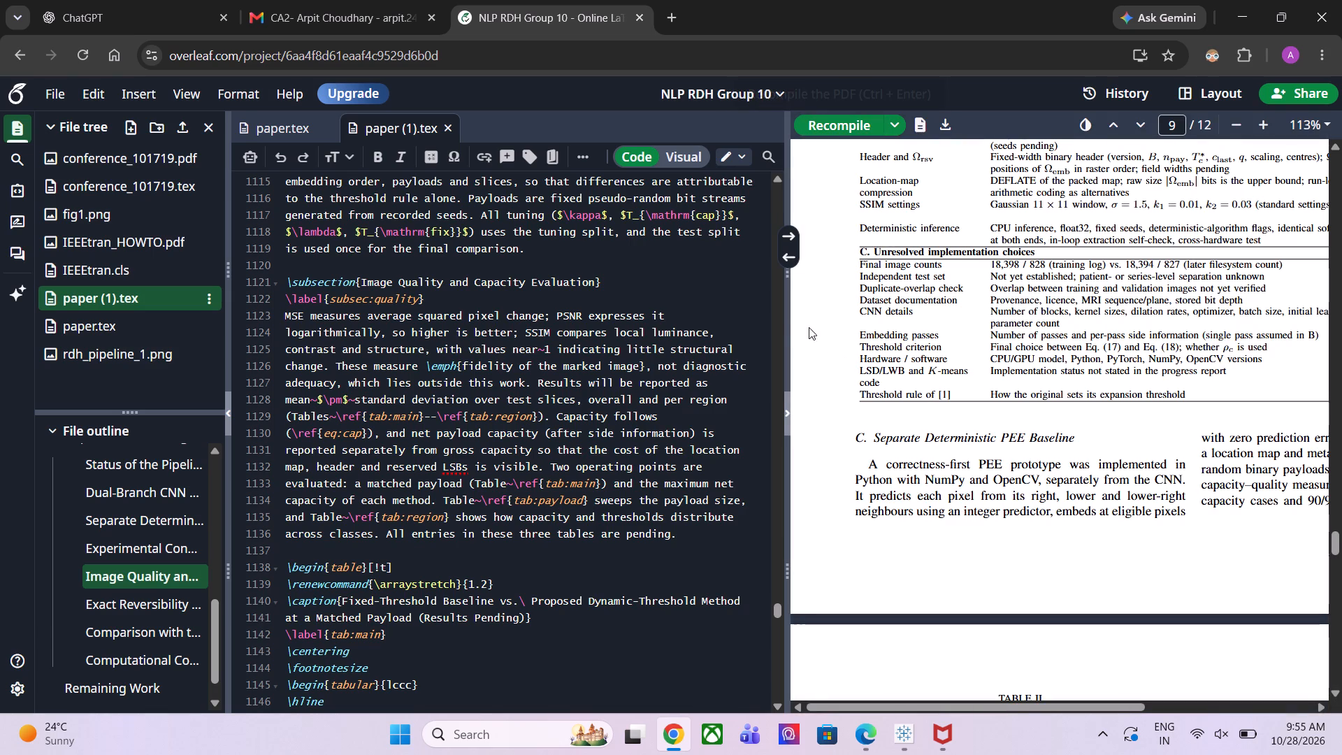
Widen the PDF preview and look back through the compiled paper to its title, author block, abstract and introduction.
left_click_drag(788, 315, 716, 329)
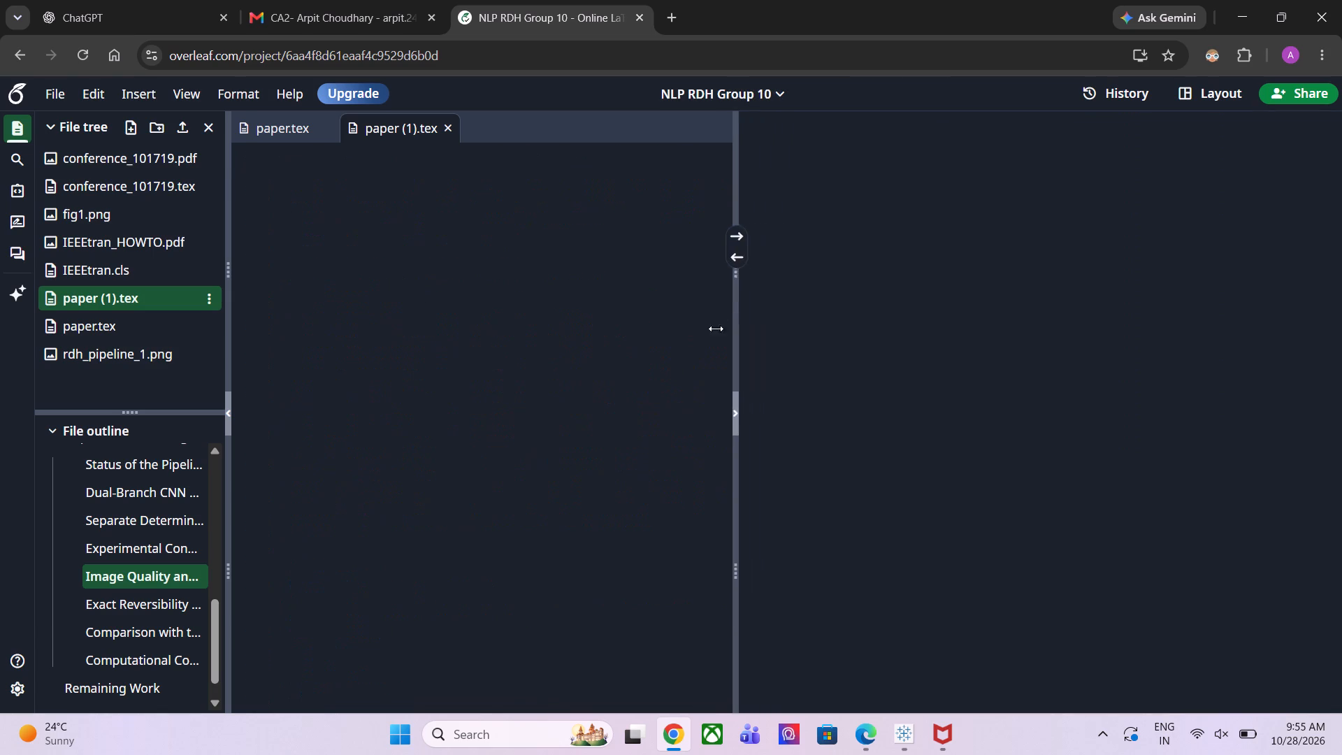
left_click_drag(716, 329, 591, 357)
scroll(736, 500, "up", 5)
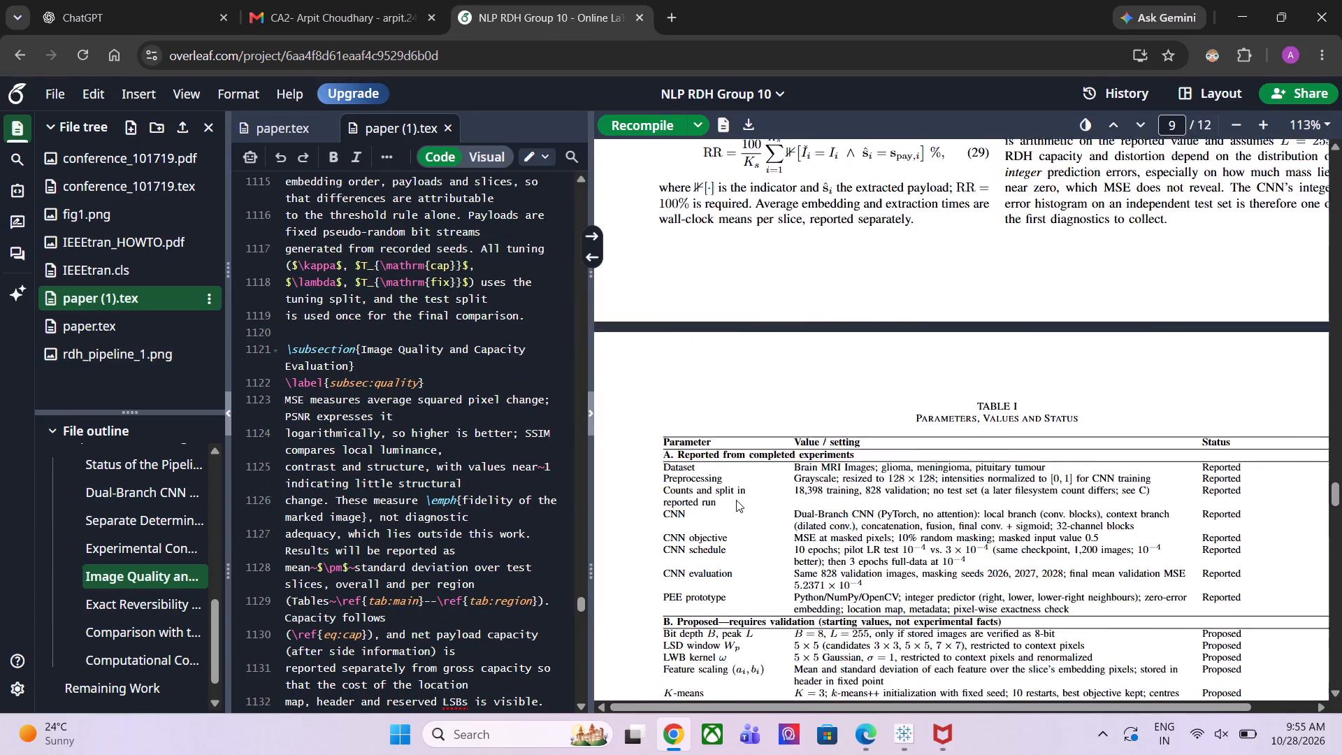
scroll(736, 500, "up", 13)
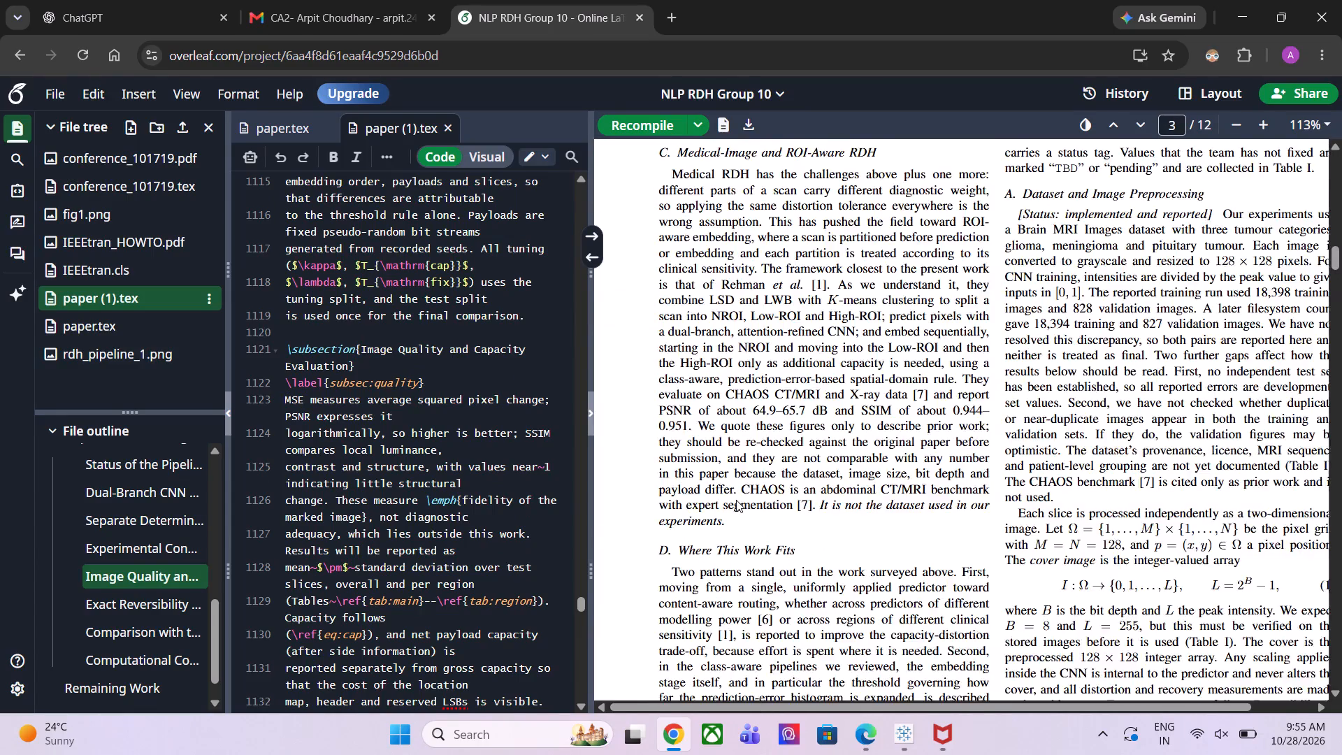
scroll(736, 500, "up", 10)
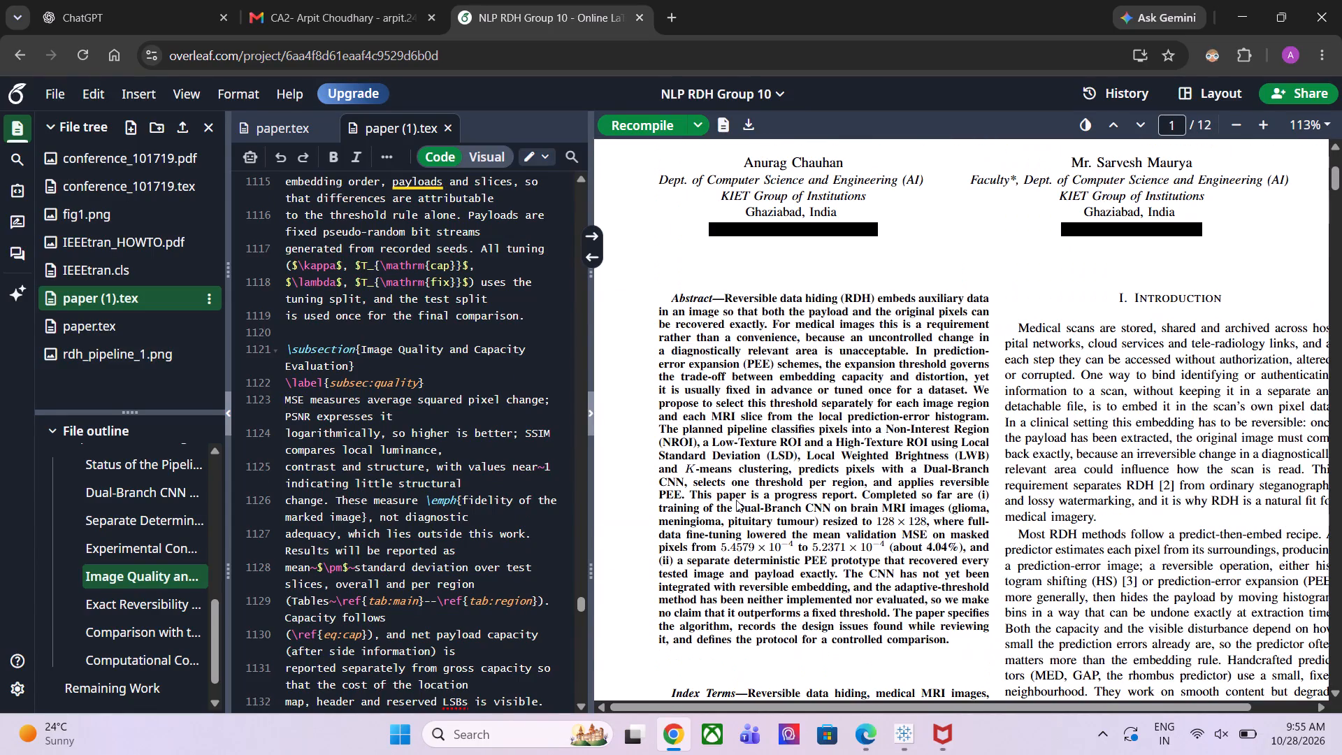
scroll(736, 500, "up", 7)
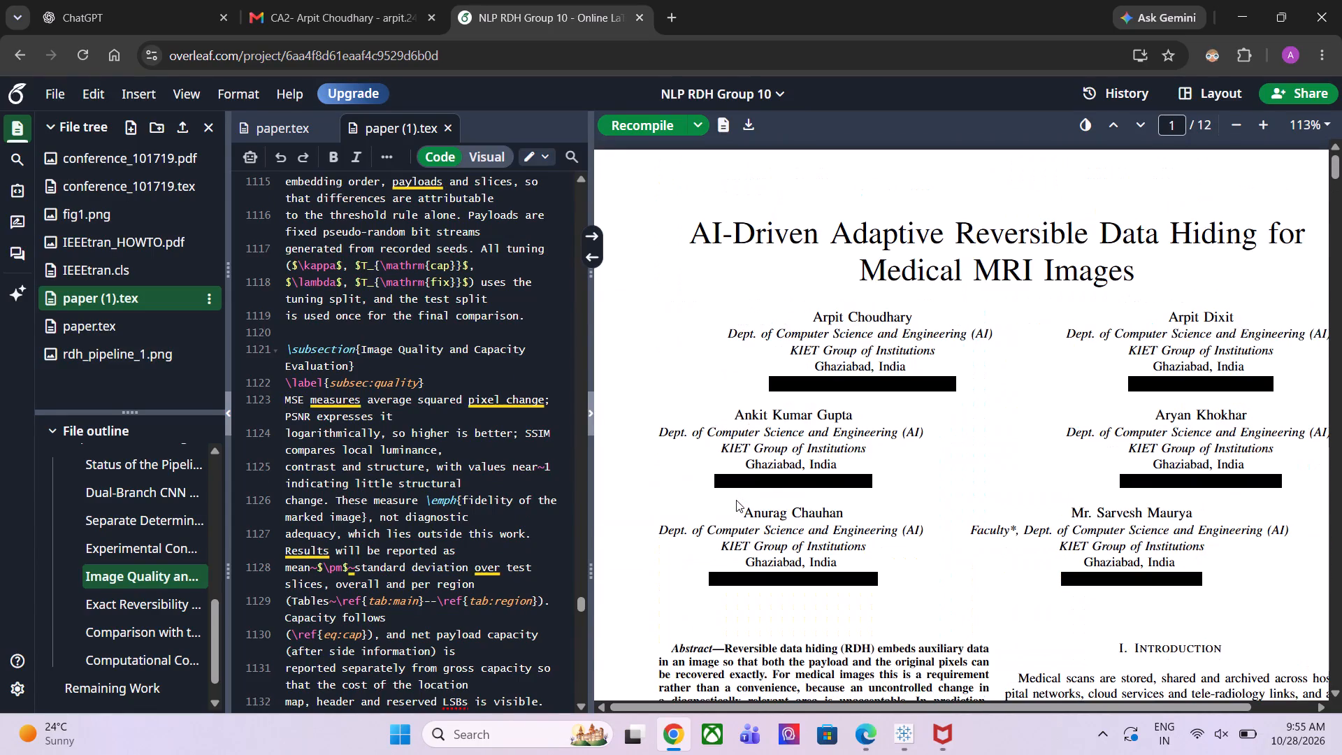
scroll(736, 500, "down", 5)
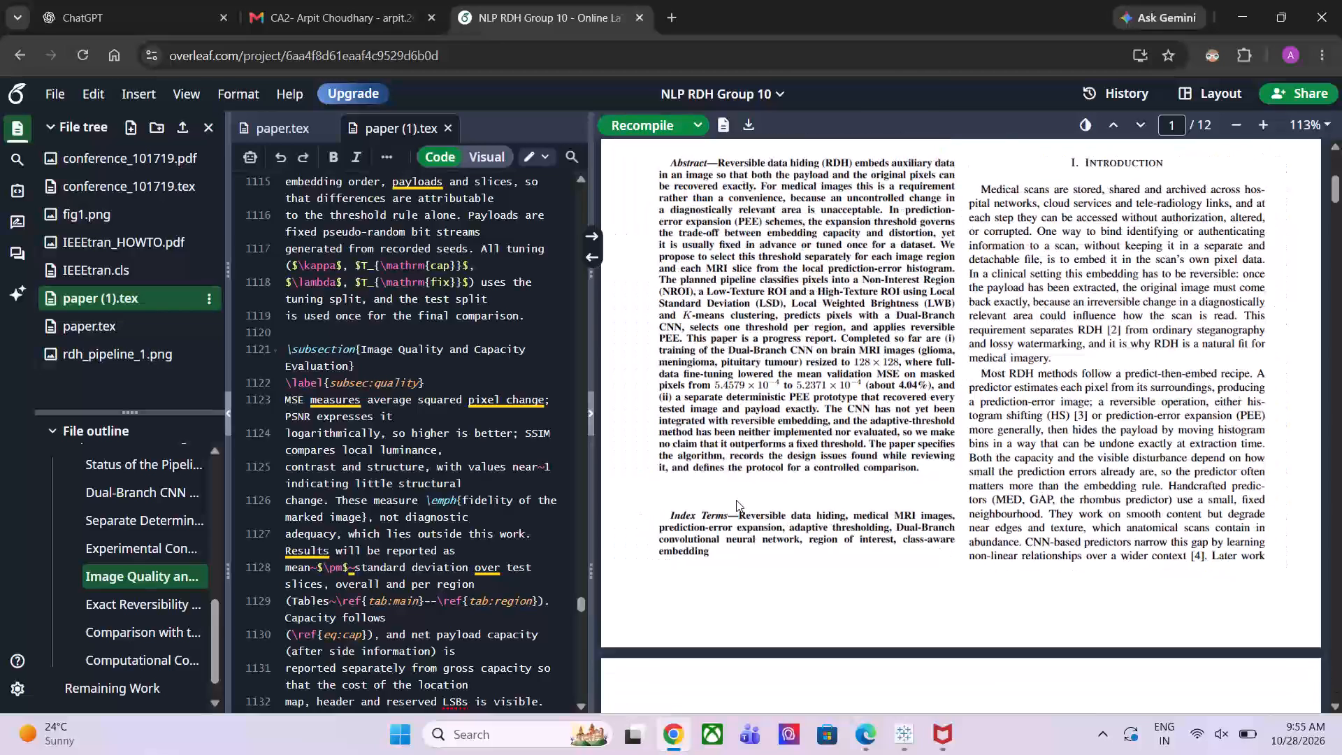